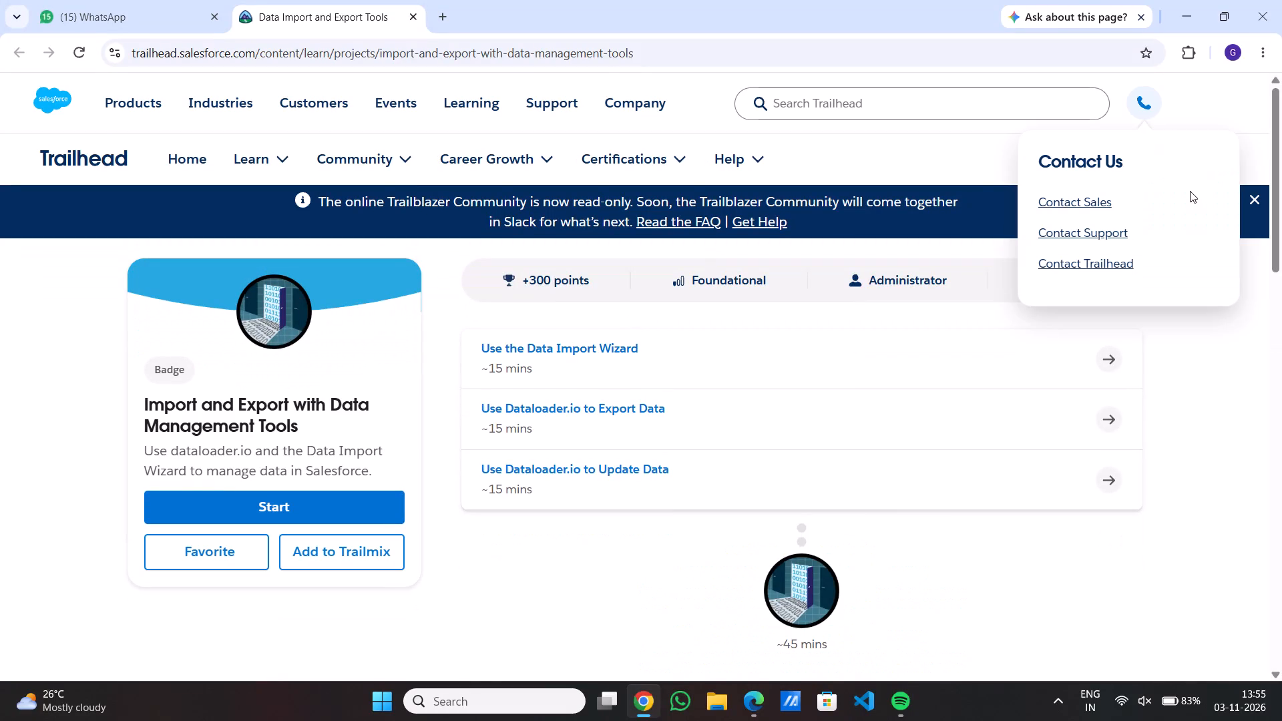
Open the Trailhead sign-up page, then return to the Import and Export with Data Management Tools project page.
{"action": "left_click", "coordinate": [1173, 156]}
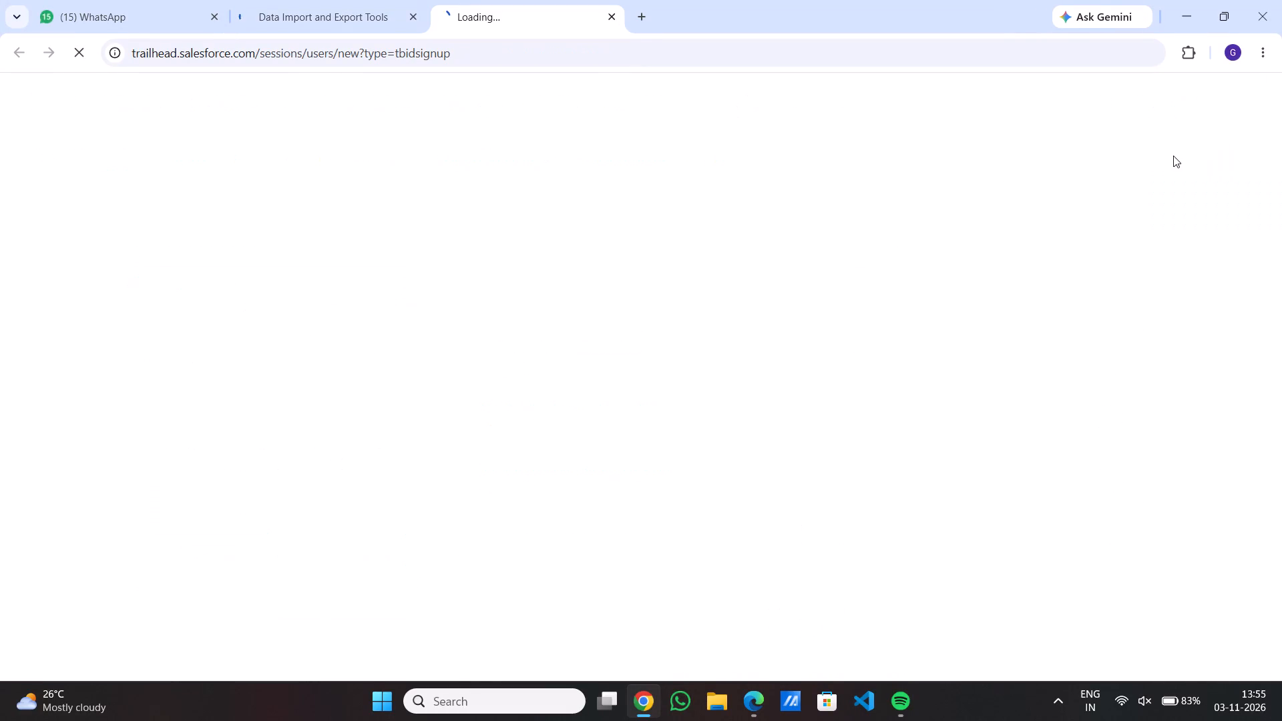
{"action": "left_click", "coordinate": [308, 0]}
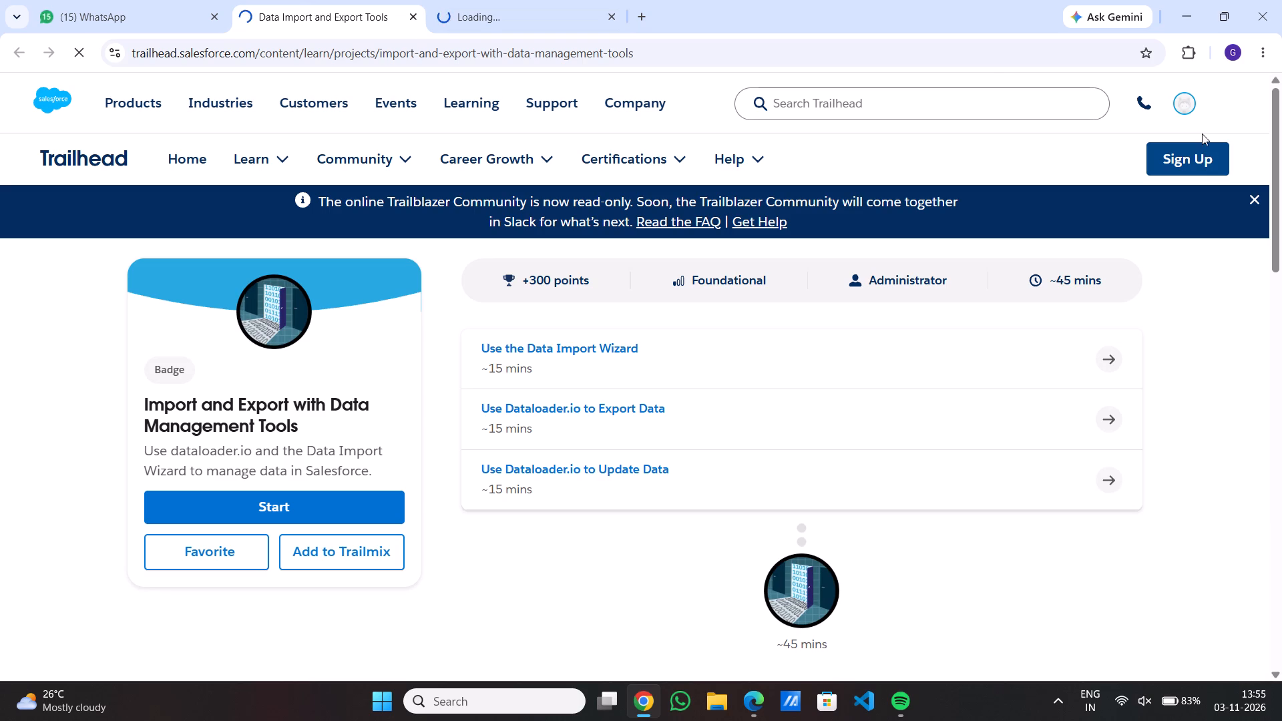
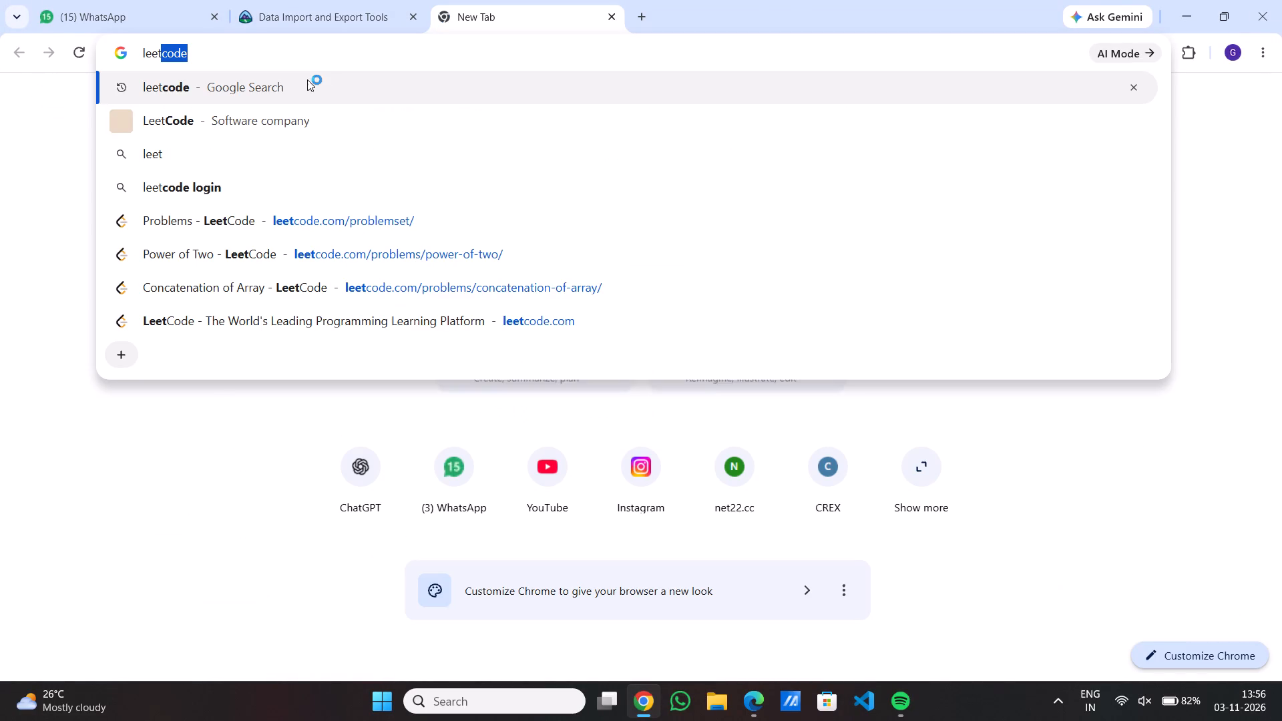
Search Google for leetcode, open the LeetCode site and go to its Problems page.
{"action": "left_click", "coordinate": [294, 87]}
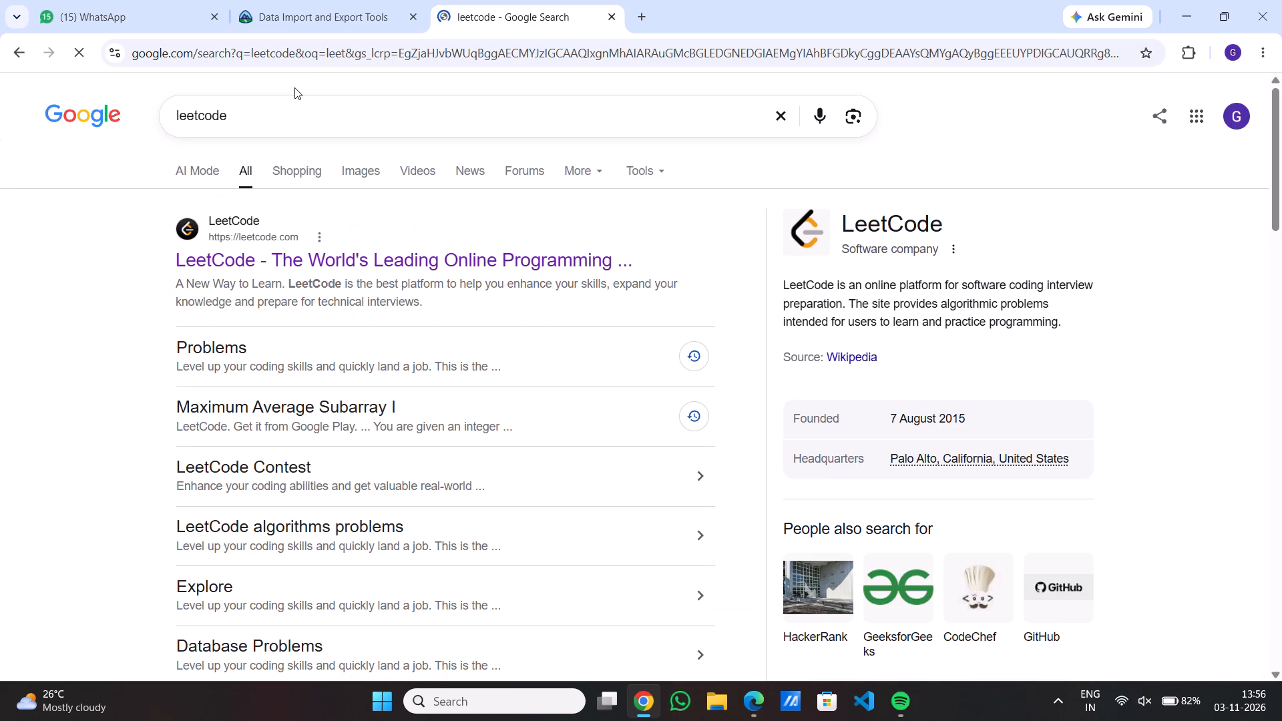
{"action": "left_click", "coordinate": [431, 256]}
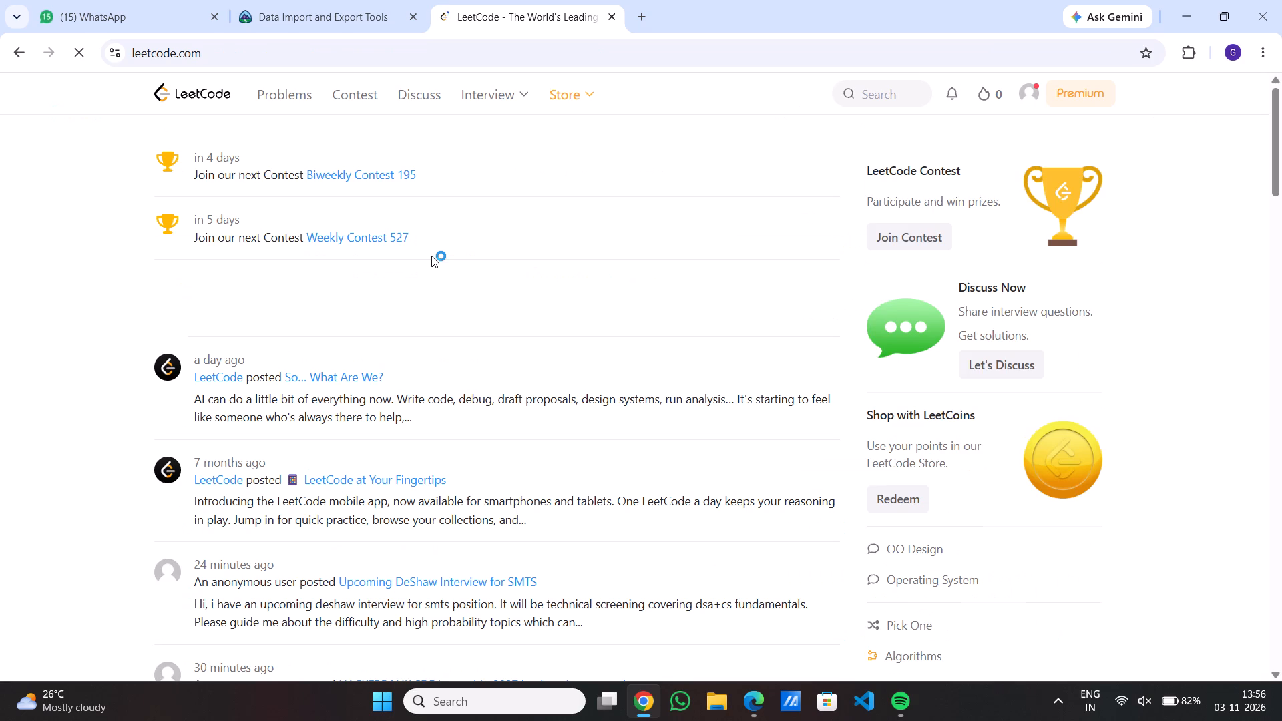
{"action": "scroll", "coordinate": [489, 249], "scroll_direction": "up", "scroll_amount": 4}
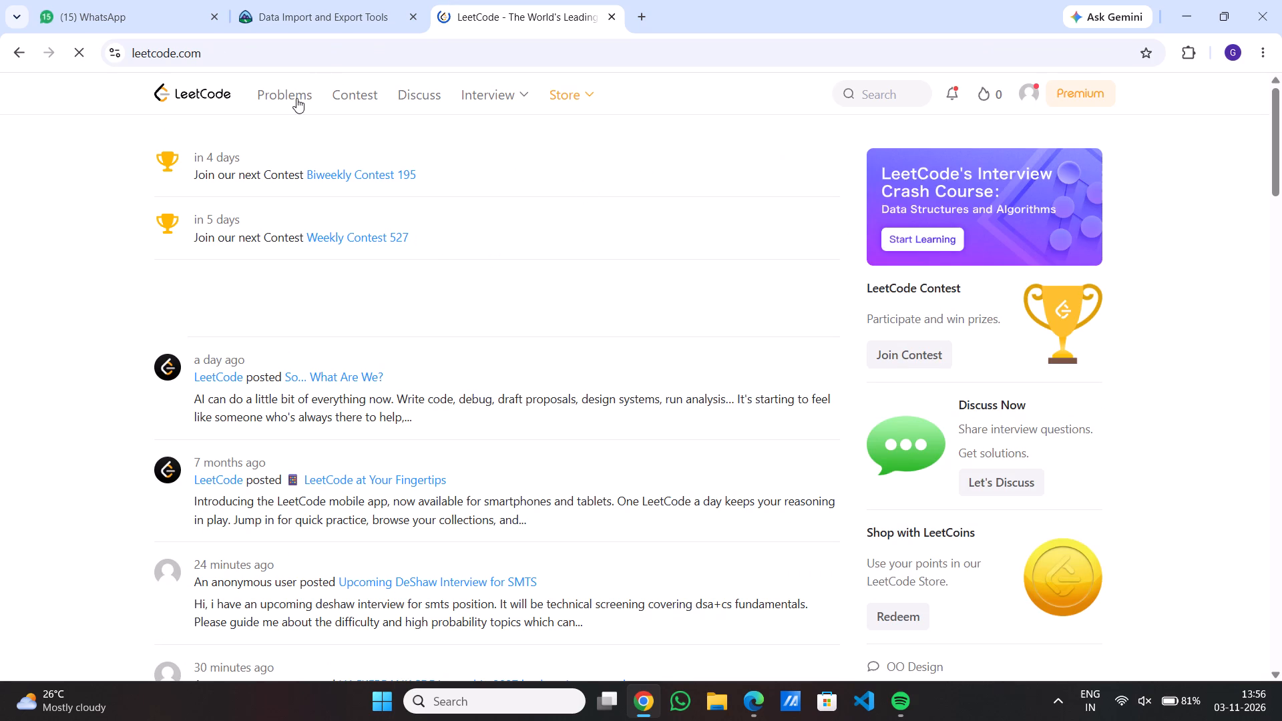
{"action": "left_click", "coordinate": [296, 98]}
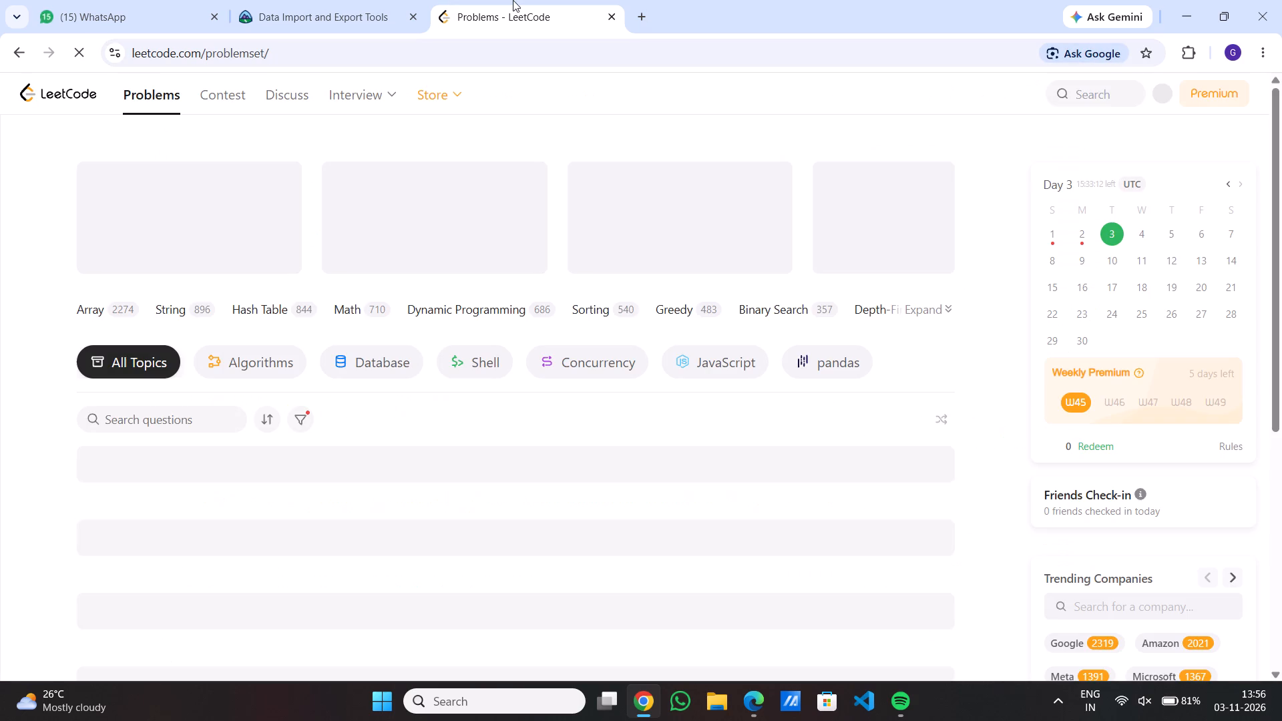
Return to the Trailhead Import and Export project and open its Use the Data Import Wizard unit.
{"action": "left_click", "coordinate": [264, 2]}
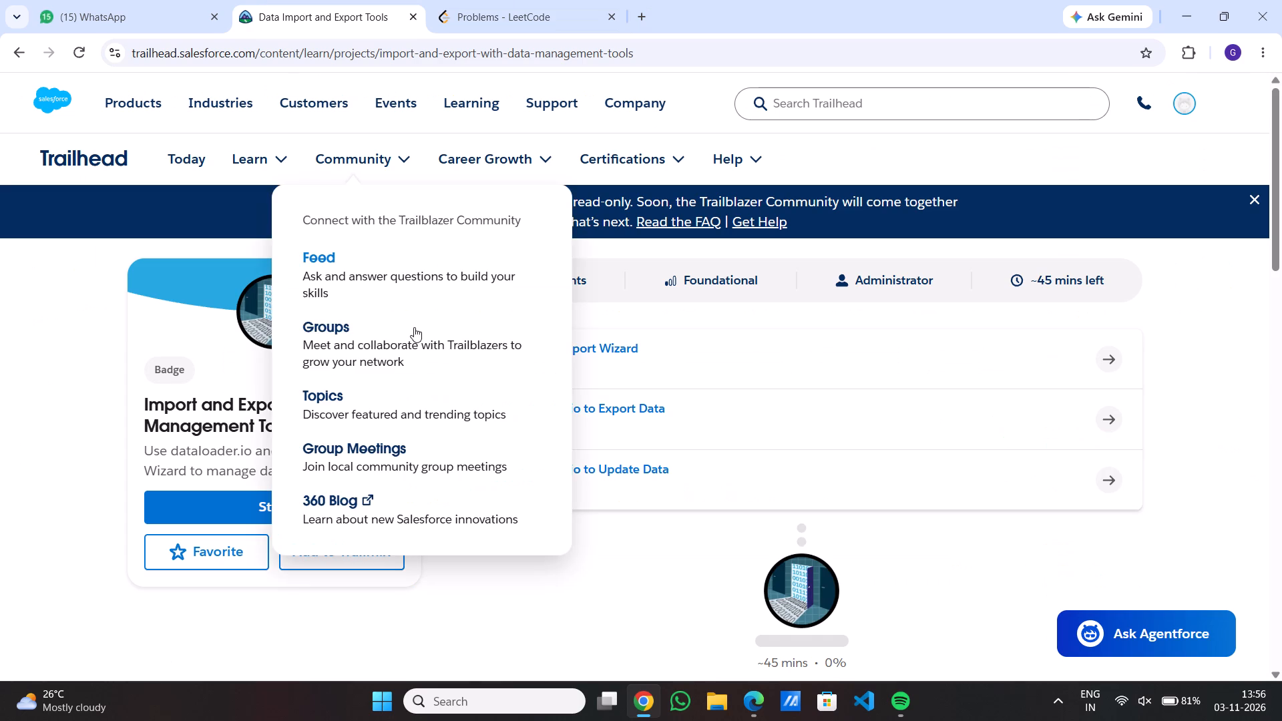
{"action": "left_click", "coordinate": [593, 352]}
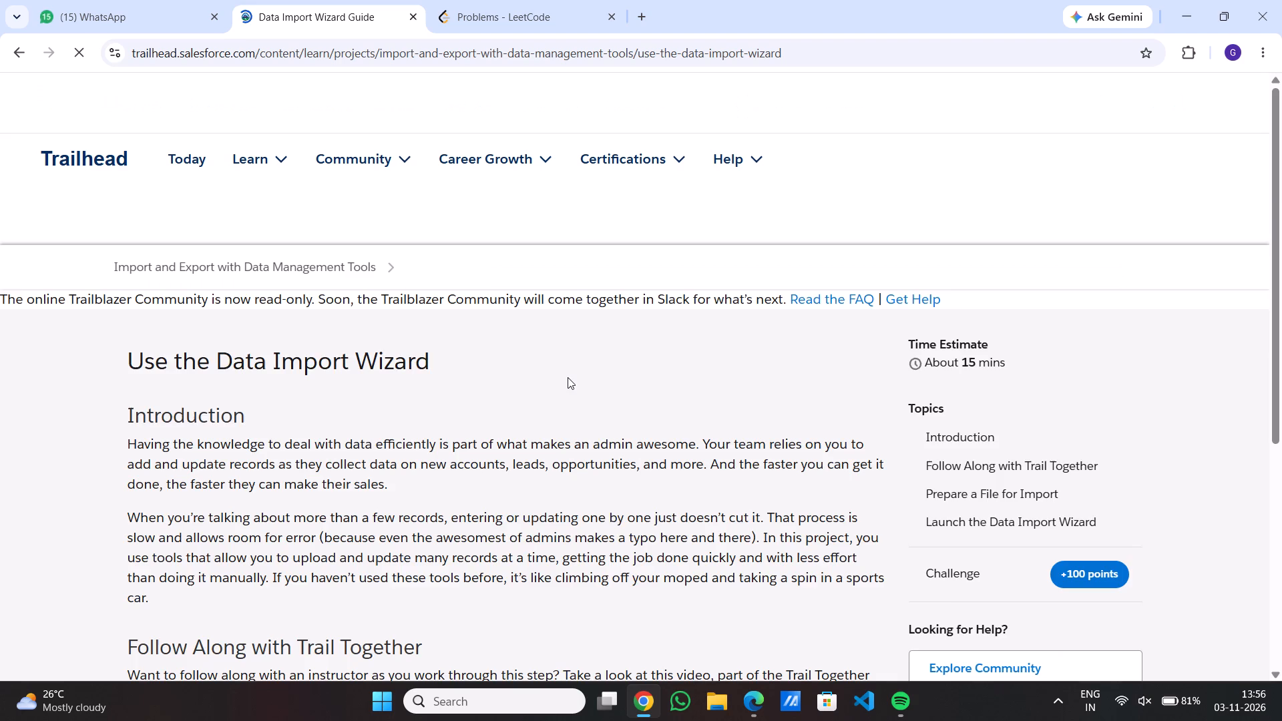
In the unit's Verify Step section, choose My Trailhead Playground 2 as the hands-on org and launch it.
{"action": "scroll", "coordinate": [457, 388], "scroll_direction": "down", "scroll_amount": 16}
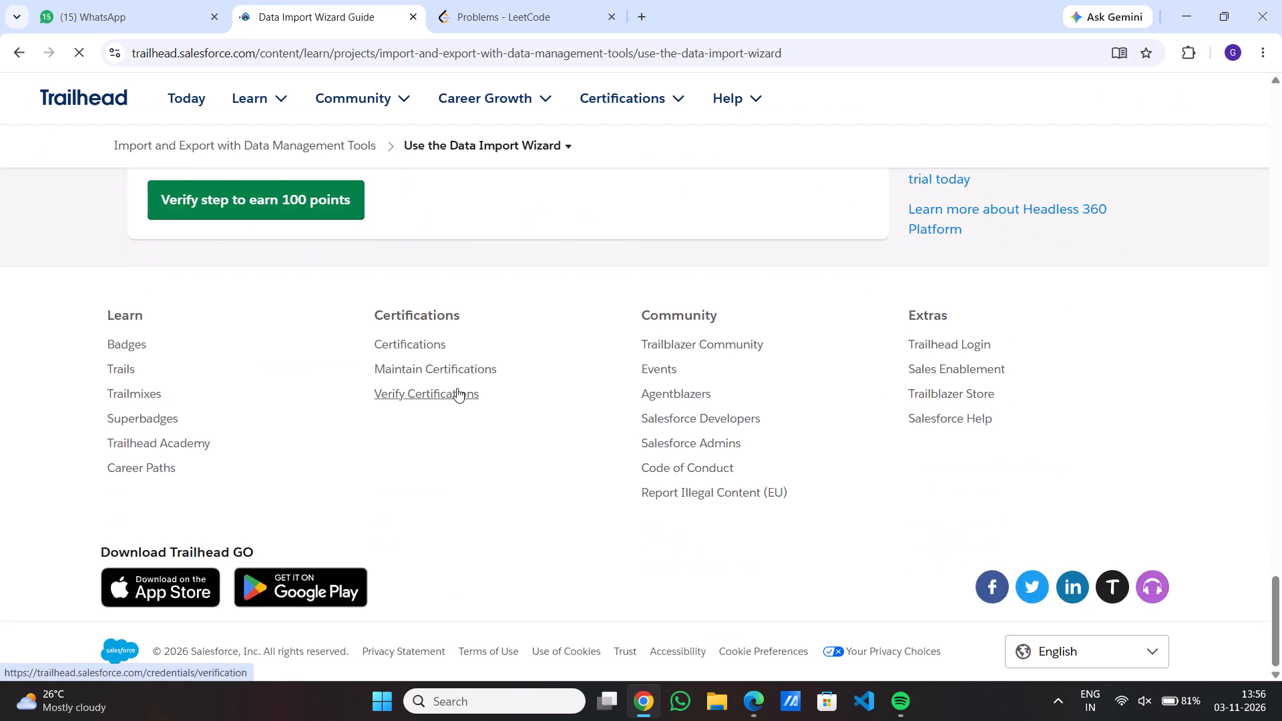
{"action": "scroll", "coordinate": [457, 388], "scroll_direction": "up", "scroll_amount": 3}
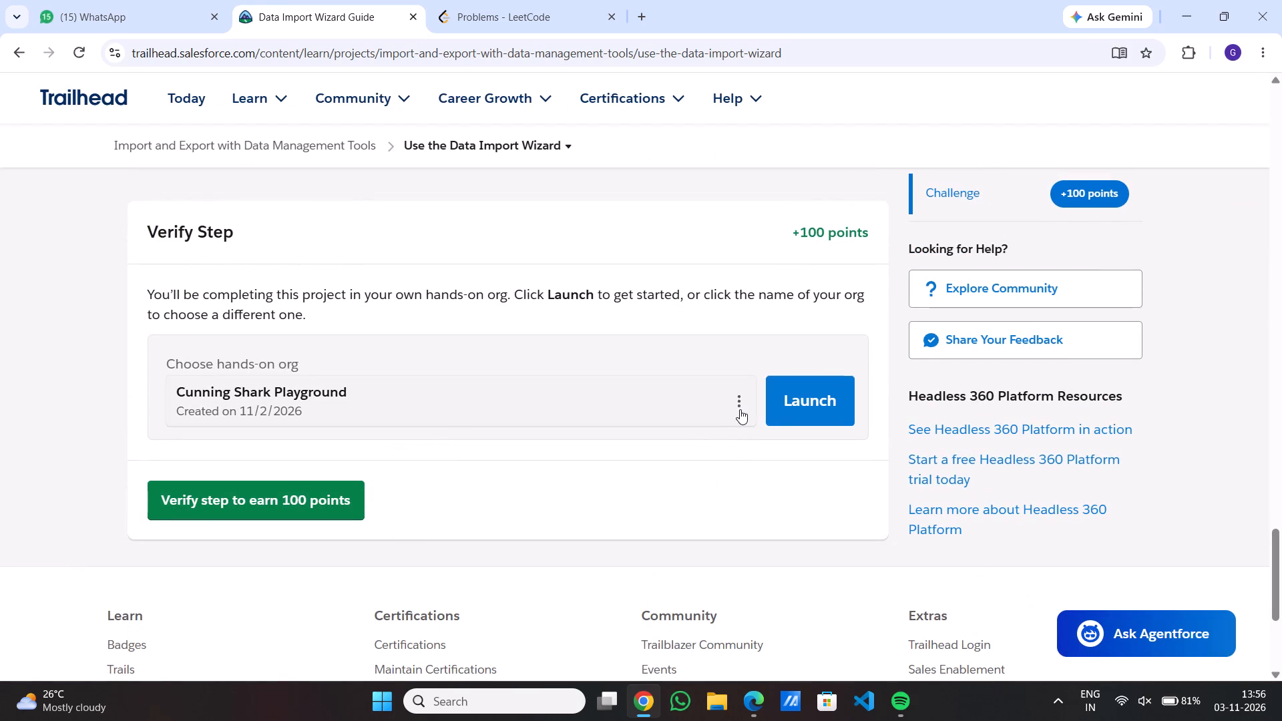
{"action": "left_click", "coordinate": [740, 409]}
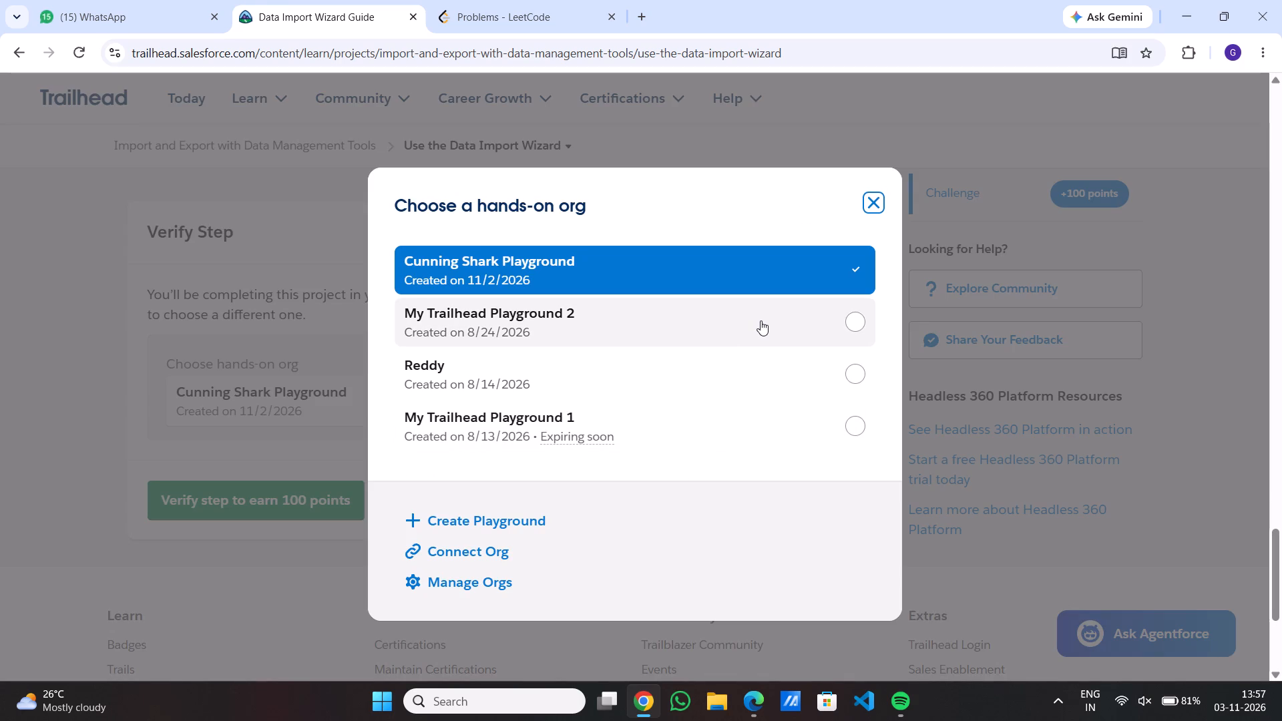
{"action": "left_click", "coordinate": [761, 320]}
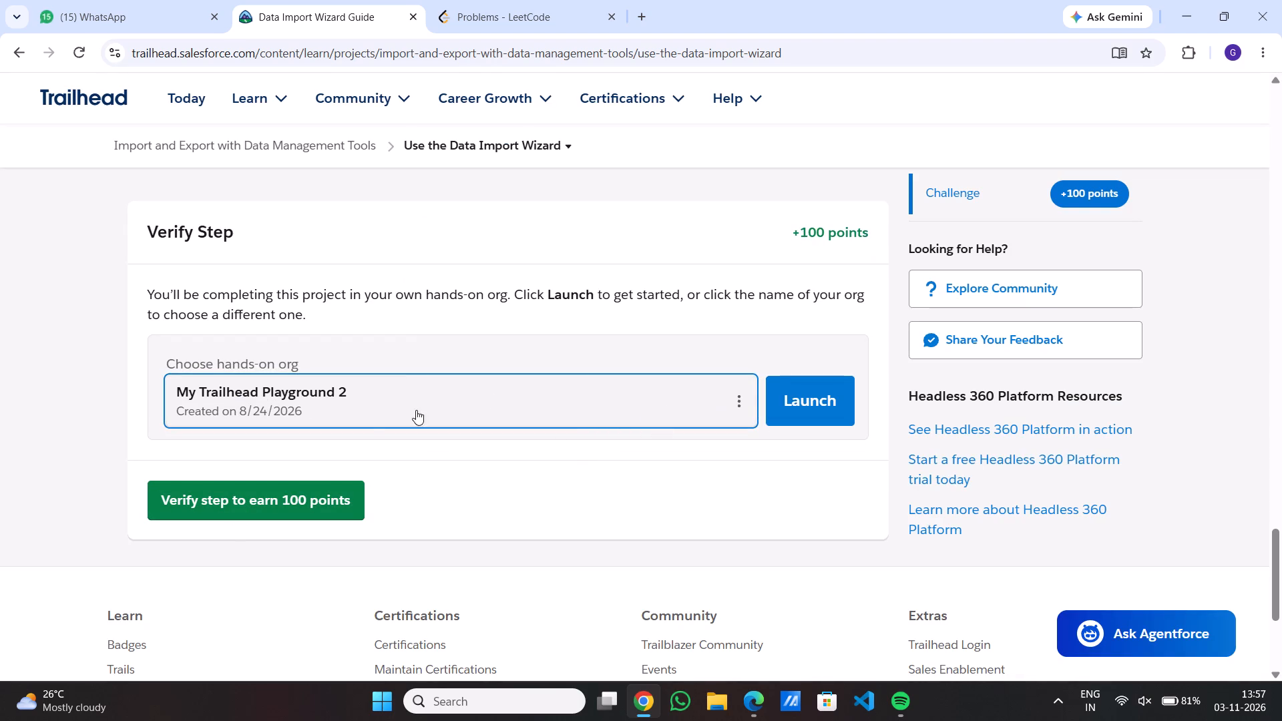
{"action": "left_click", "coordinate": [796, 401]}
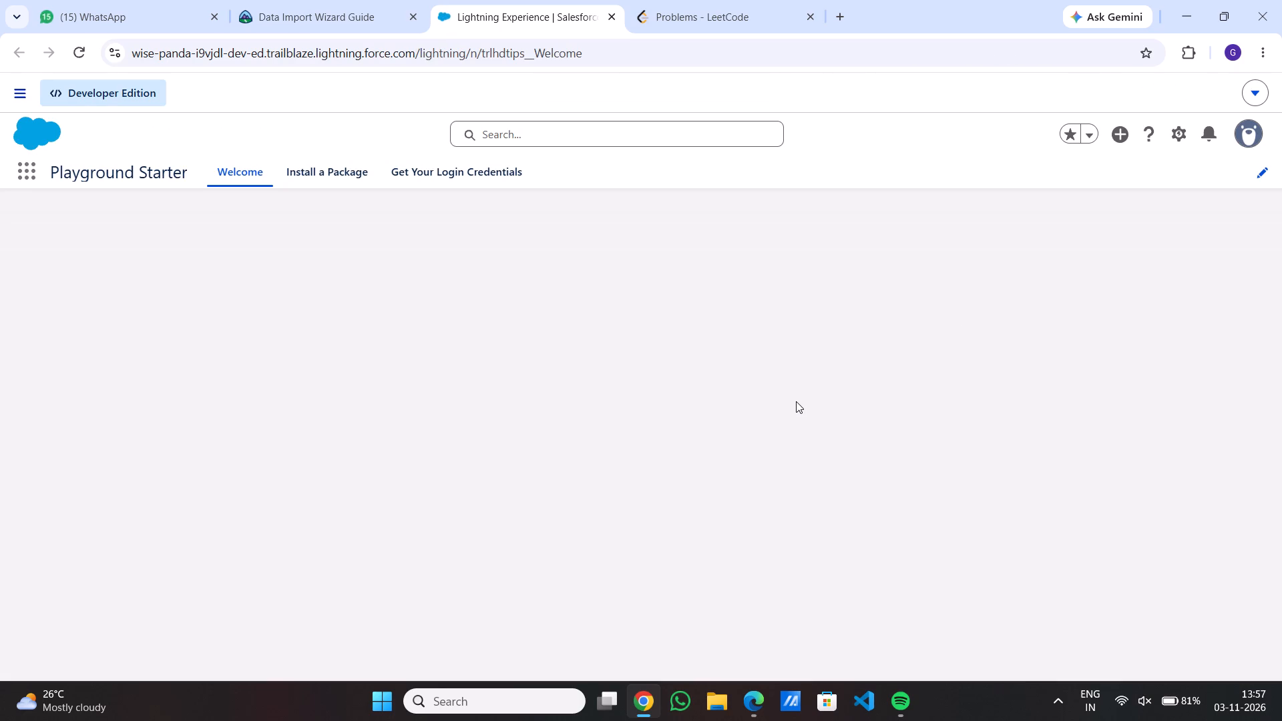
Dismiss the Field Service Setup prompt in the playground and open Salesforce Setup.
{"action": "left_click", "coordinate": [1181, 134]}
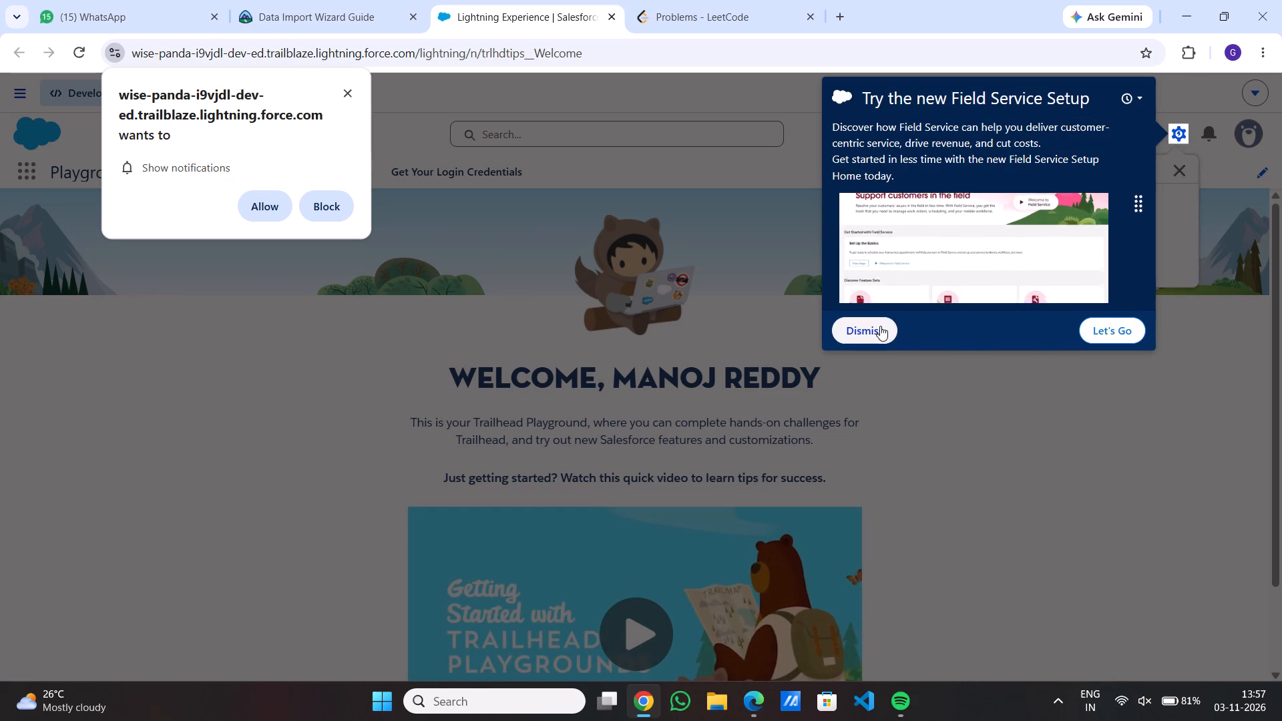
{"action": "left_click", "coordinate": [880, 326]}
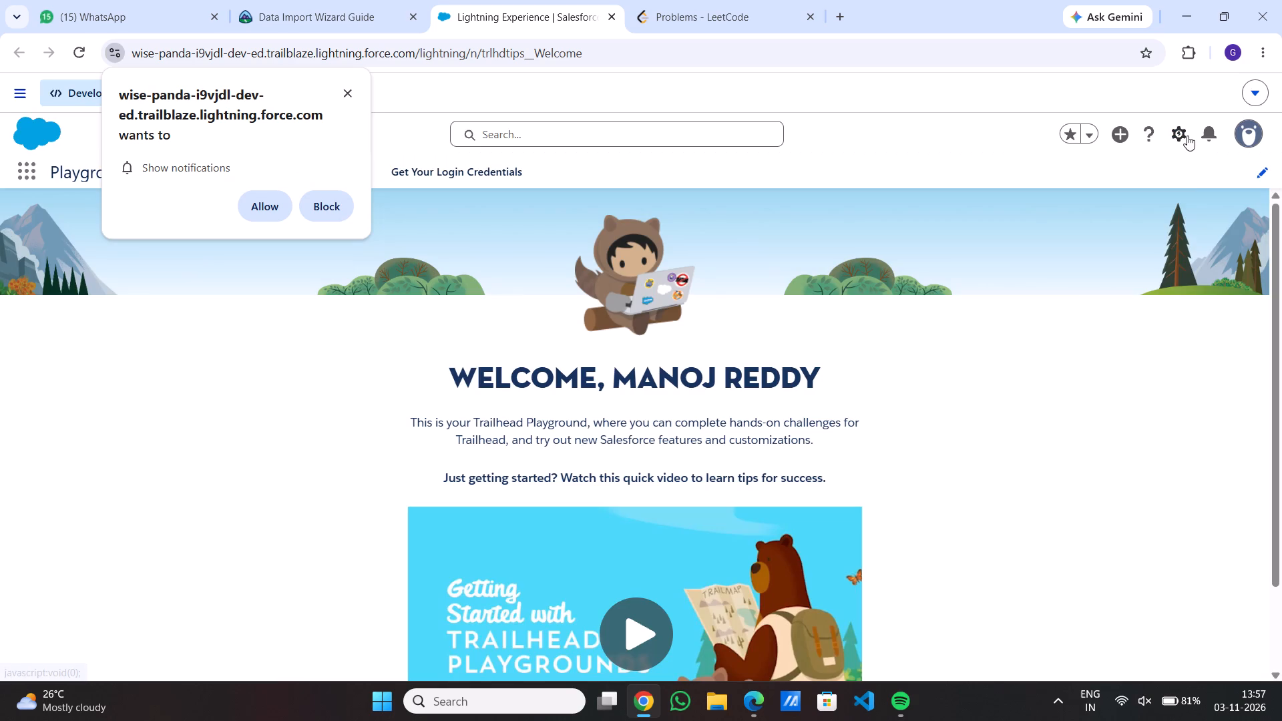
{"action": "left_click", "coordinate": [1187, 136]}
{"action": "left_click", "coordinate": [1075, 204]}
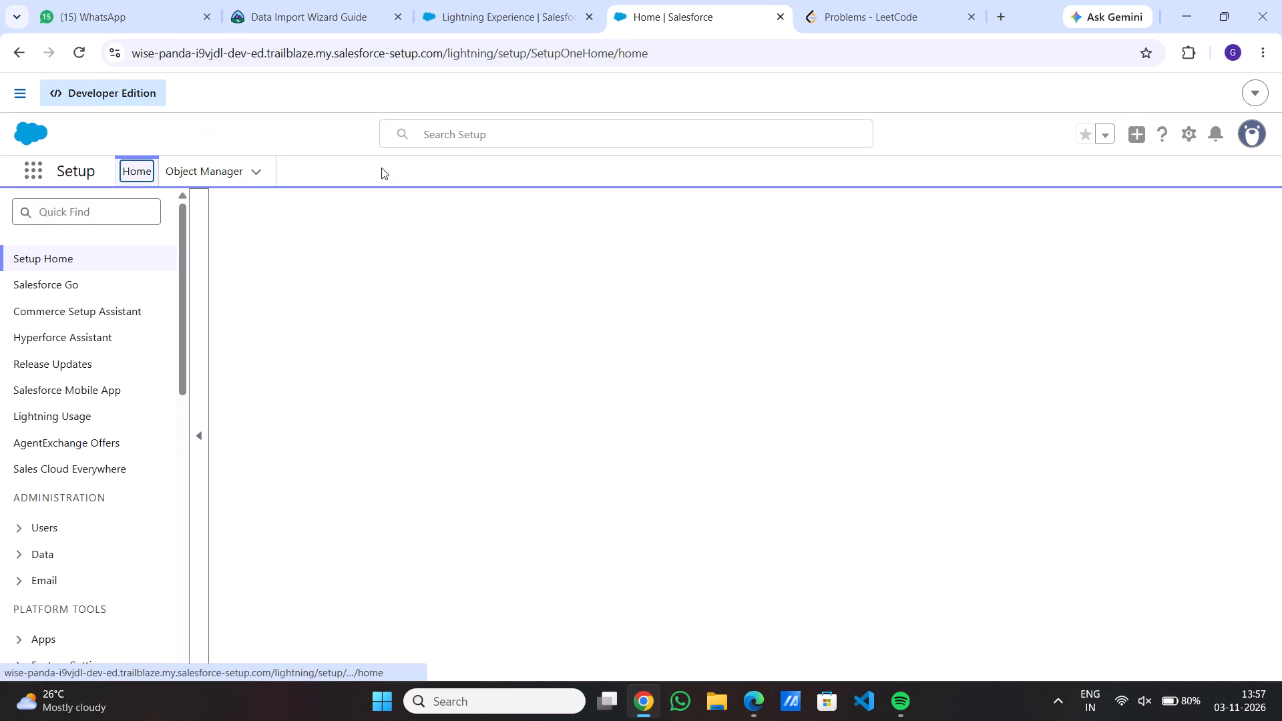
Find "data import" in Setup, open the Data Import Wizard page and close the My Service Journey pop-up.
{"action": "left_click", "coordinate": [109, 204]}
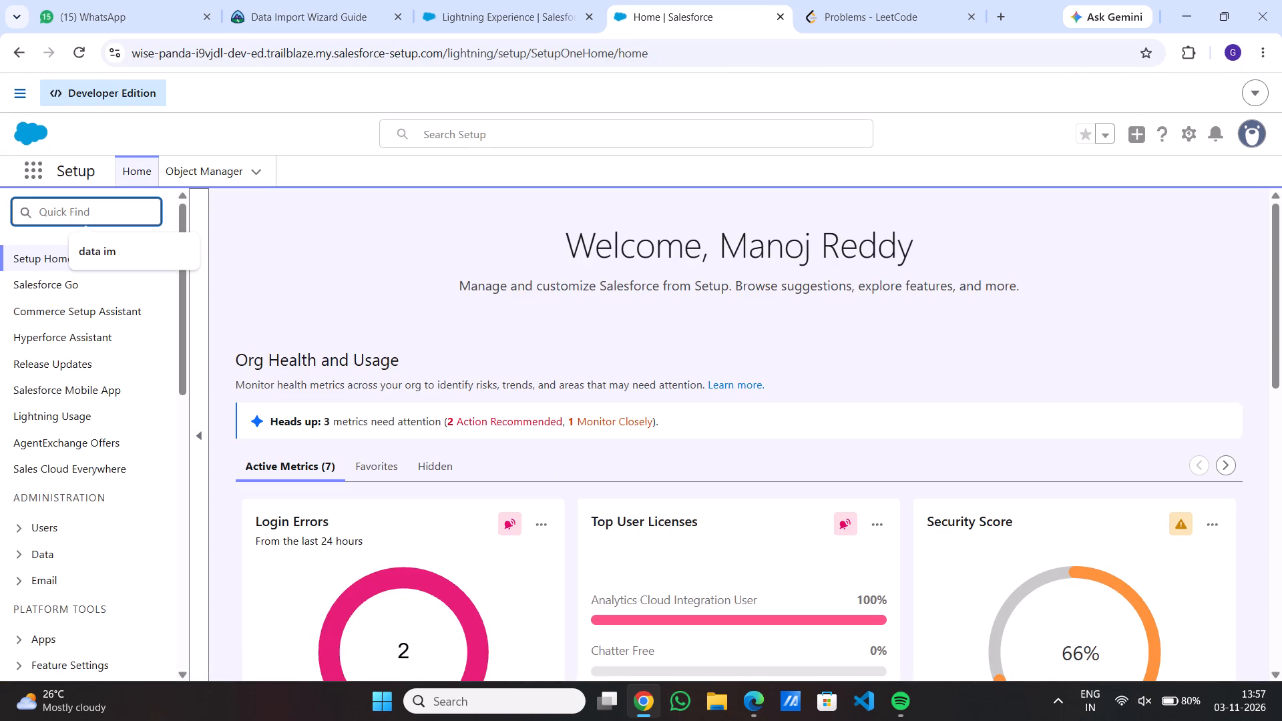
{"action": "type", "text": "data"}
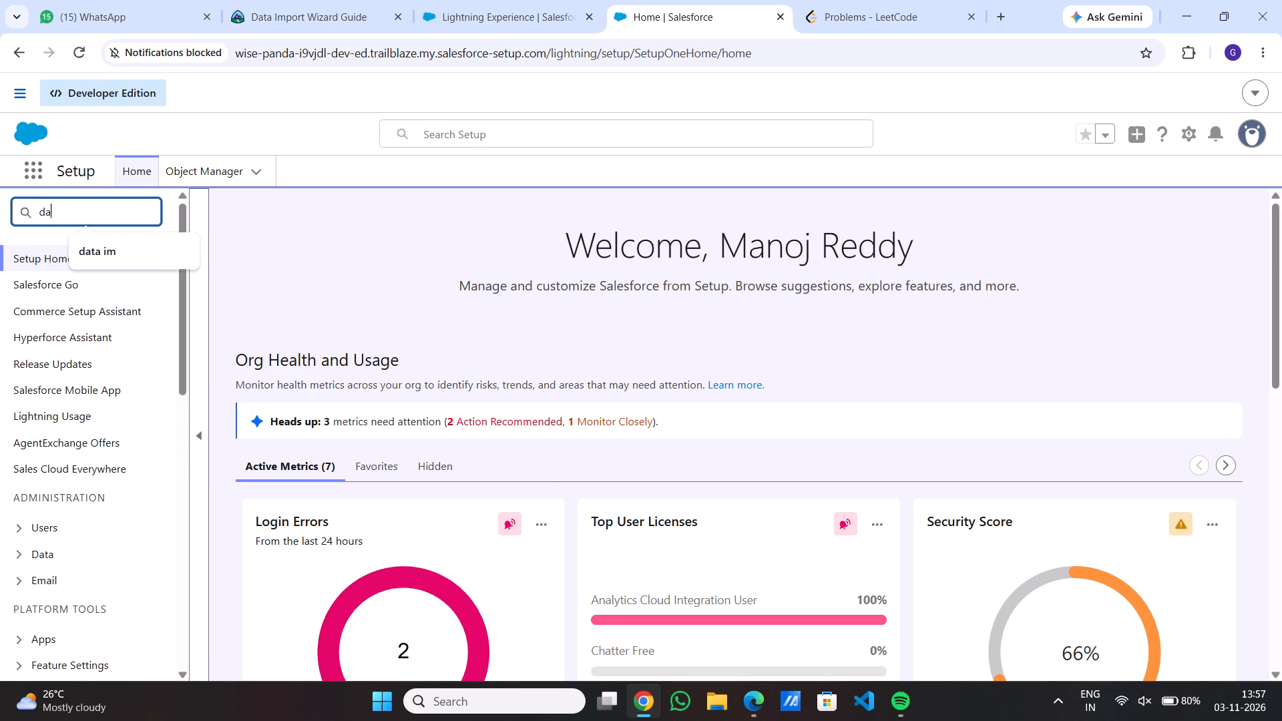
{"action": "key", "text": "space"}
{"action": "type", "text": "import"}
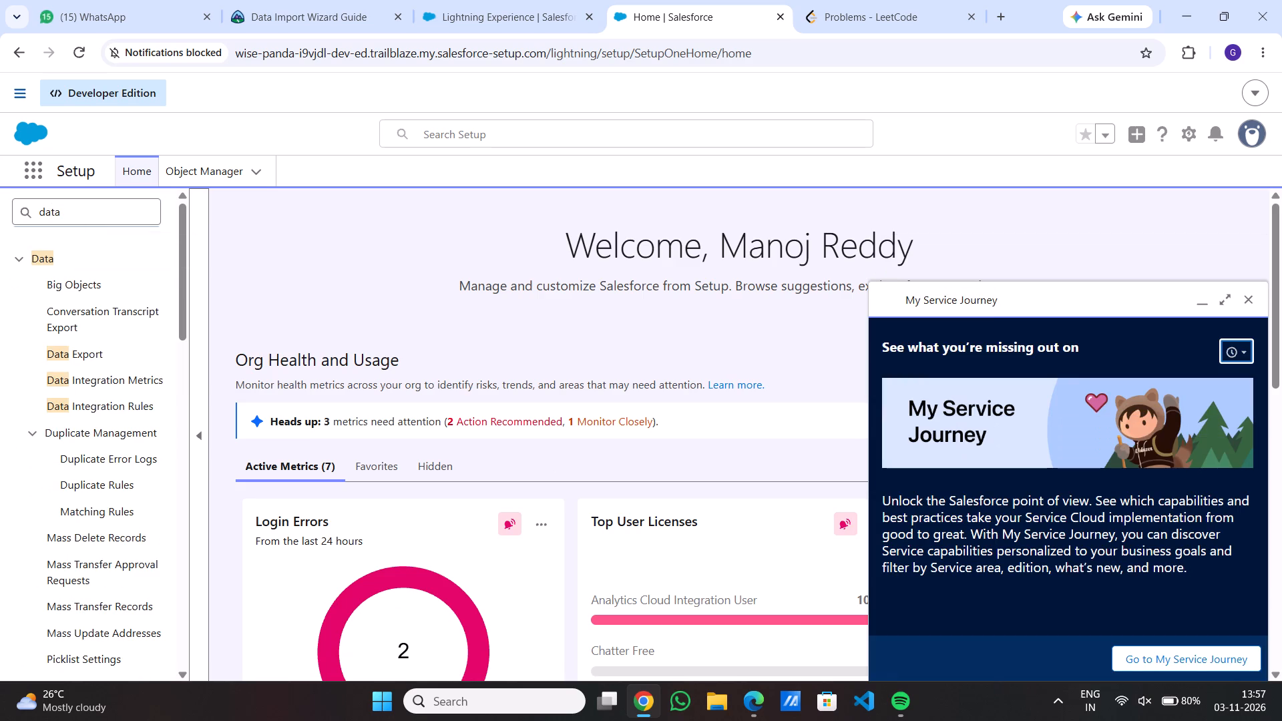
{"action": "left_click", "coordinate": [77, 211]}
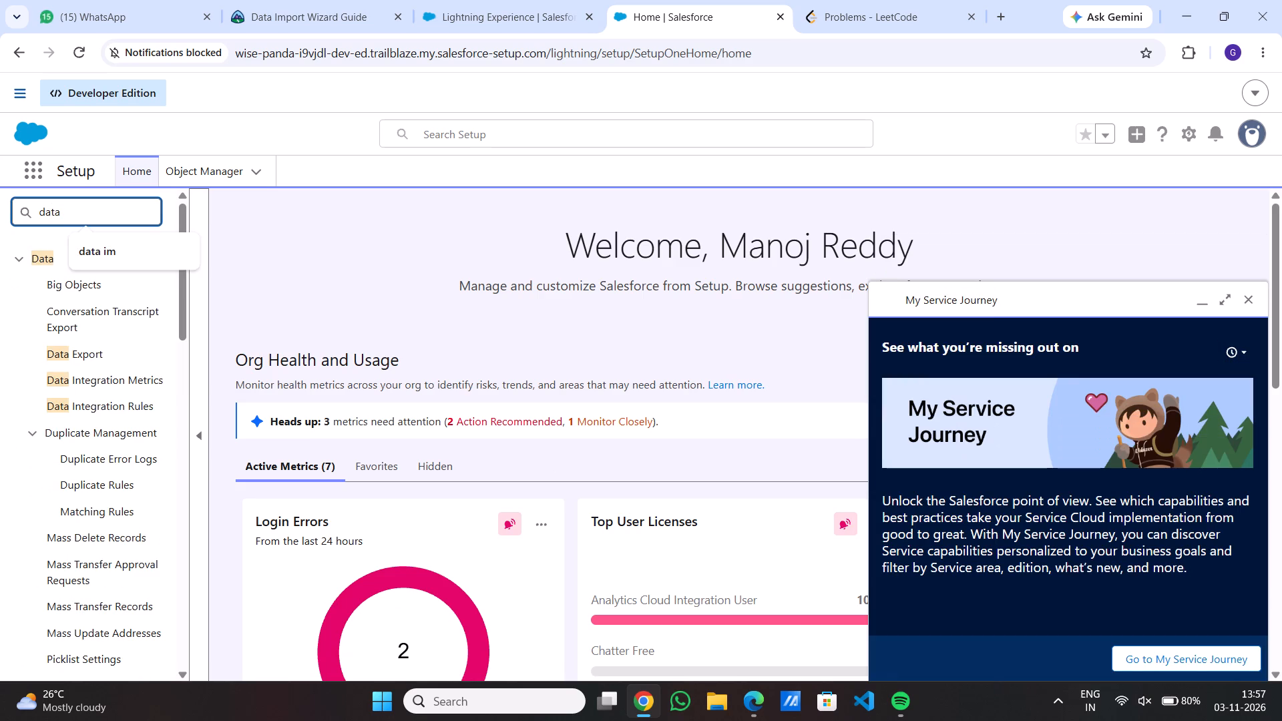
{"action": "type", "text": "import"}
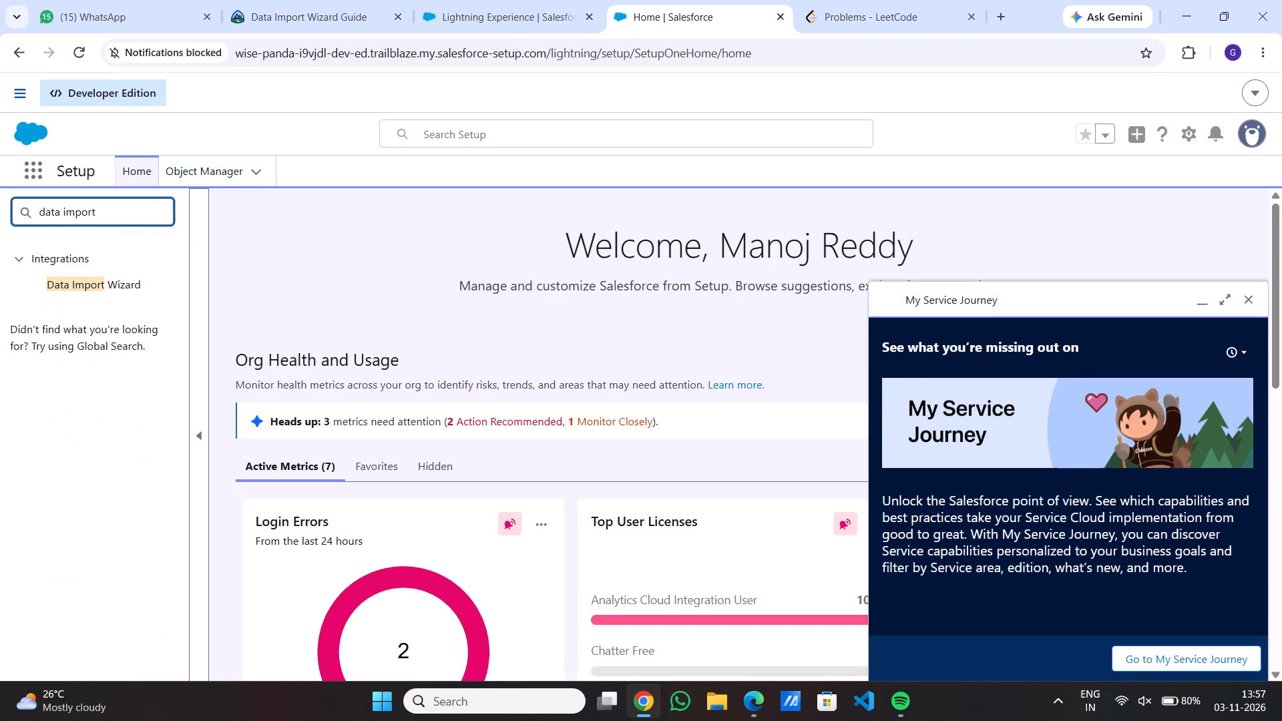
{"action": "left_click", "coordinate": [78, 279]}
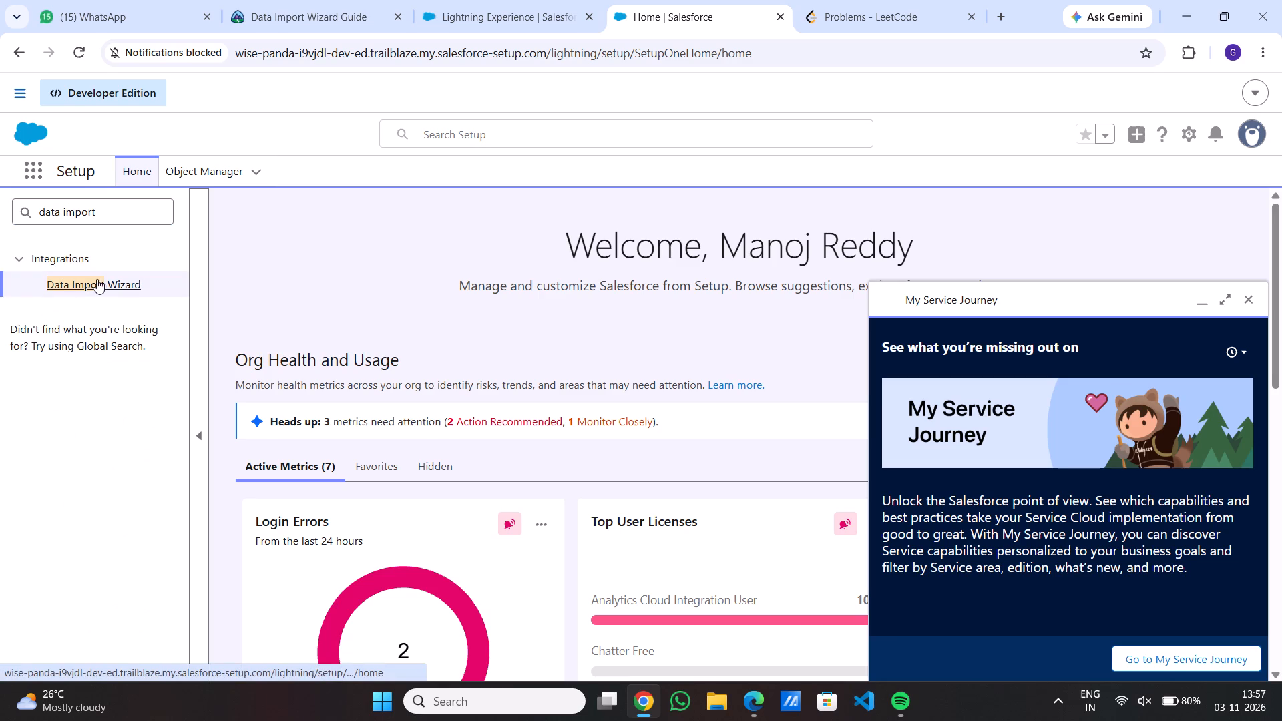
{"action": "left_click", "coordinate": [101, 278]}
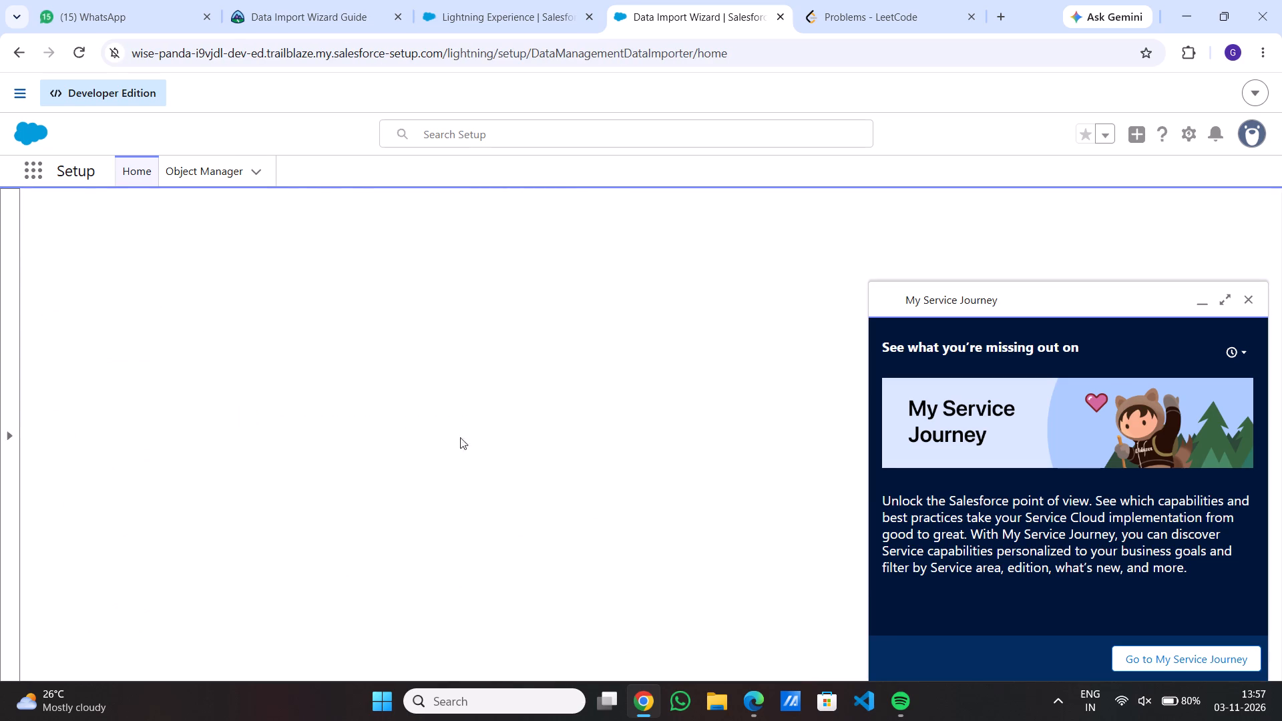
{"action": "left_click", "coordinate": [1249, 303]}
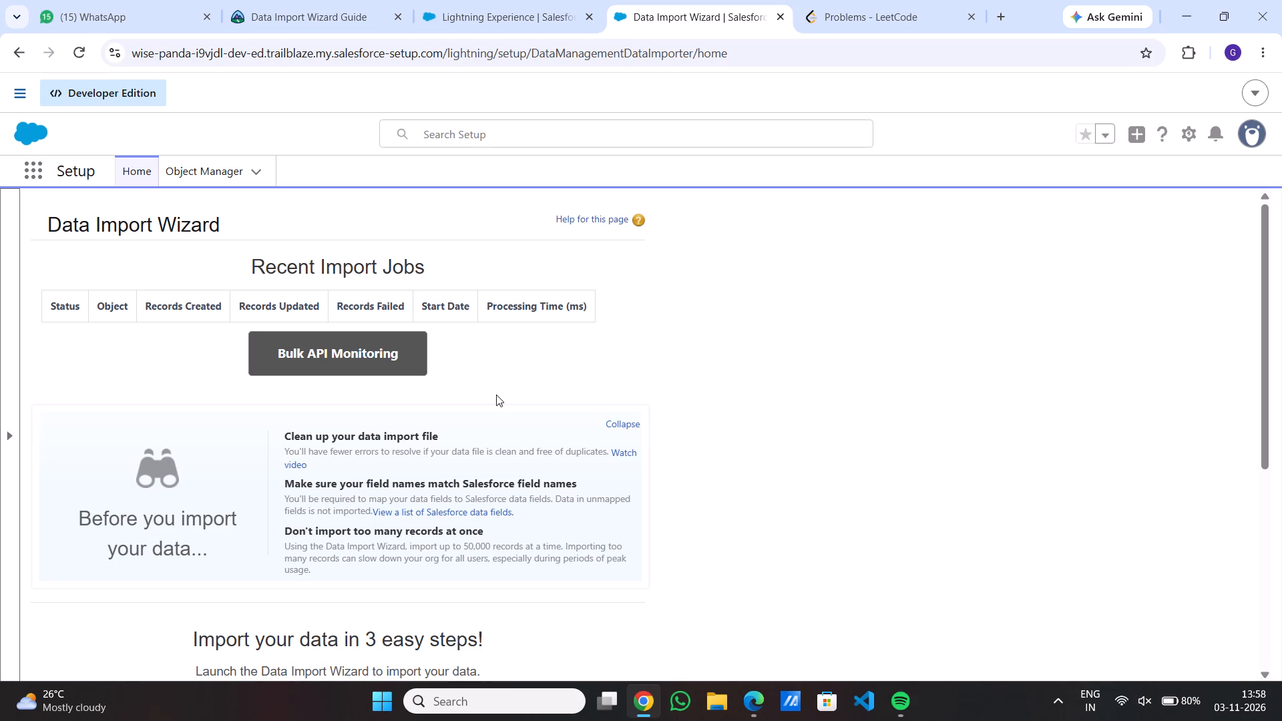
Launch the Data Import Wizard from its Setup page.
{"action": "scroll", "coordinate": [496, 395], "scroll_direction": "down", "scroll_amount": 5}
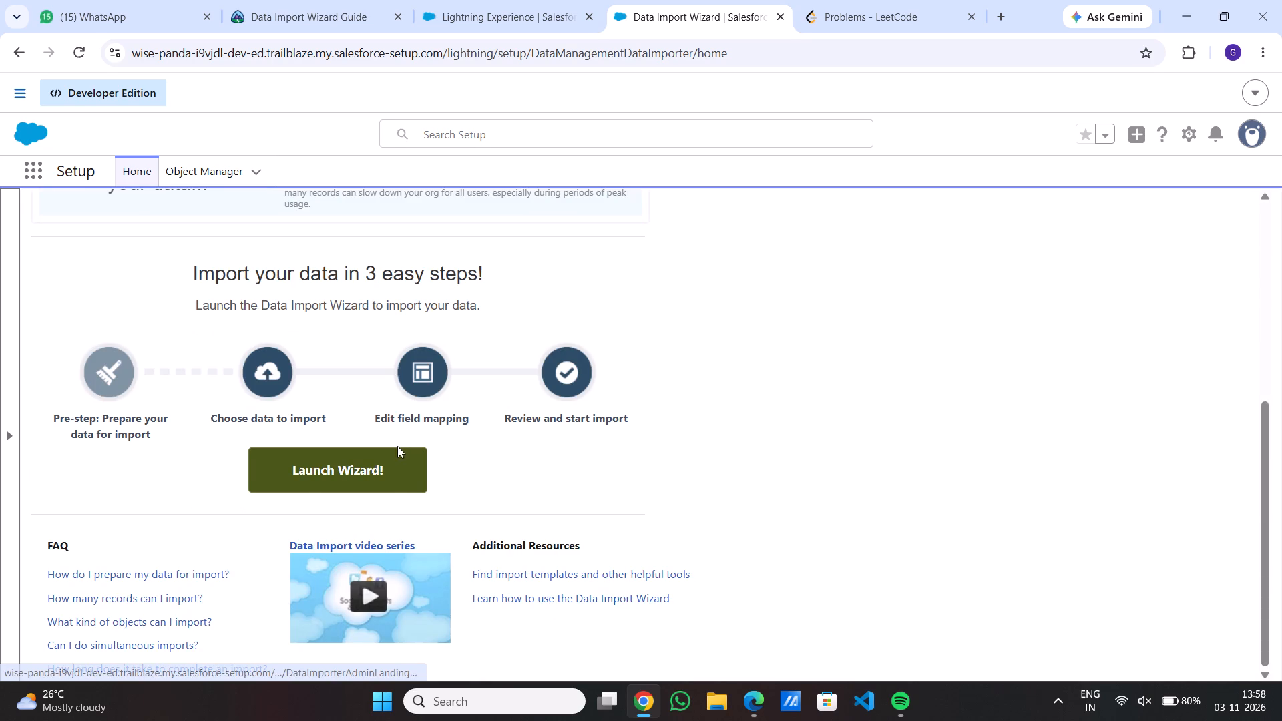
{"action": "left_click", "coordinate": [394, 467]}
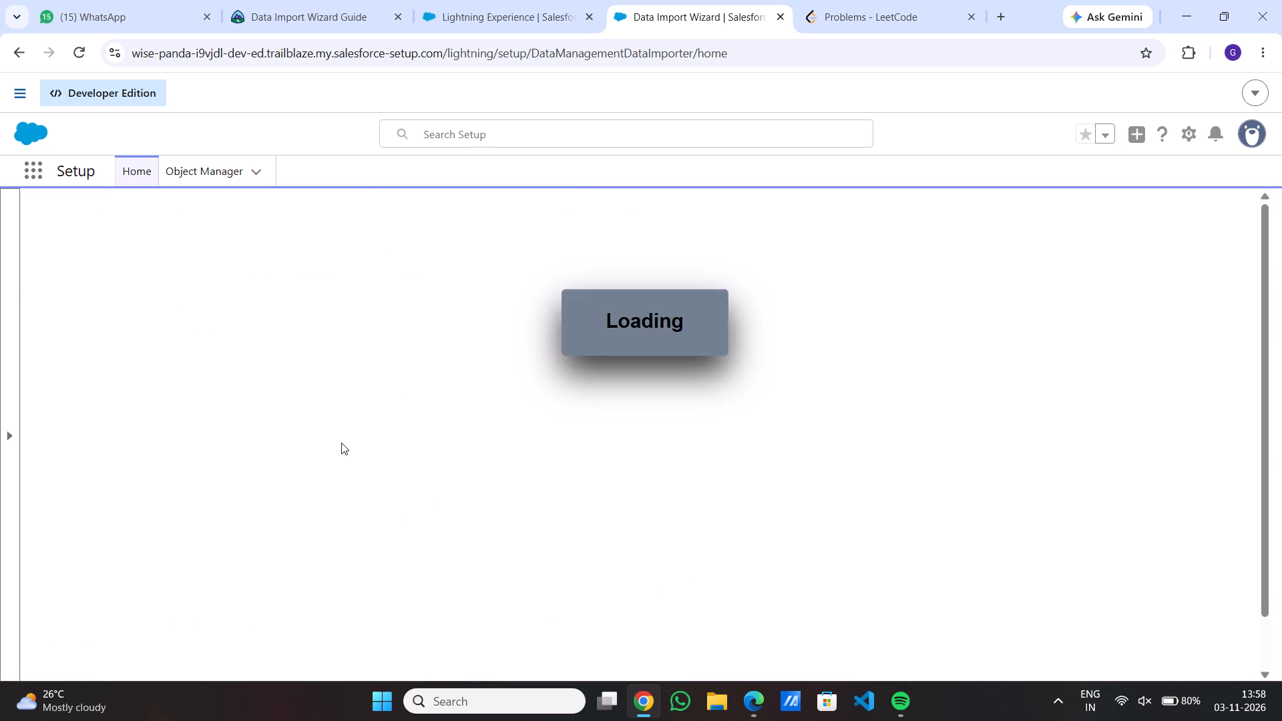
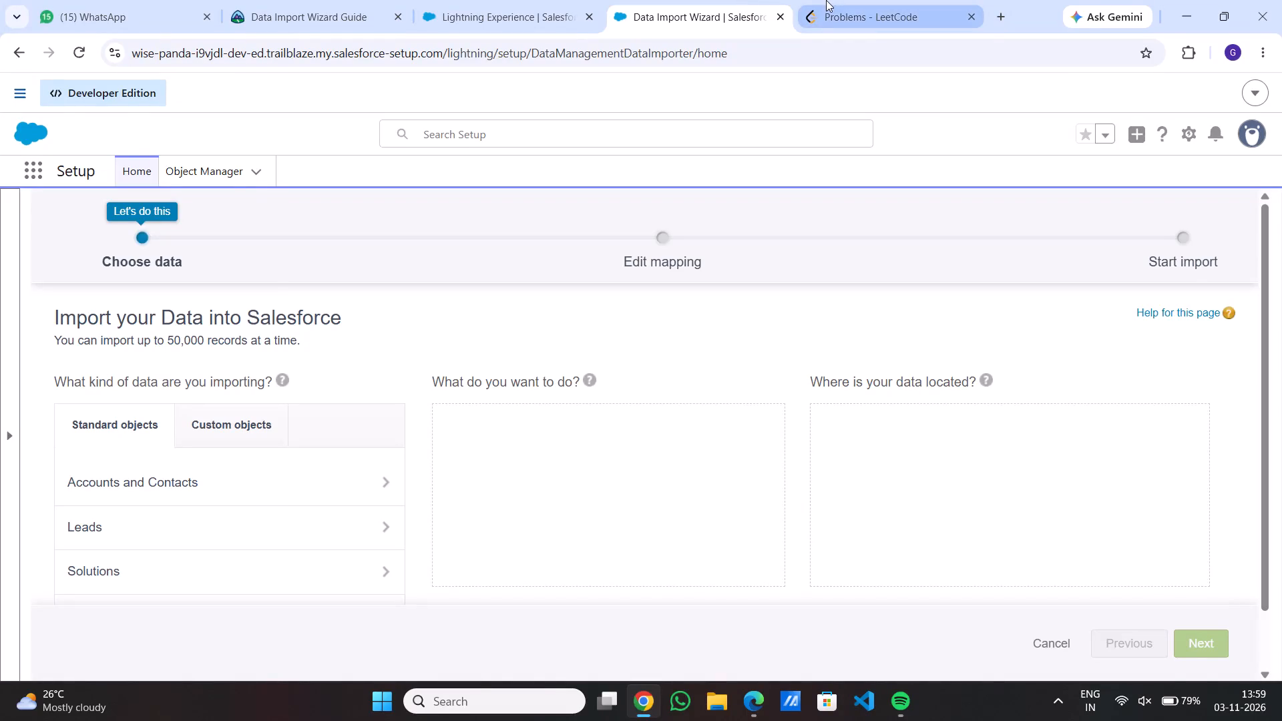
Switch to LeetCode, search for problem 88 and look through the Merge Sorted Array description and its Java code.
{"action": "left_click", "coordinate": [833, 0]}
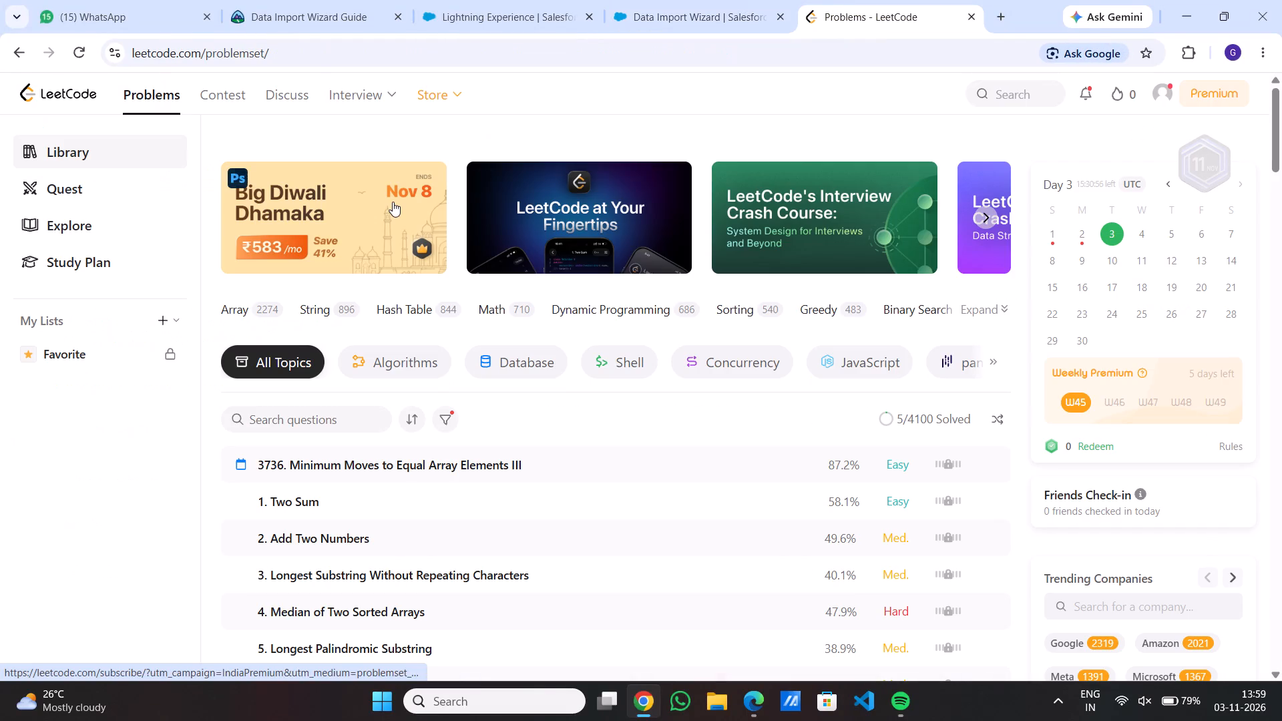
{"action": "scroll", "coordinate": [393, 202], "scroll_direction": "up", "scroll_amount": 1}
{"action": "left_click", "coordinate": [1024, 96]}
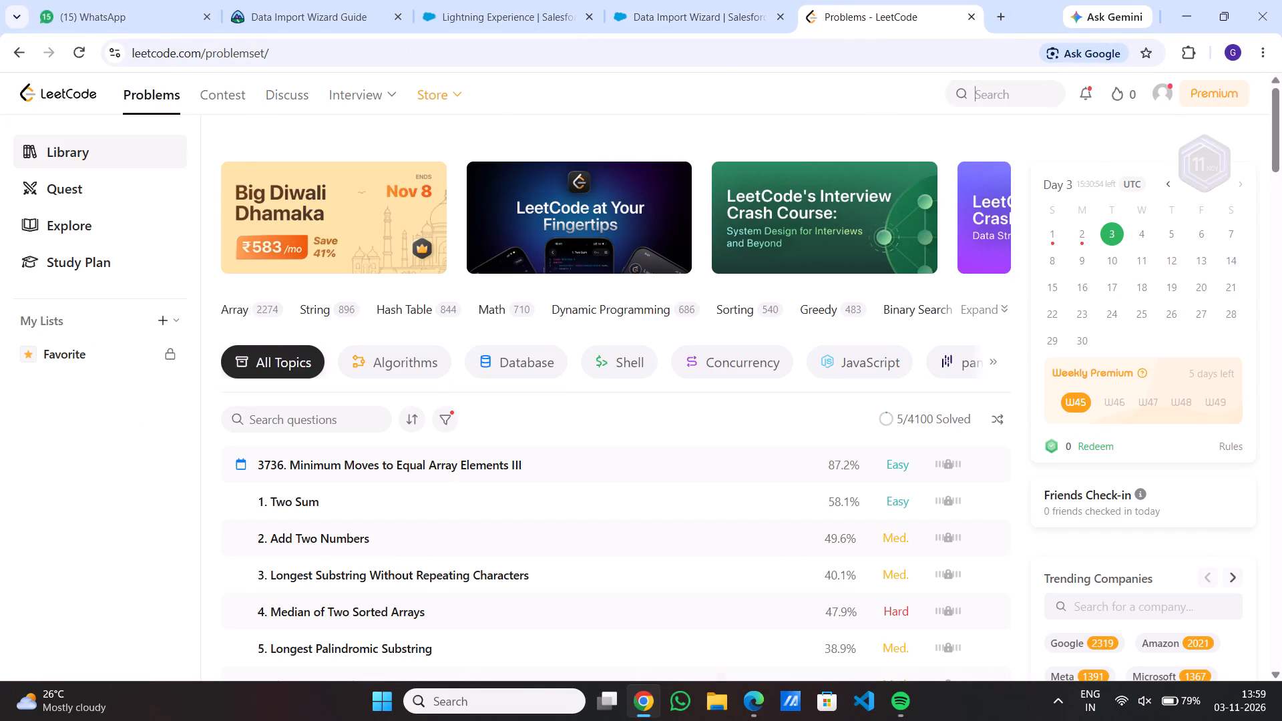
{"action": "left_click", "coordinate": [927, 155]}
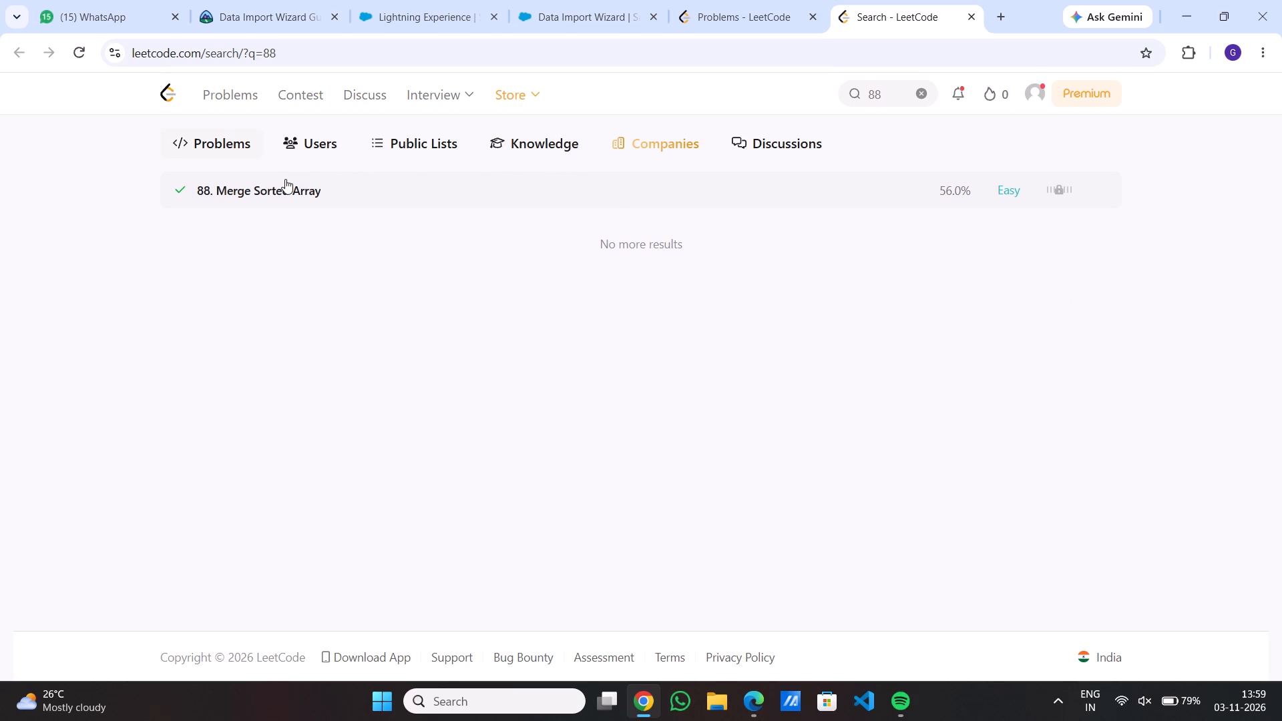
{"action": "left_click", "coordinate": [285, 179]}
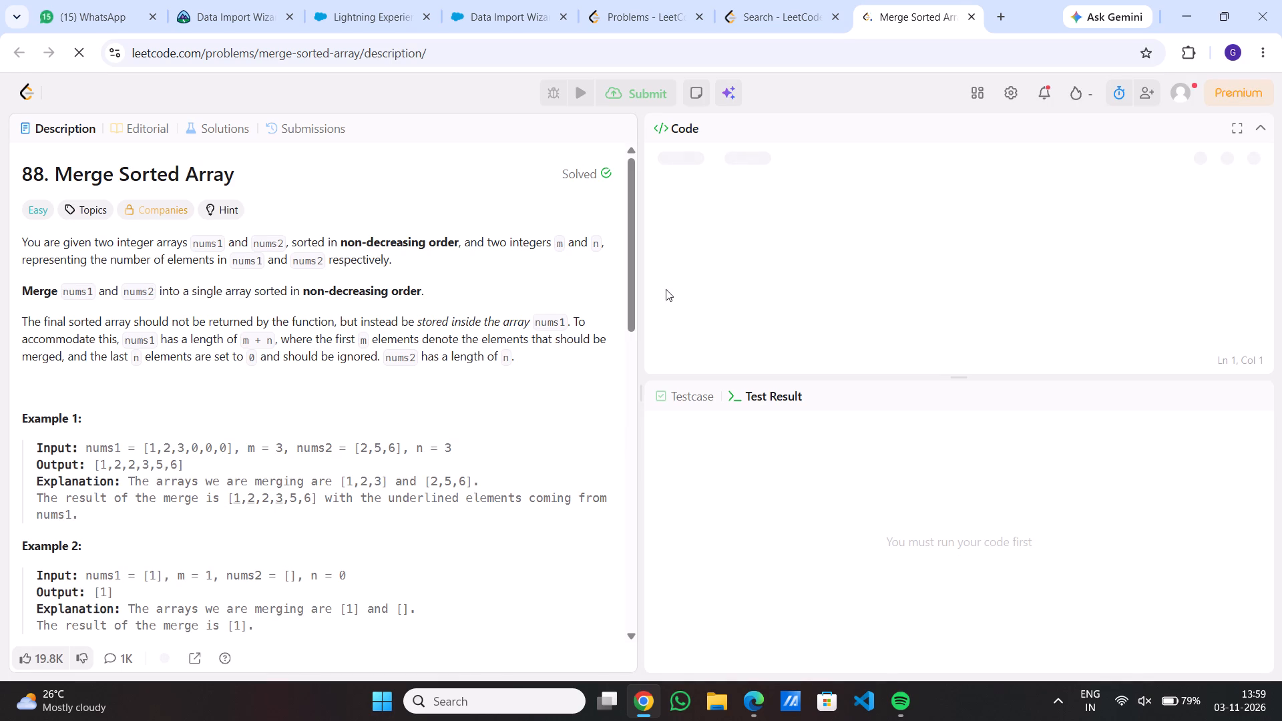
{"action": "scroll", "coordinate": [666, 289], "scroll_direction": "down", "scroll_amount": 3}
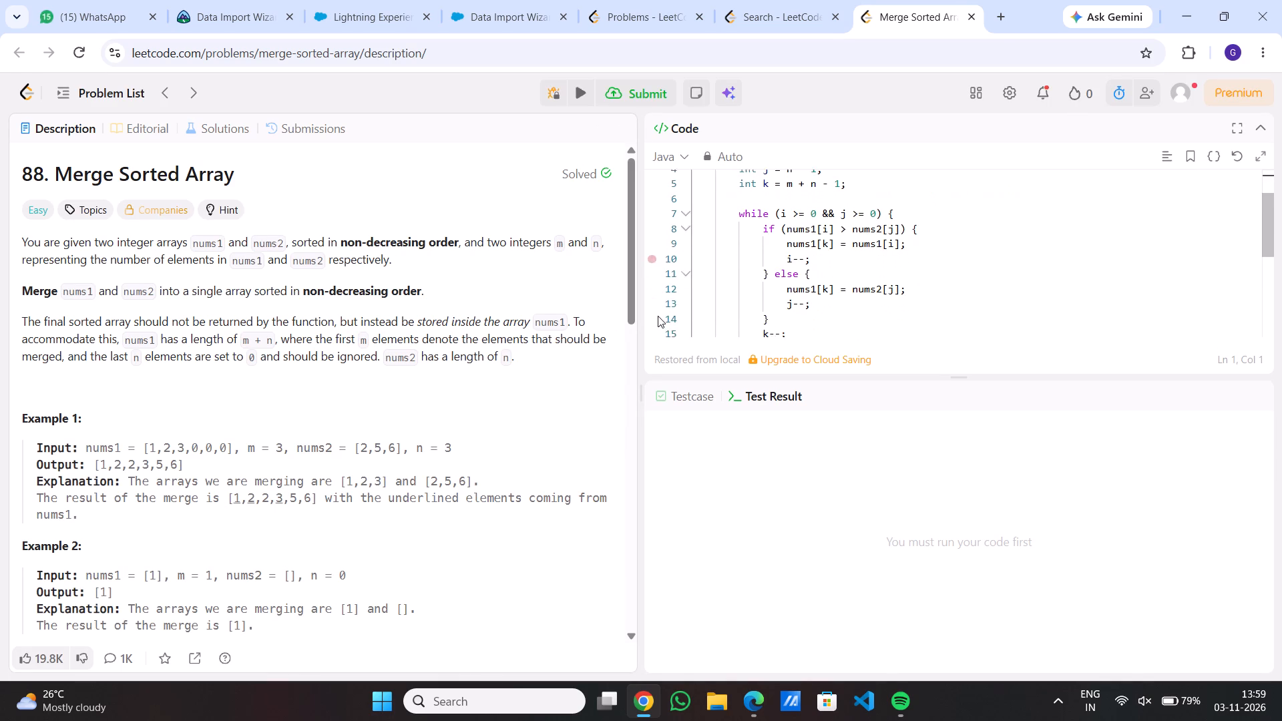
{"action": "scroll", "coordinate": [730, 292], "scroll_direction": "down", "scroll_amount": 5}
{"action": "scroll", "coordinate": [730, 292], "scroll_direction": "up", "scroll_amount": 3}
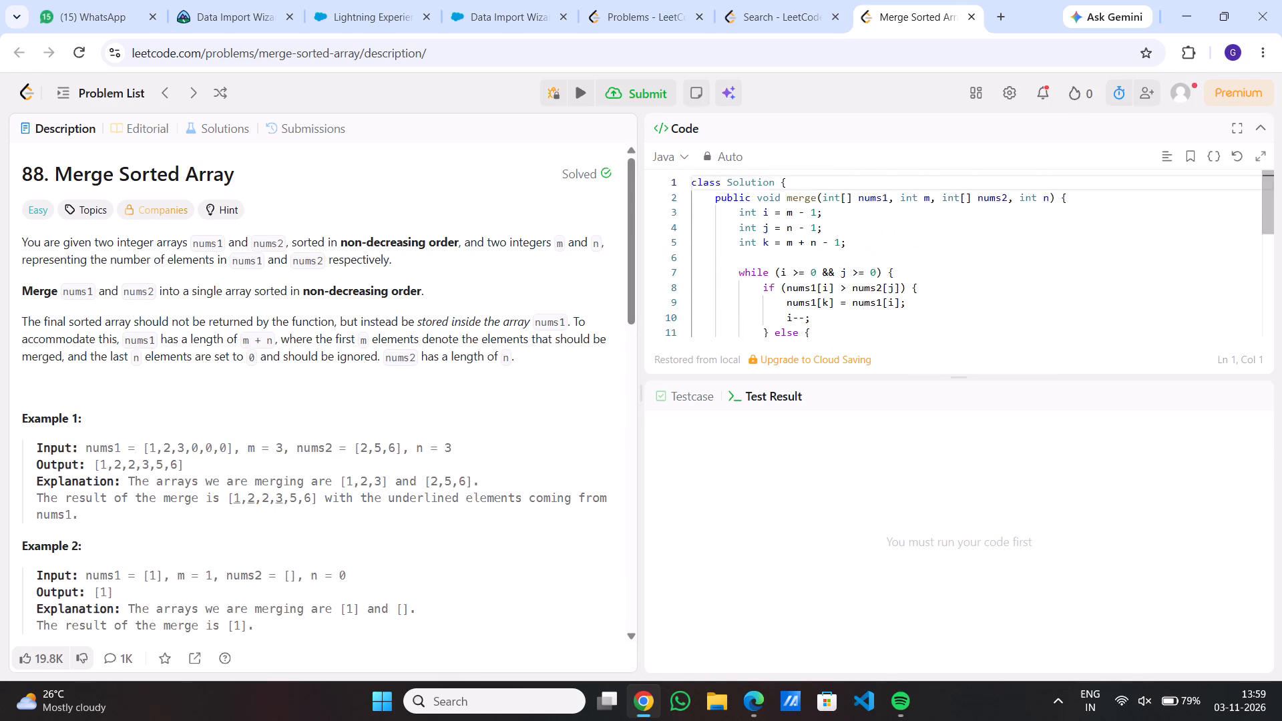
Return to the Data Import Wizard and choose Leads as the standard object, with Add new records as the operation.
{"action": "left_click", "coordinate": [785, 0]}
{"action": "left_click", "coordinate": [393, 0]}
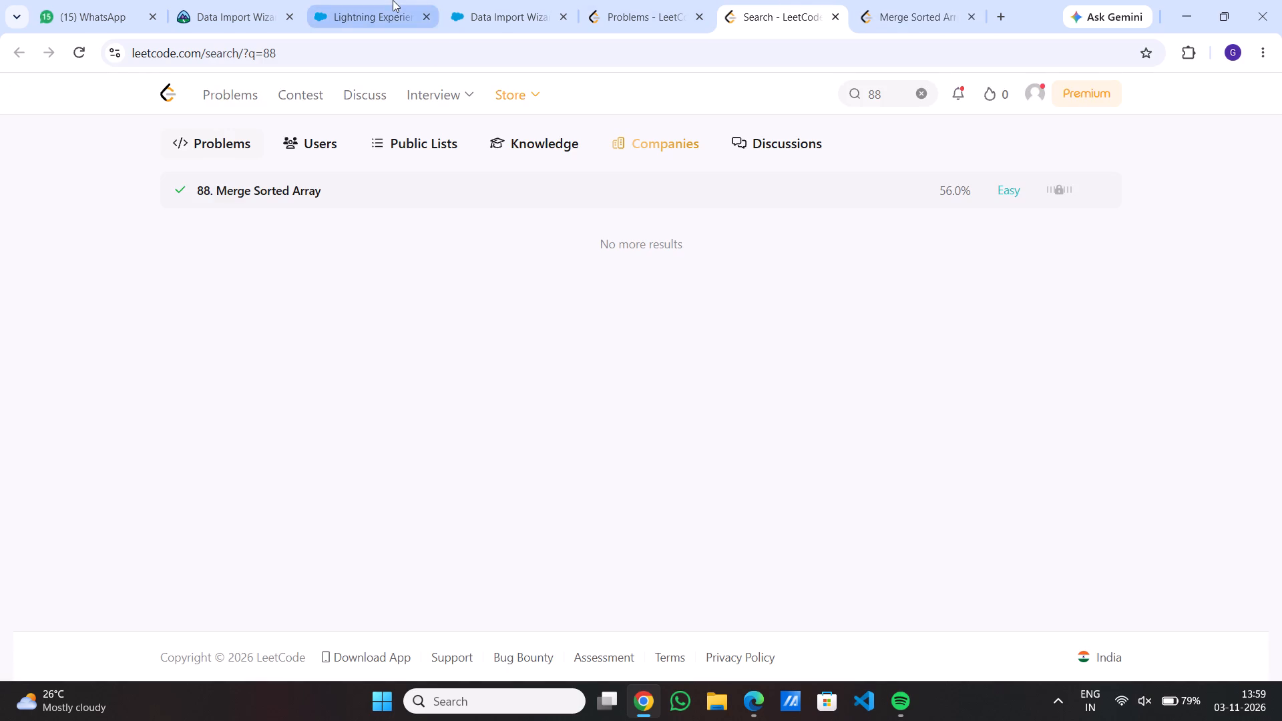
{"action": "left_click", "coordinate": [492, 0]}
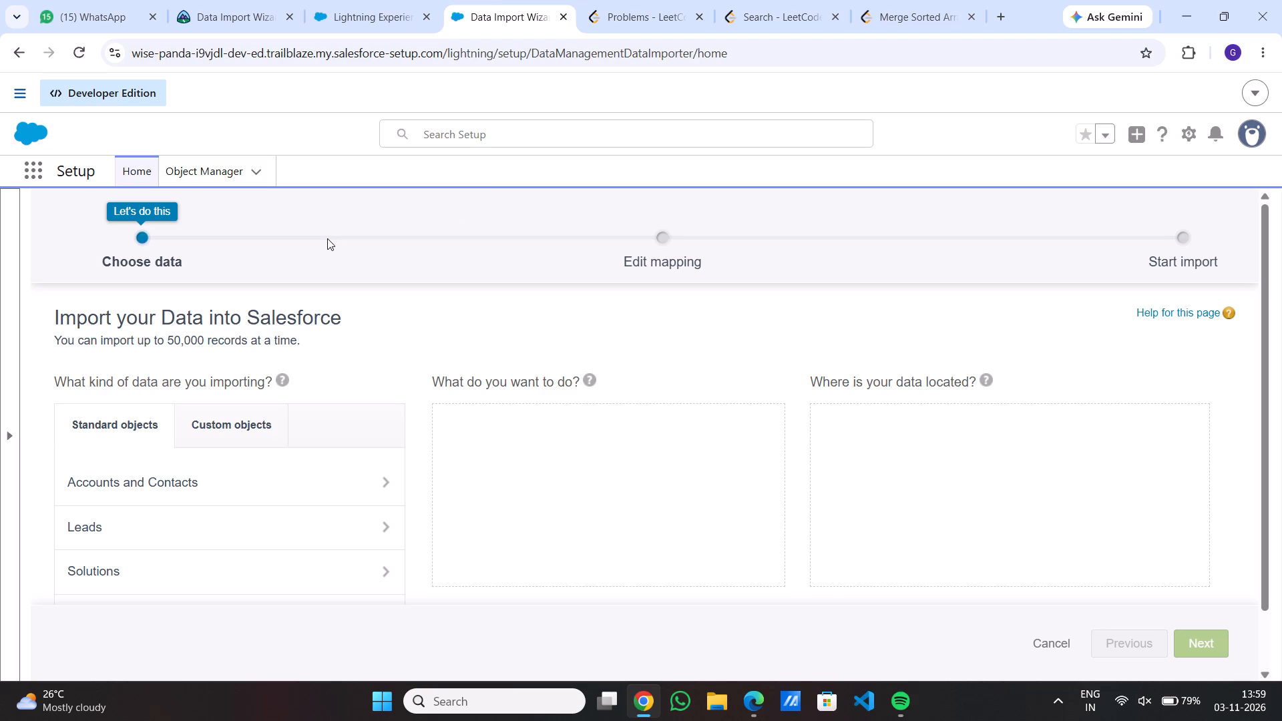
{"action": "left_click", "coordinate": [156, 515]}
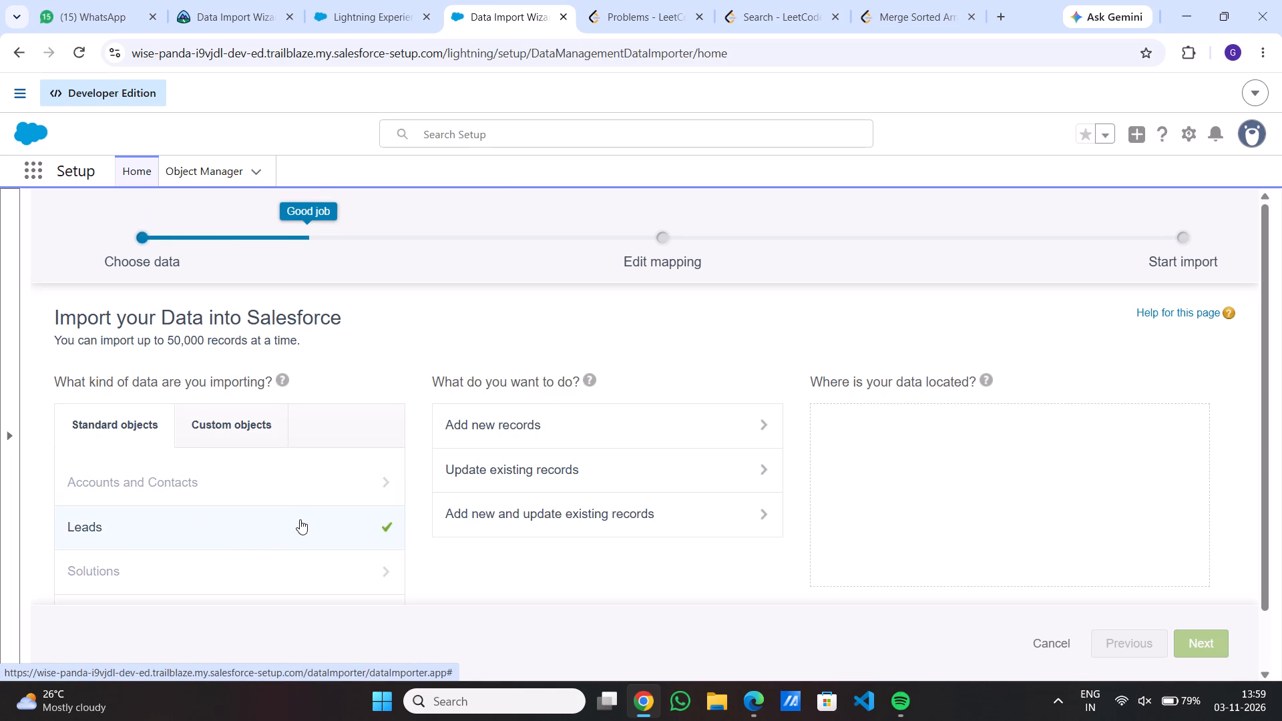
{"action": "left_click", "coordinate": [554, 414]}
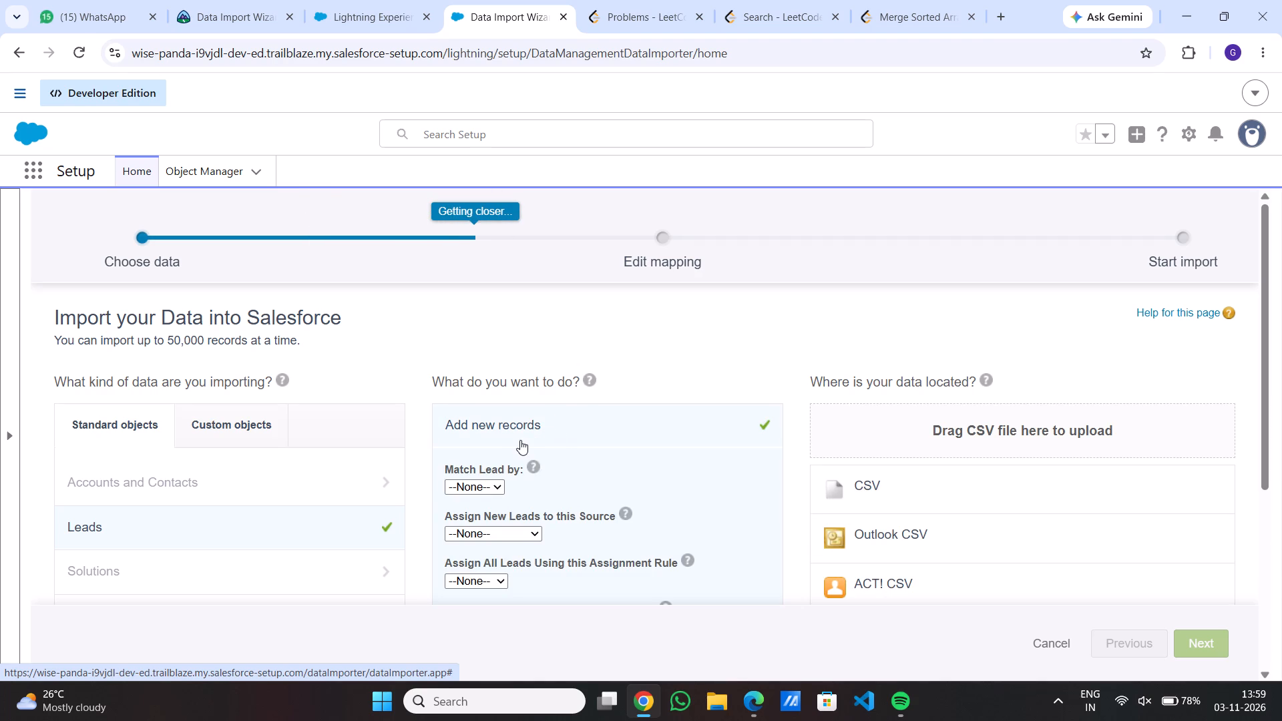
Match leads by Email and assign new leads to the Web source.
{"action": "left_click", "coordinate": [483, 485]}
{"action": "left_click", "coordinate": [475, 549]}
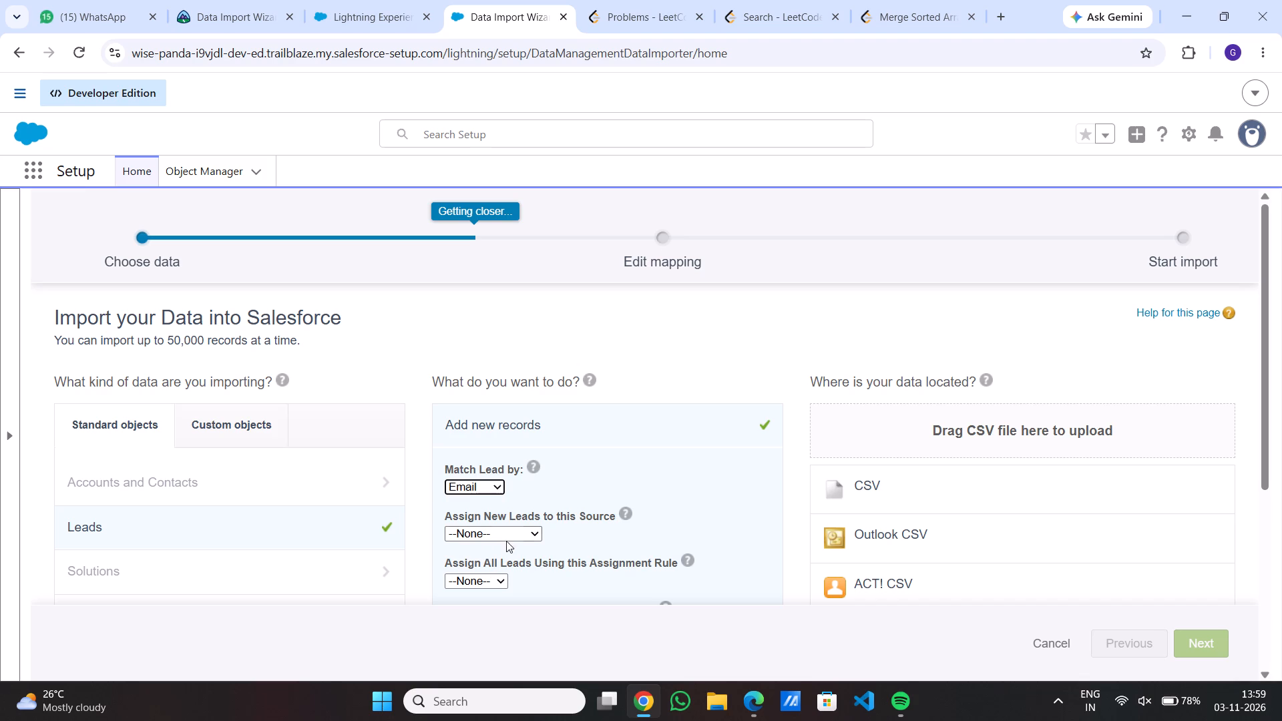
{"action": "left_click", "coordinate": [536, 541]}
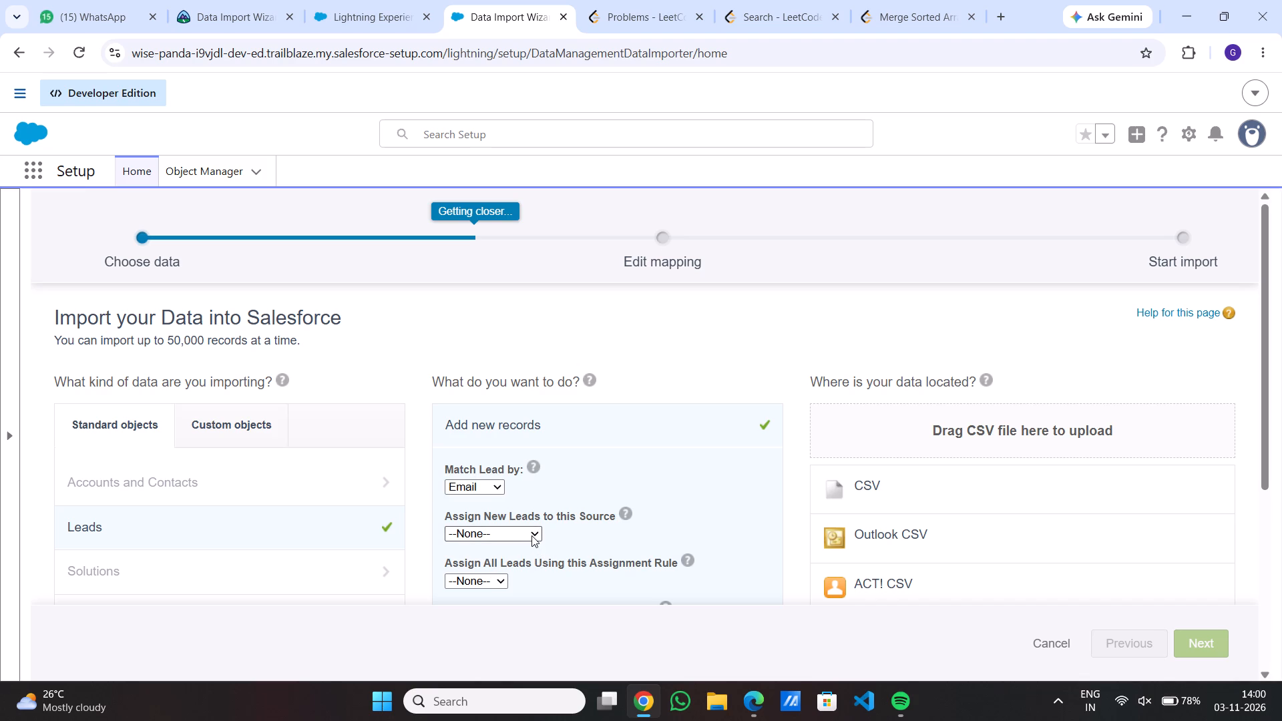
{"action": "left_click", "coordinate": [531, 535]}
{"action": "left_click", "coordinate": [507, 556]}
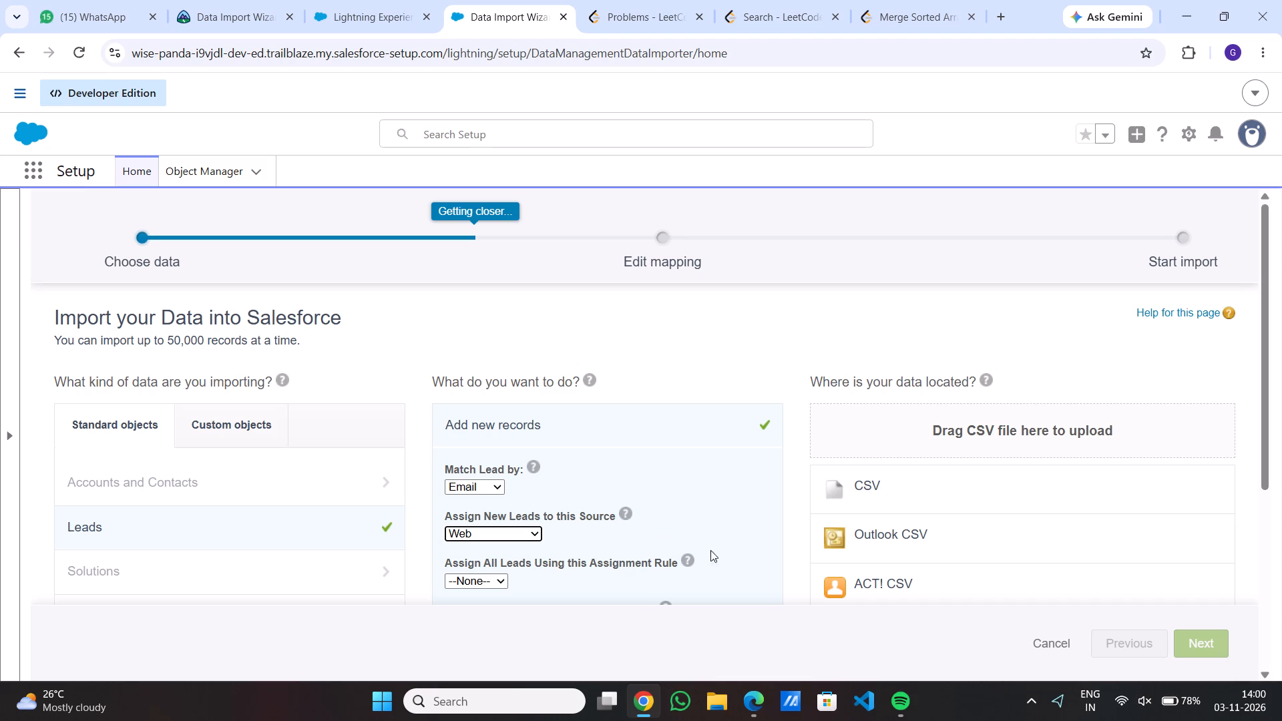
Choose CSV as the type of data source for the lead import.
{"action": "left_click", "coordinate": [865, 487]}
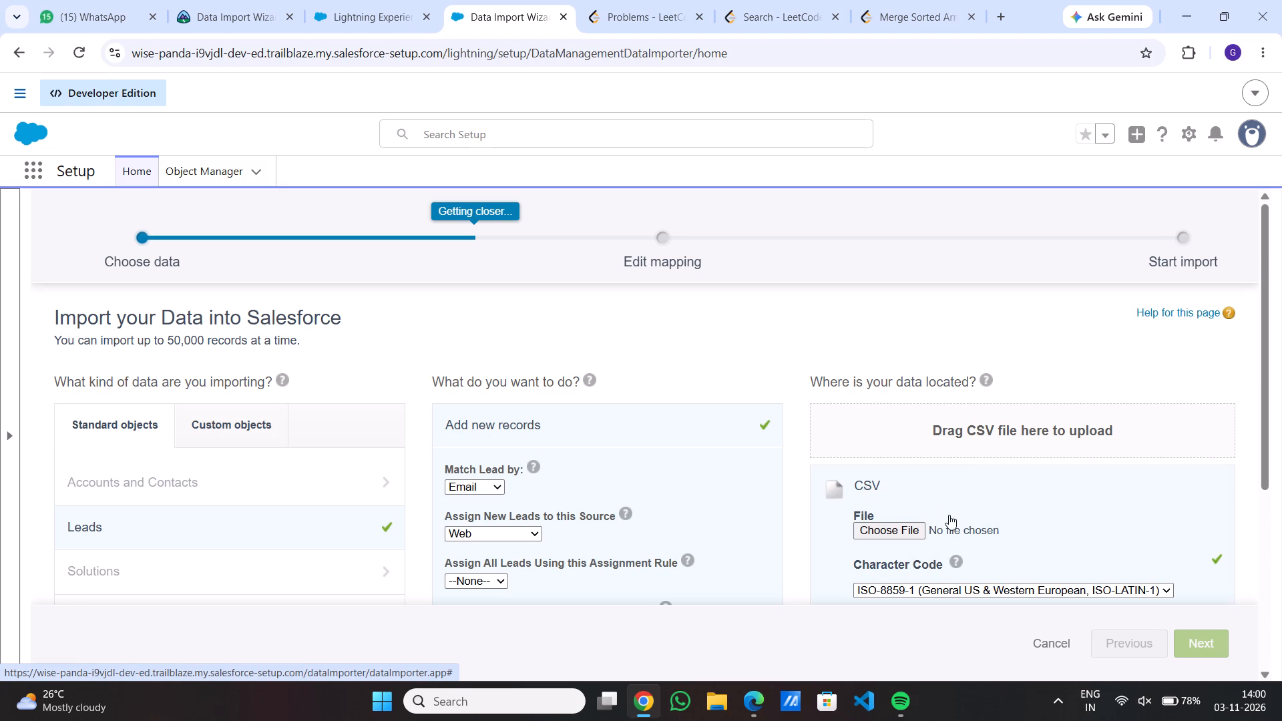
{"action": "scroll", "coordinate": [949, 515], "scroll_direction": "down", "scroll_amount": 1}
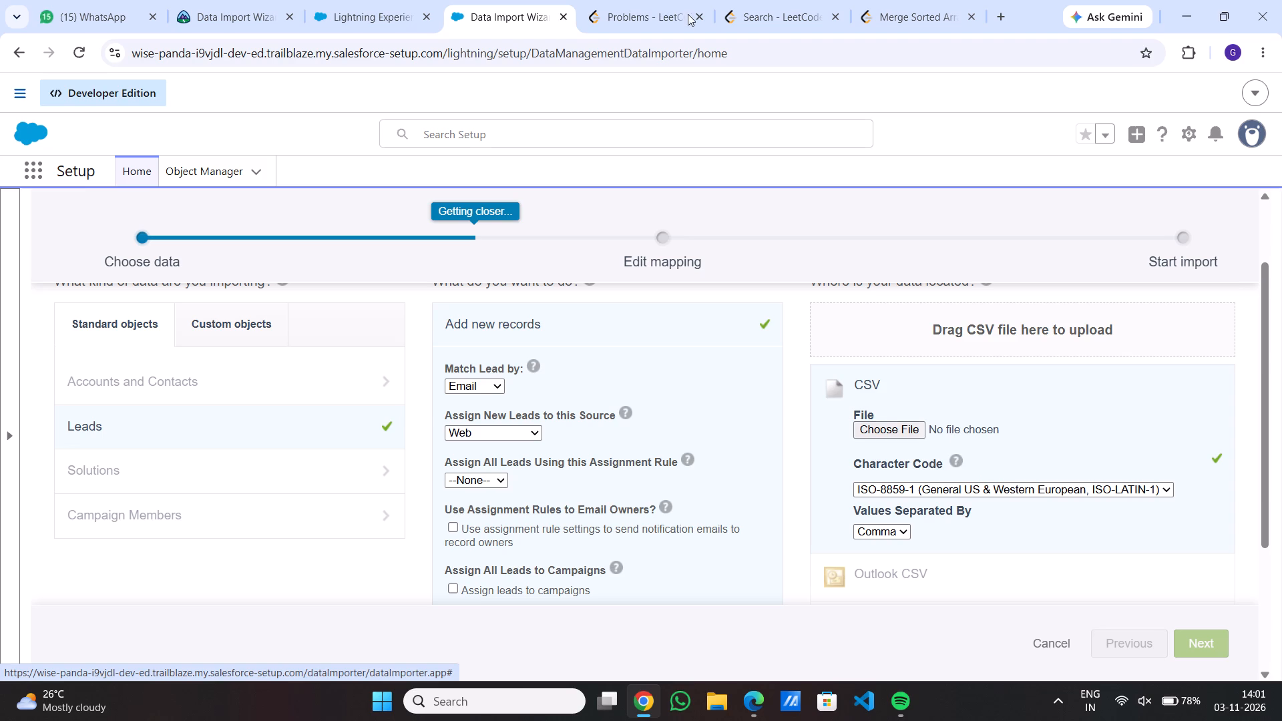
Download the leads file from the Prepare a File for Import section of the Trailhead unit and show it in its folder.
{"action": "left_click", "coordinate": [242, 0]}
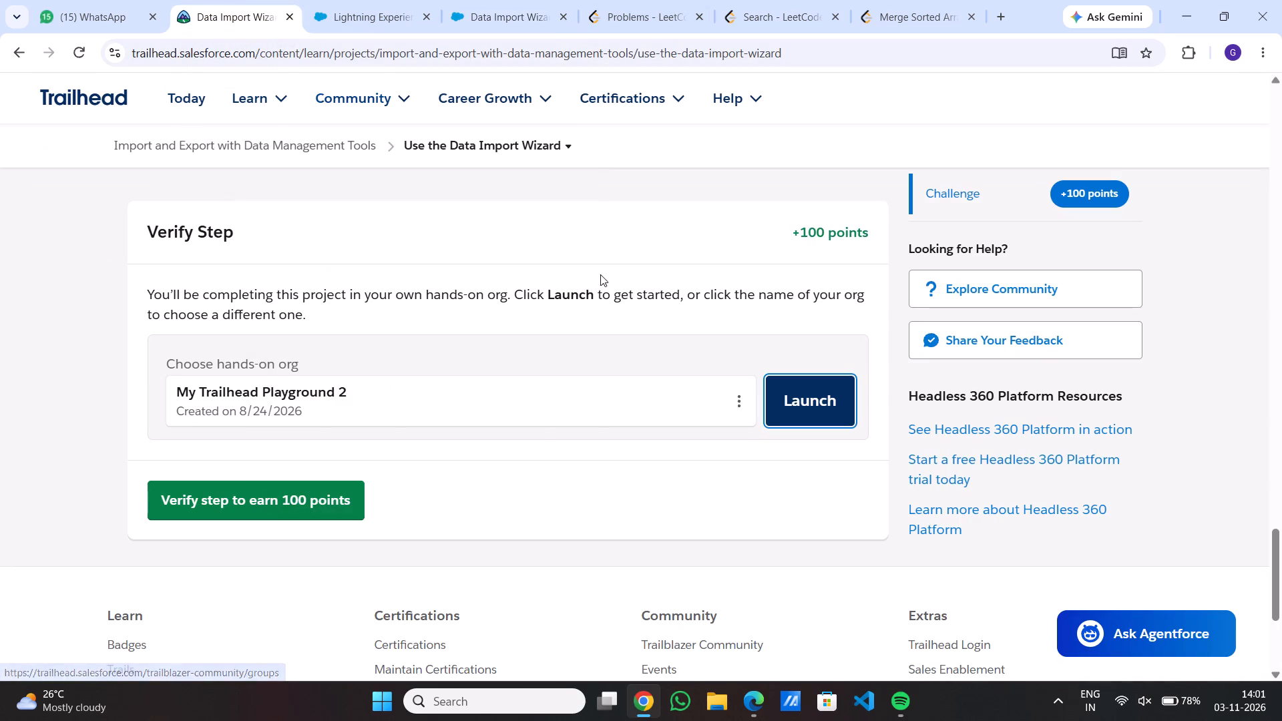
{"action": "scroll", "coordinate": [567, 276], "scroll_direction": "up", "scroll_amount": 11}
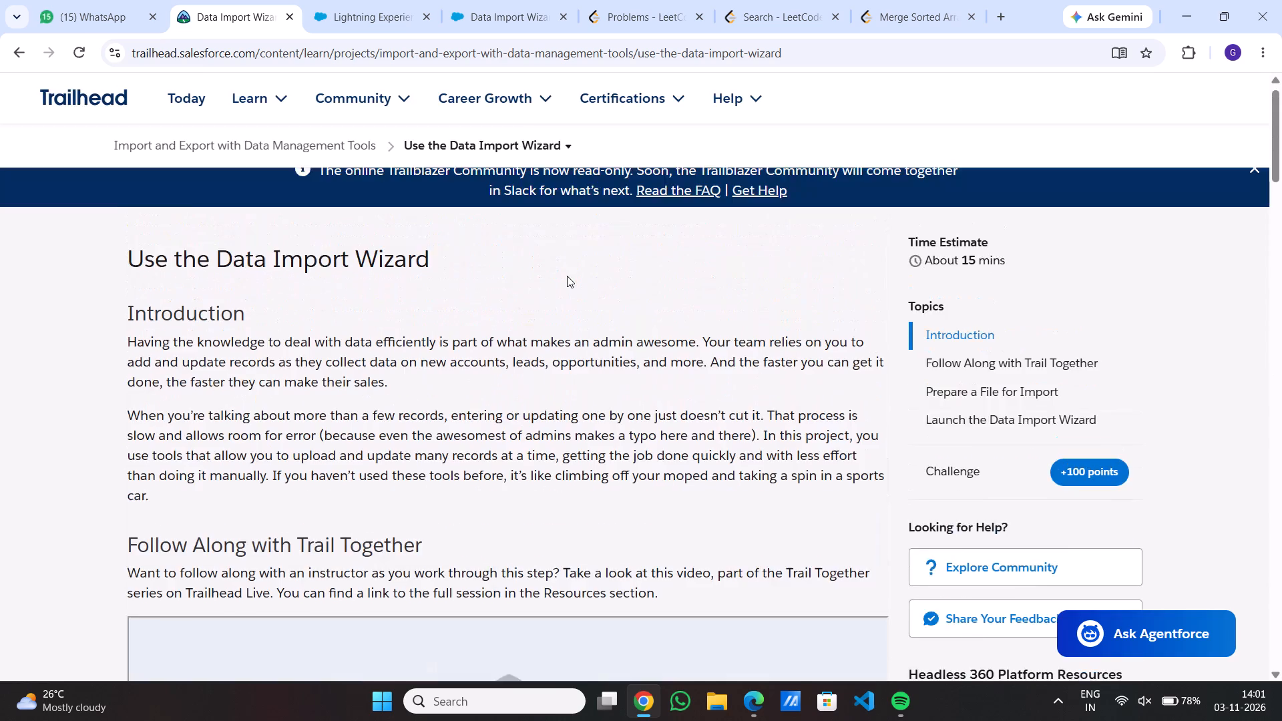
{"action": "scroll", "coordinate": [567, 276], "scroll_direction": "up", "scroll_amount": 1}
{"action": "scroll", "coordinate": [567, 276], "scroll_direction": "down", "scroll_amount": 5}
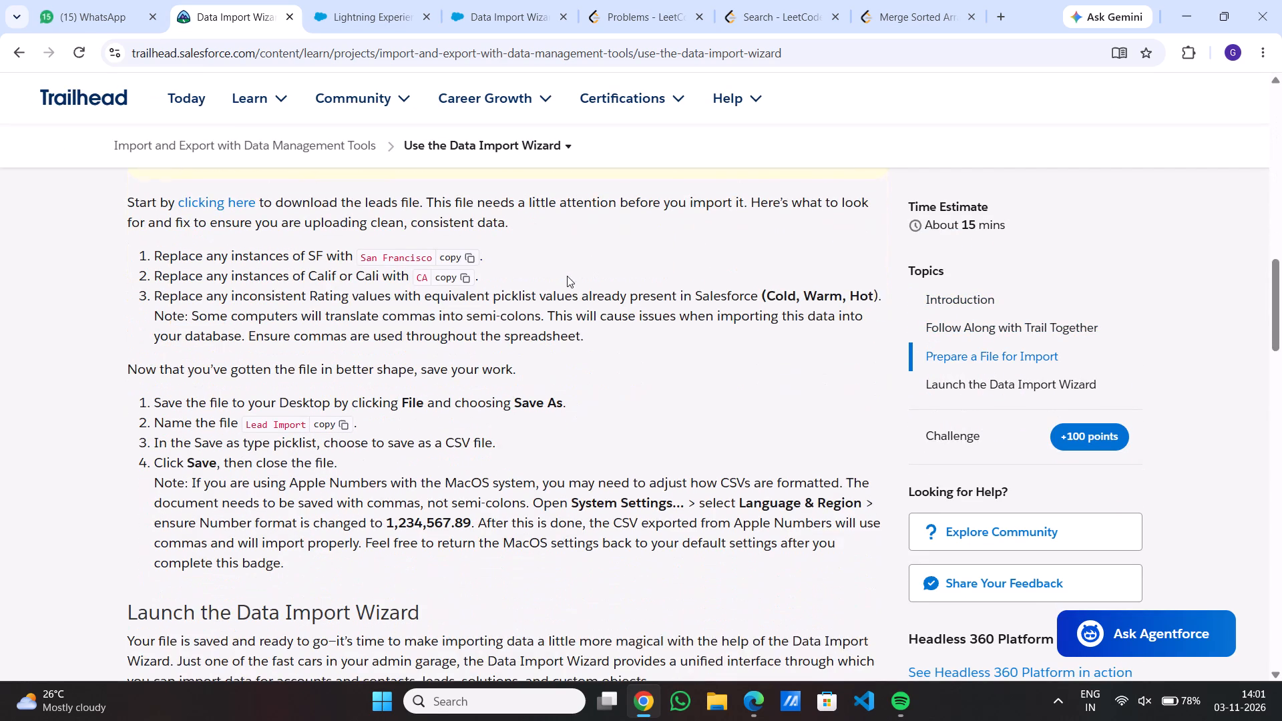
{"action": "scroll", "coordinate": [567, 276], "scroll_direction": "down", "scroll_amount": 1}
{"action": "left_click", "coordinate": [222, 192]}
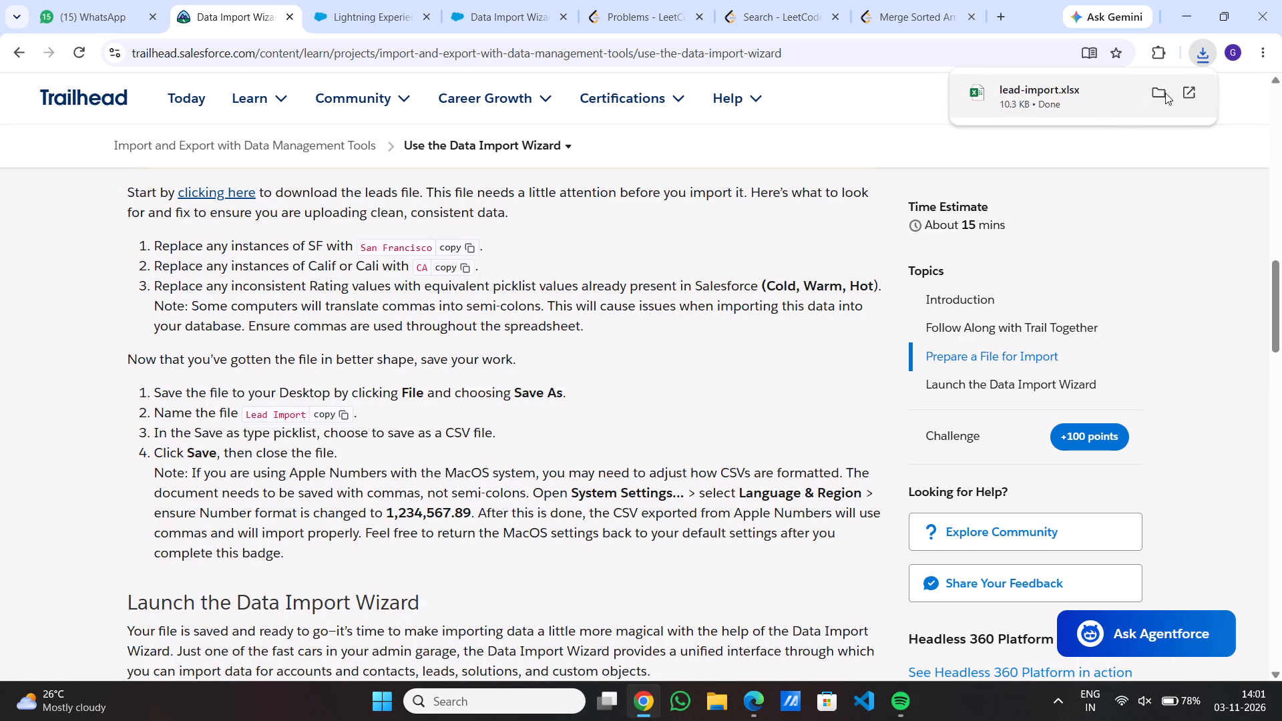
{"action": "left_click", "coordinate": [1160, 92]}
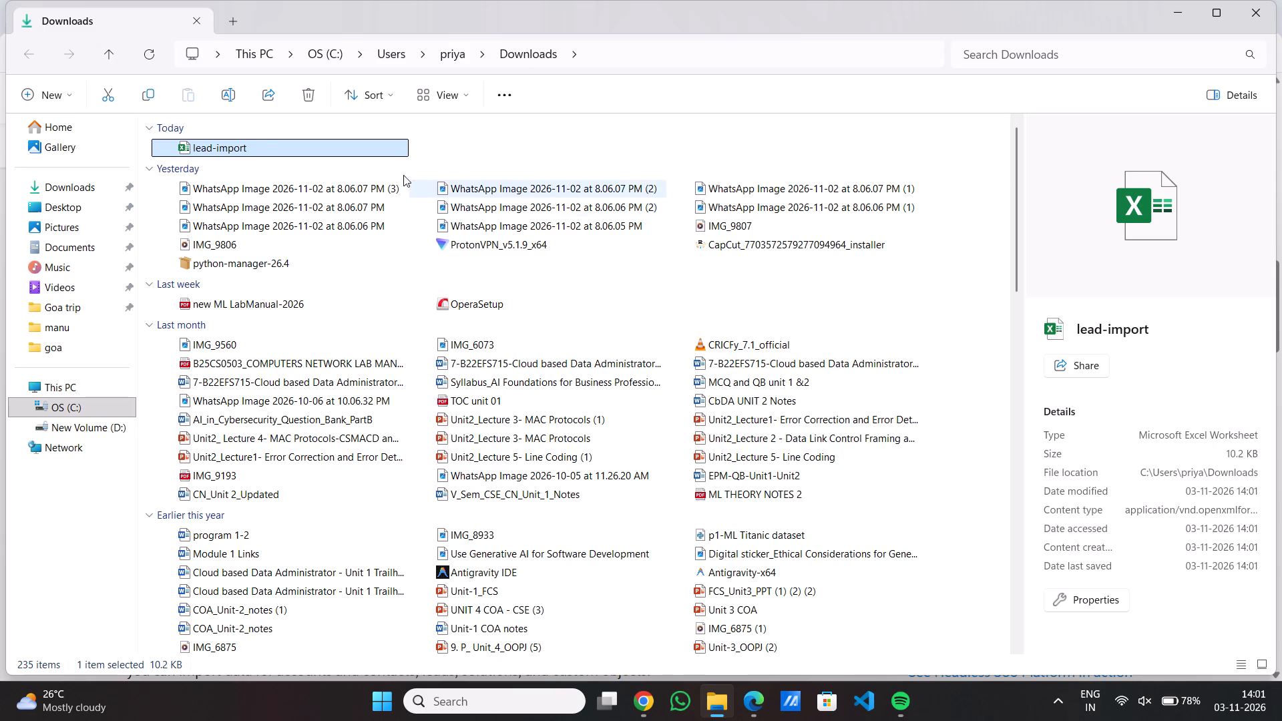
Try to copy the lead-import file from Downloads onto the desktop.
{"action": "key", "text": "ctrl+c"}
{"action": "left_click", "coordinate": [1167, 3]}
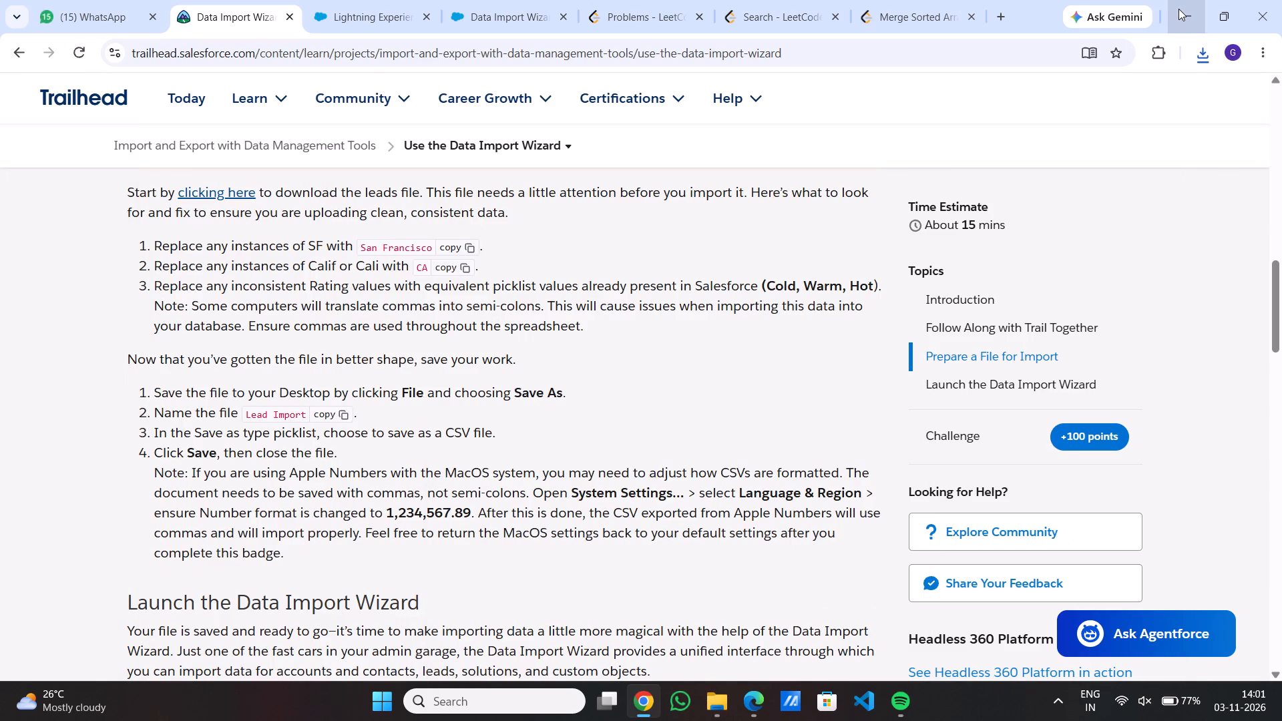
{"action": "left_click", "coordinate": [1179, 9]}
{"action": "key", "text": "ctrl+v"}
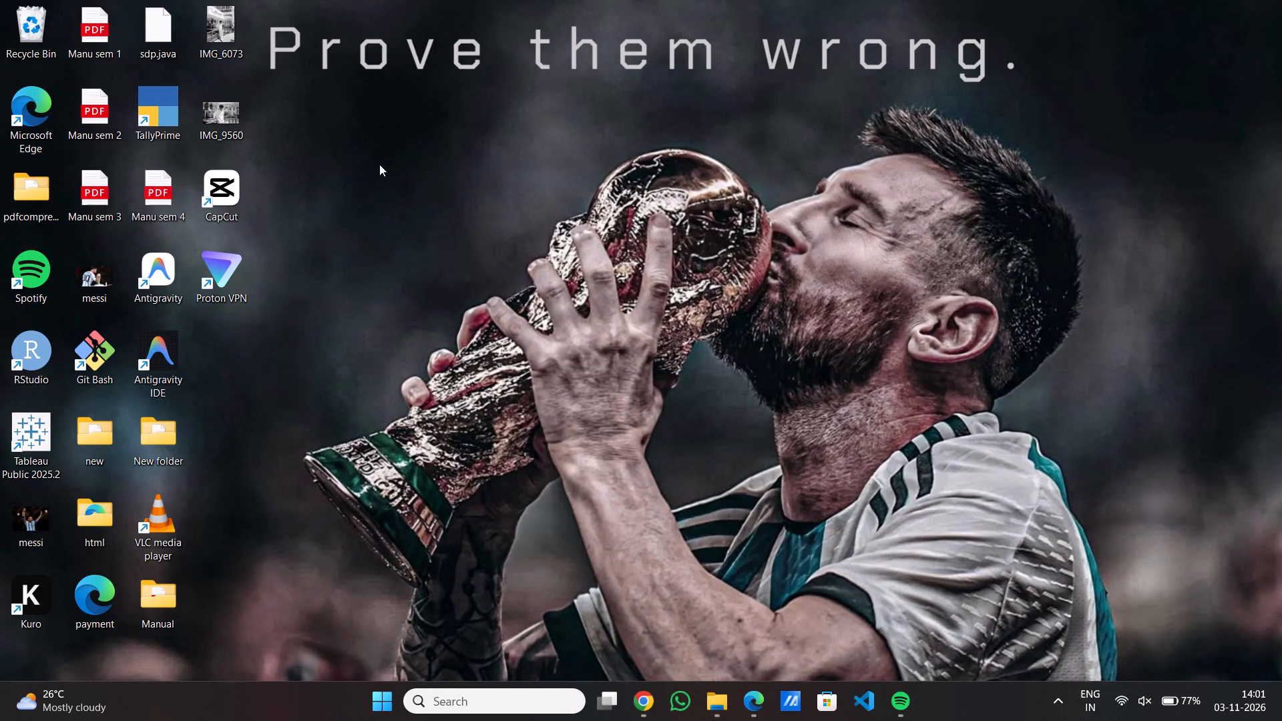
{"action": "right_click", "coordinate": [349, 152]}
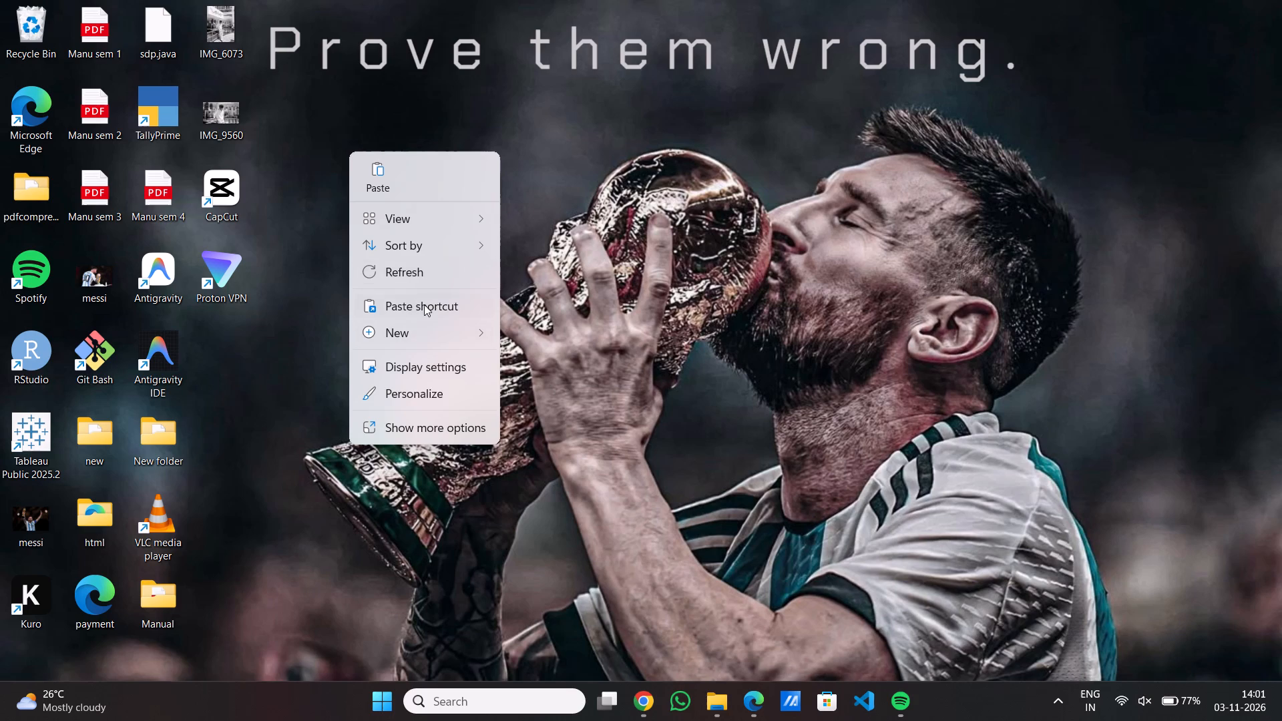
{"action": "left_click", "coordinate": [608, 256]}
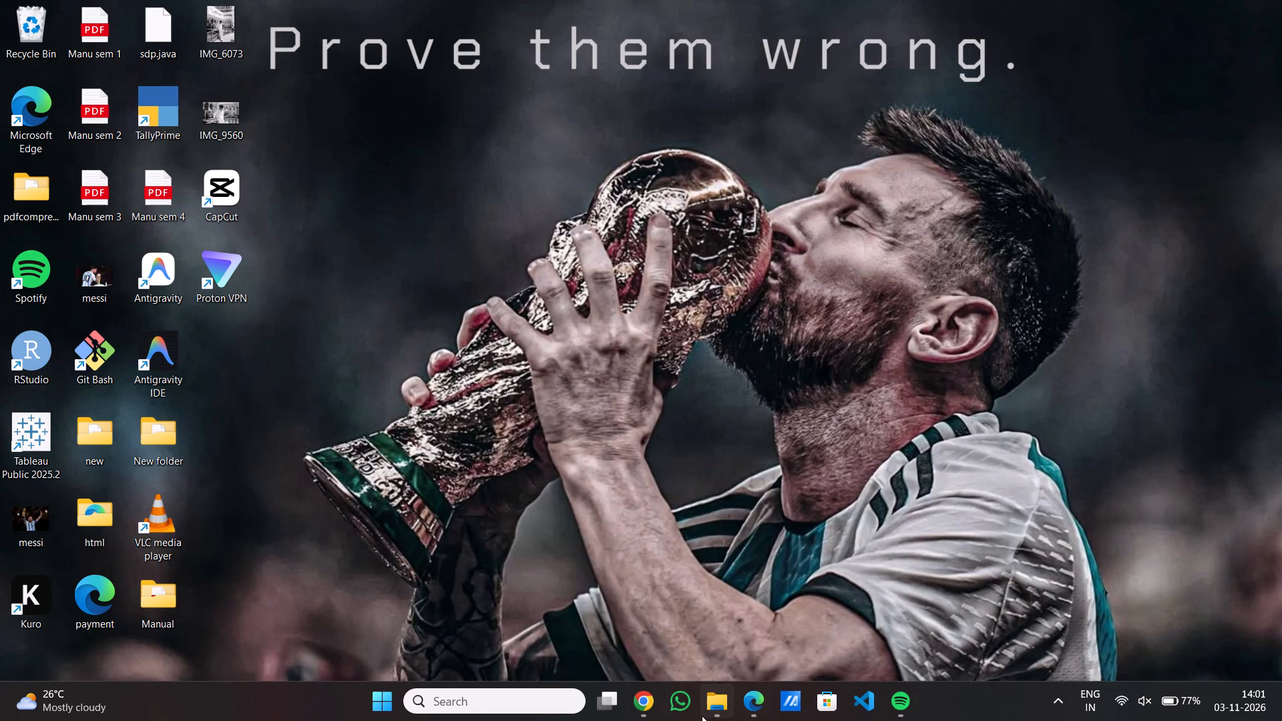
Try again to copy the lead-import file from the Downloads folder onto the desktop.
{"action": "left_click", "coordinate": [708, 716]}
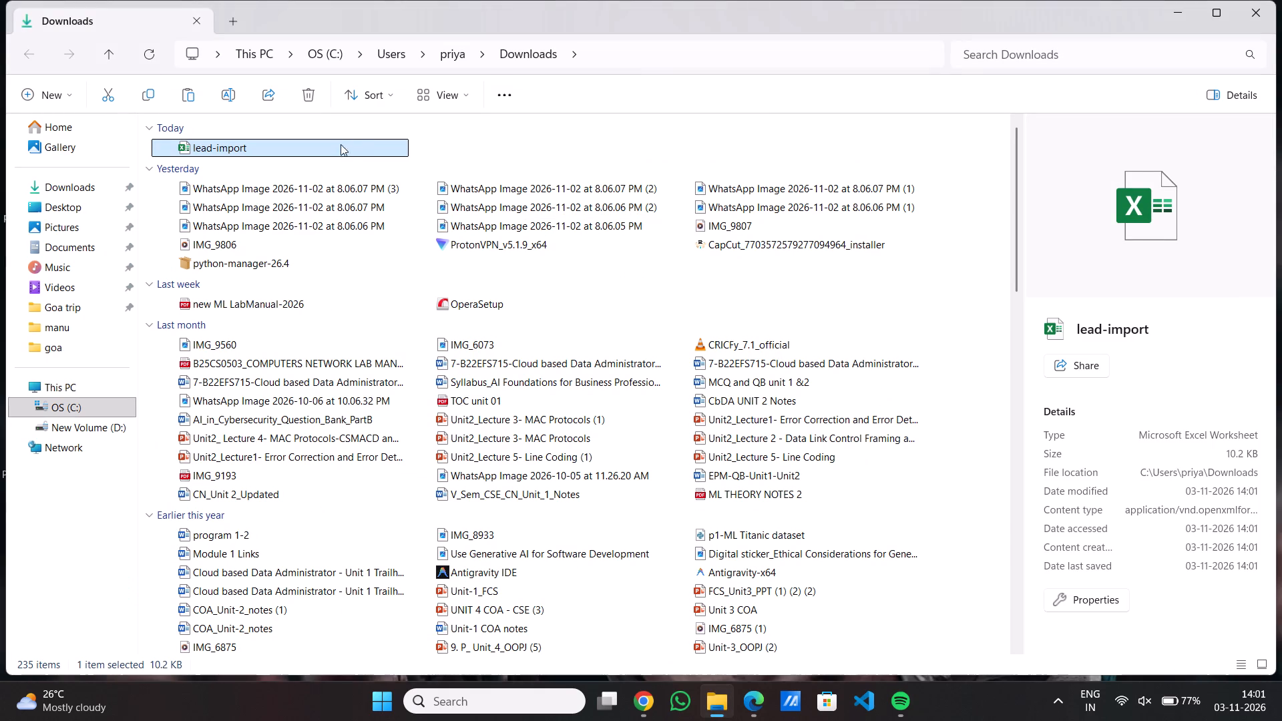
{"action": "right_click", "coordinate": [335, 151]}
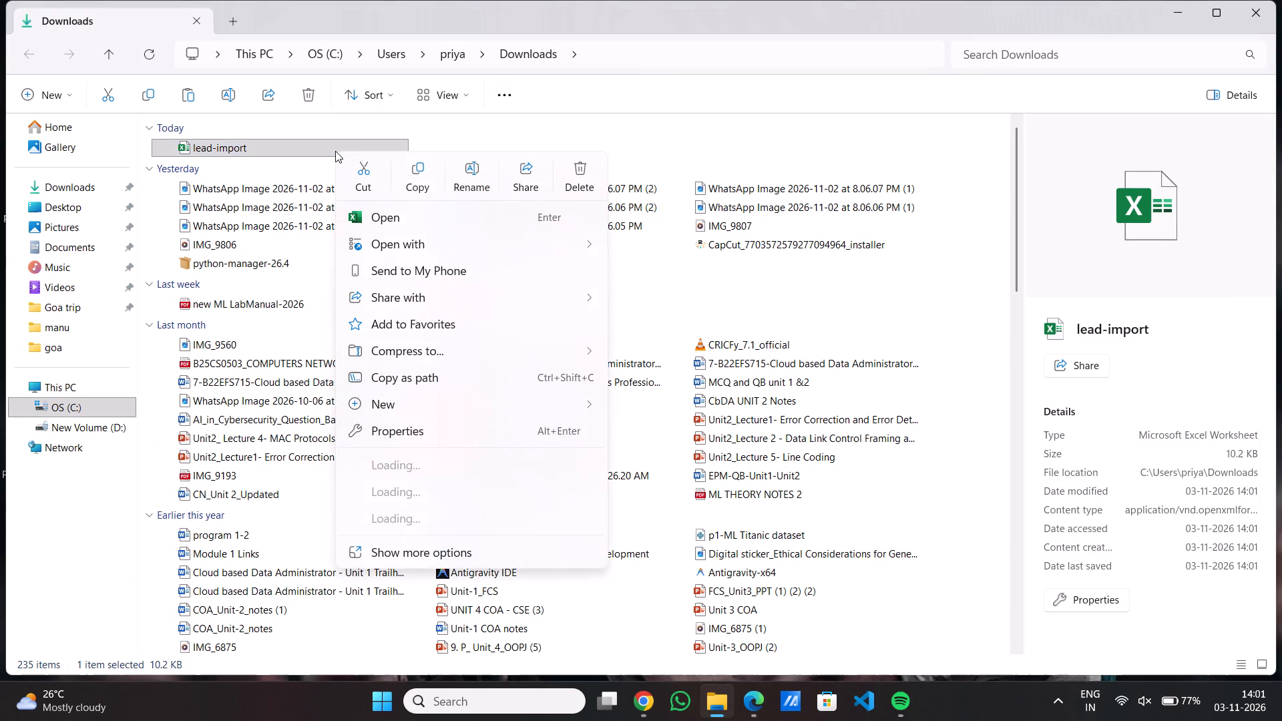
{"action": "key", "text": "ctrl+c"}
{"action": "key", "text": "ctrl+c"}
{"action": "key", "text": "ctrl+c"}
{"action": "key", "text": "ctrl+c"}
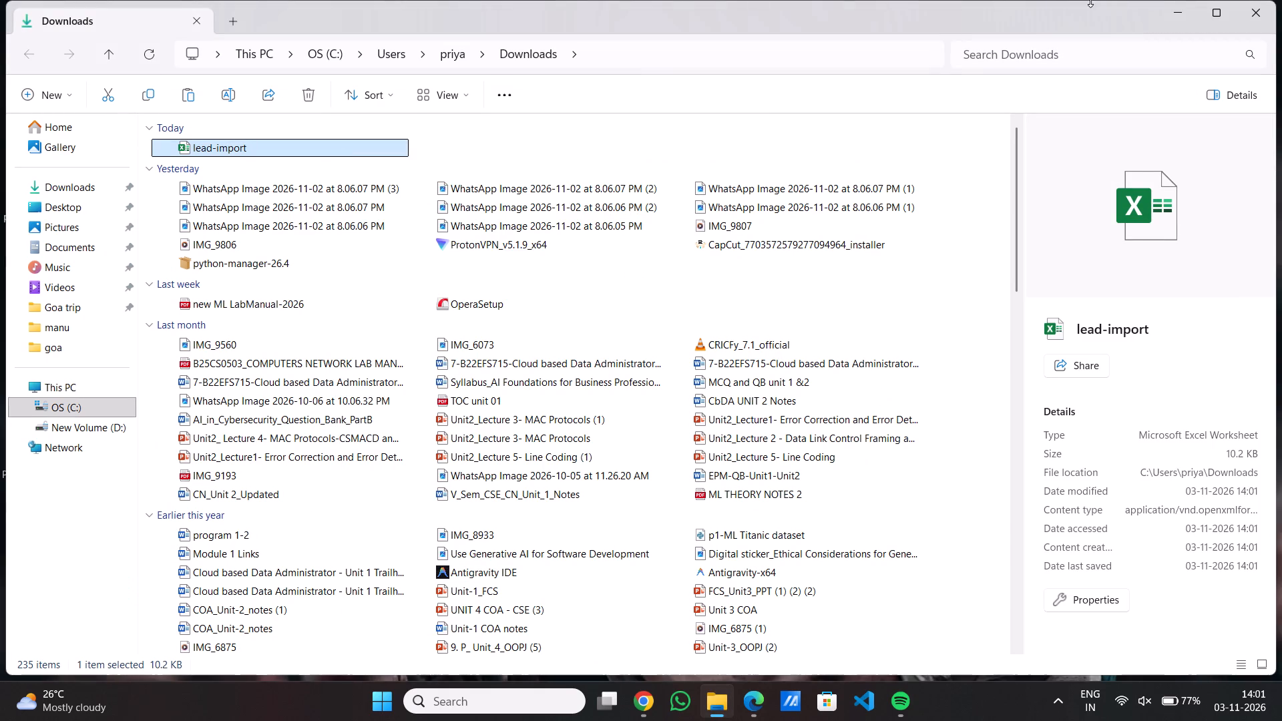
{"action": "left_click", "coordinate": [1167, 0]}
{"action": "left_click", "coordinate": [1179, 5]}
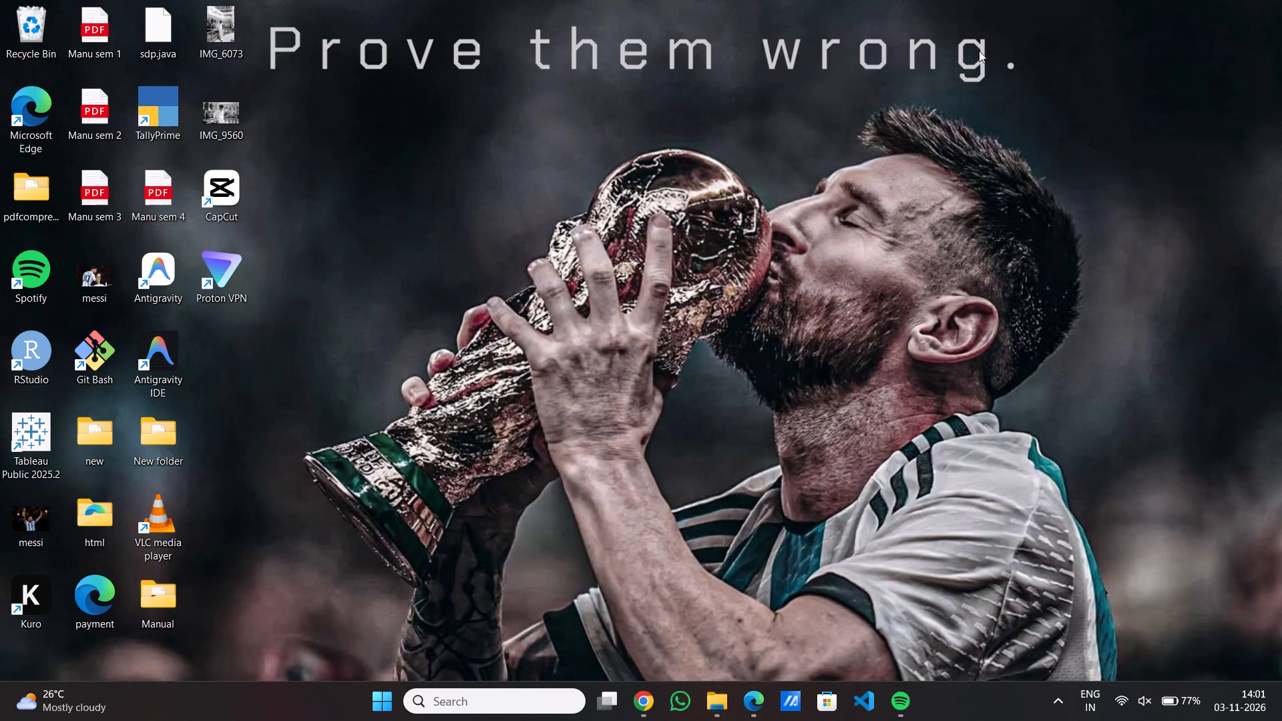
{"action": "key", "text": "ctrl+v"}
Copy the lead-import file from the Downloads folder and paste it onto the desktop.
{"action": "left_click", "coordinate": [712, 705]}
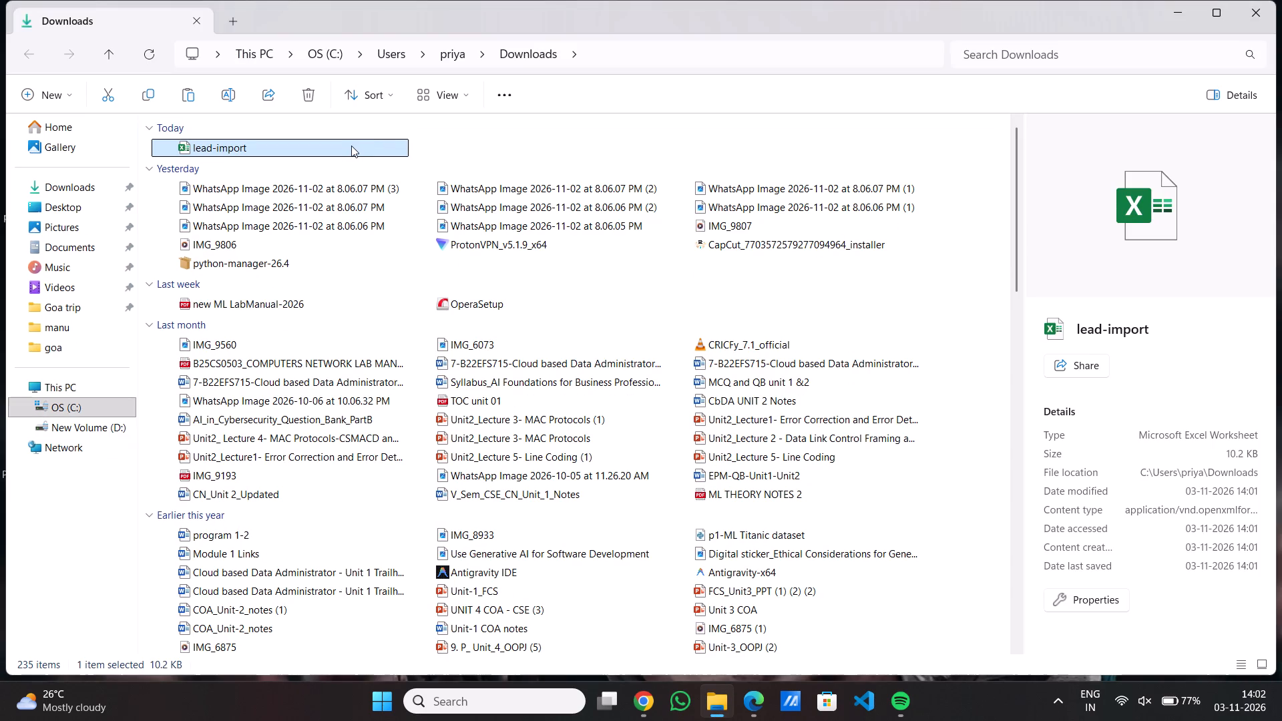
{"action": "right_click", "coordinate": [351, 146]}
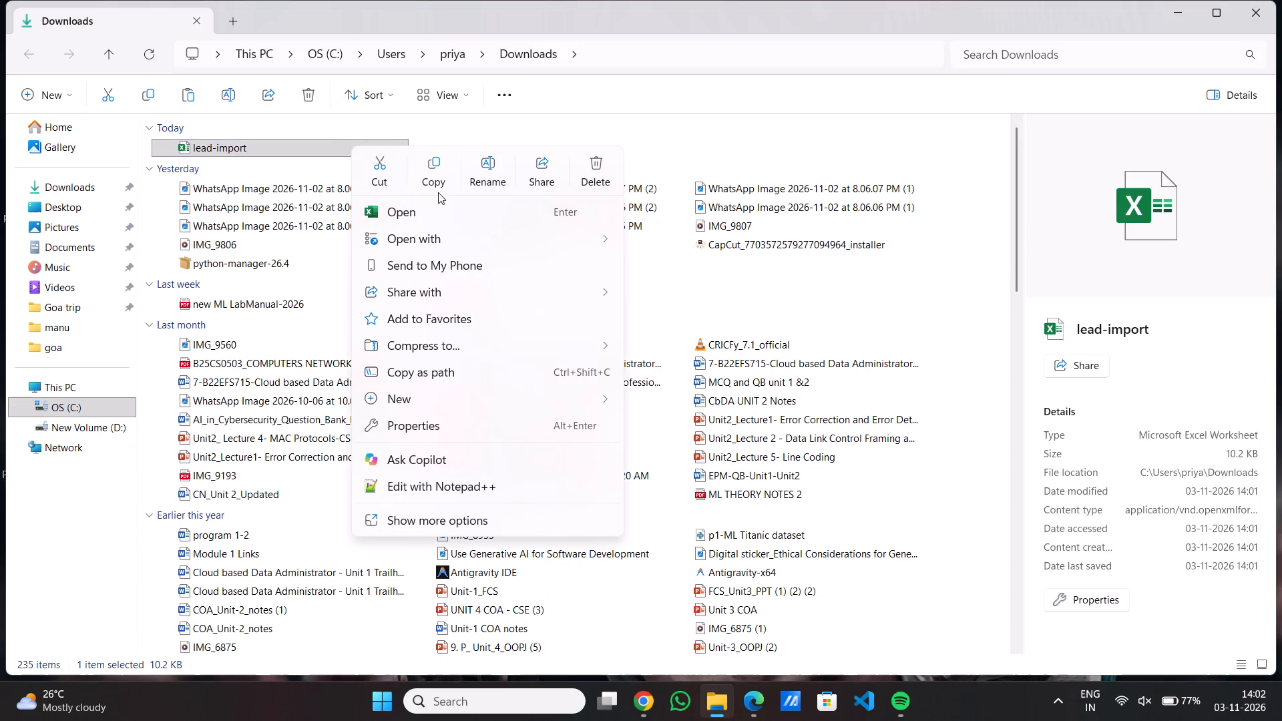
{"action": "left_click", "coordinate": [435, 172]}
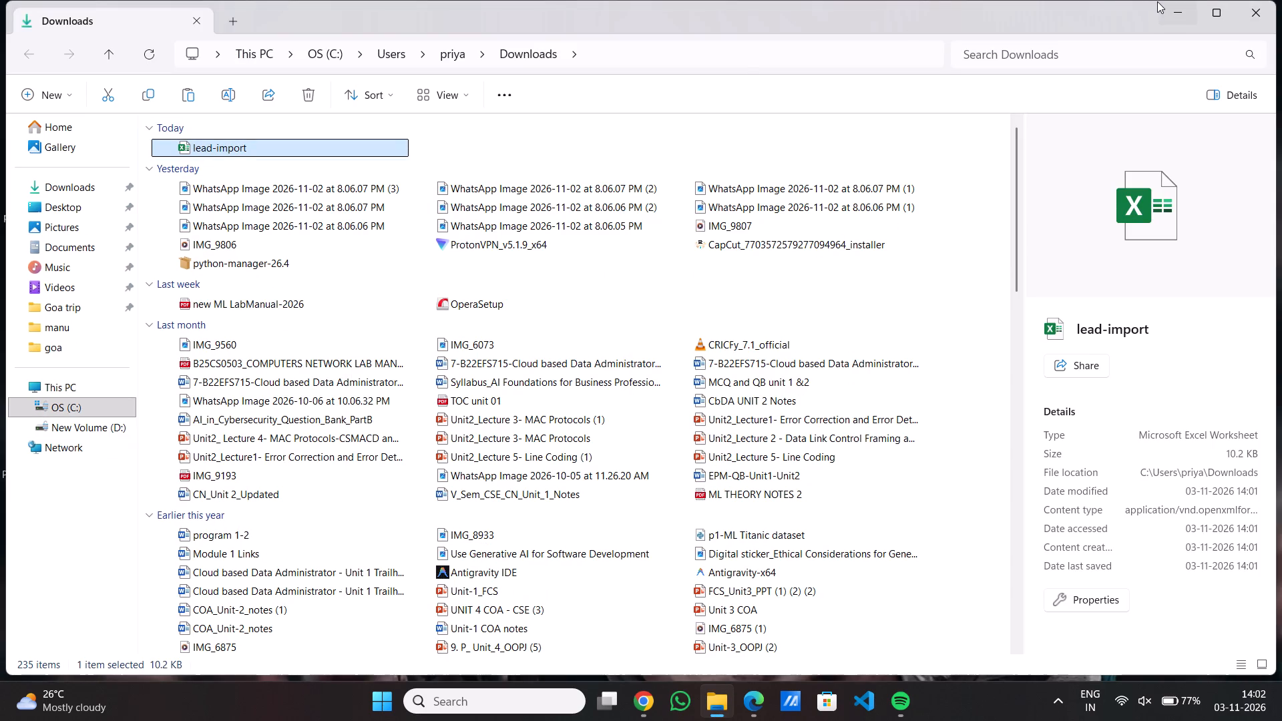
{"action": "left_click", "coordinate": [1166, 9]}
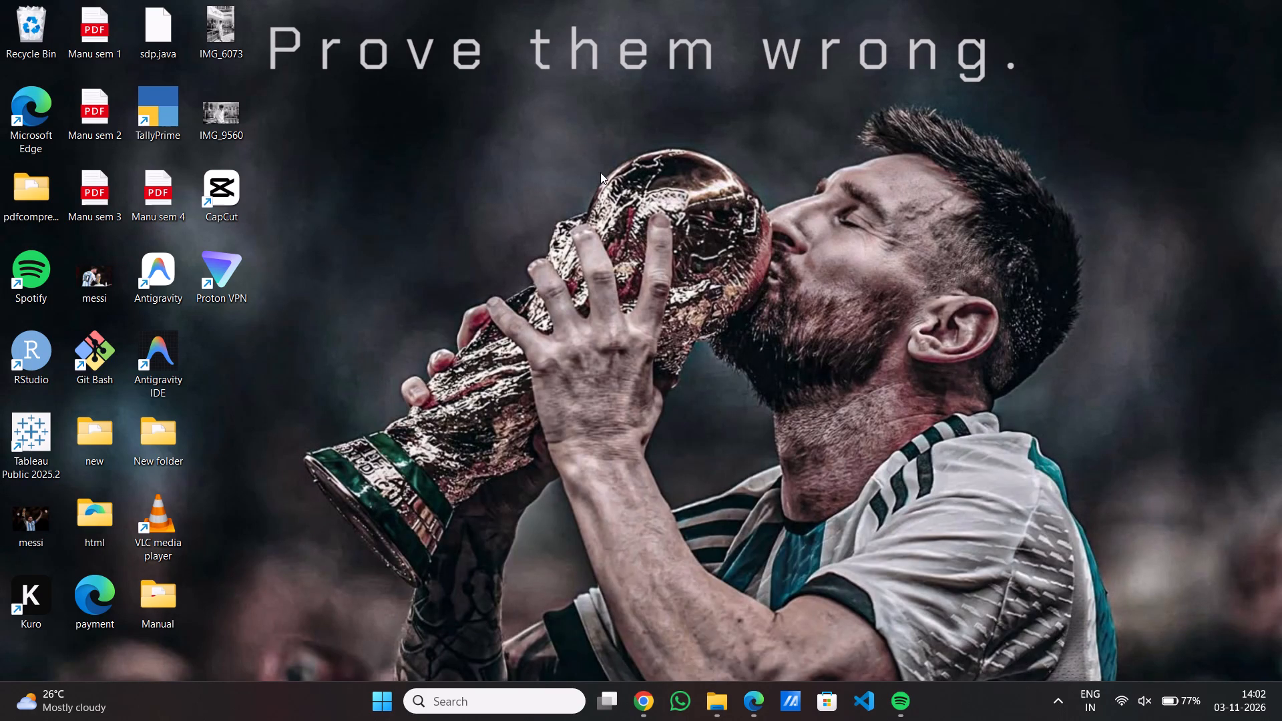
{"action": "key", "text": "ctrl+v"}
{"action": "right_click", "coordinate": [320, 243]}
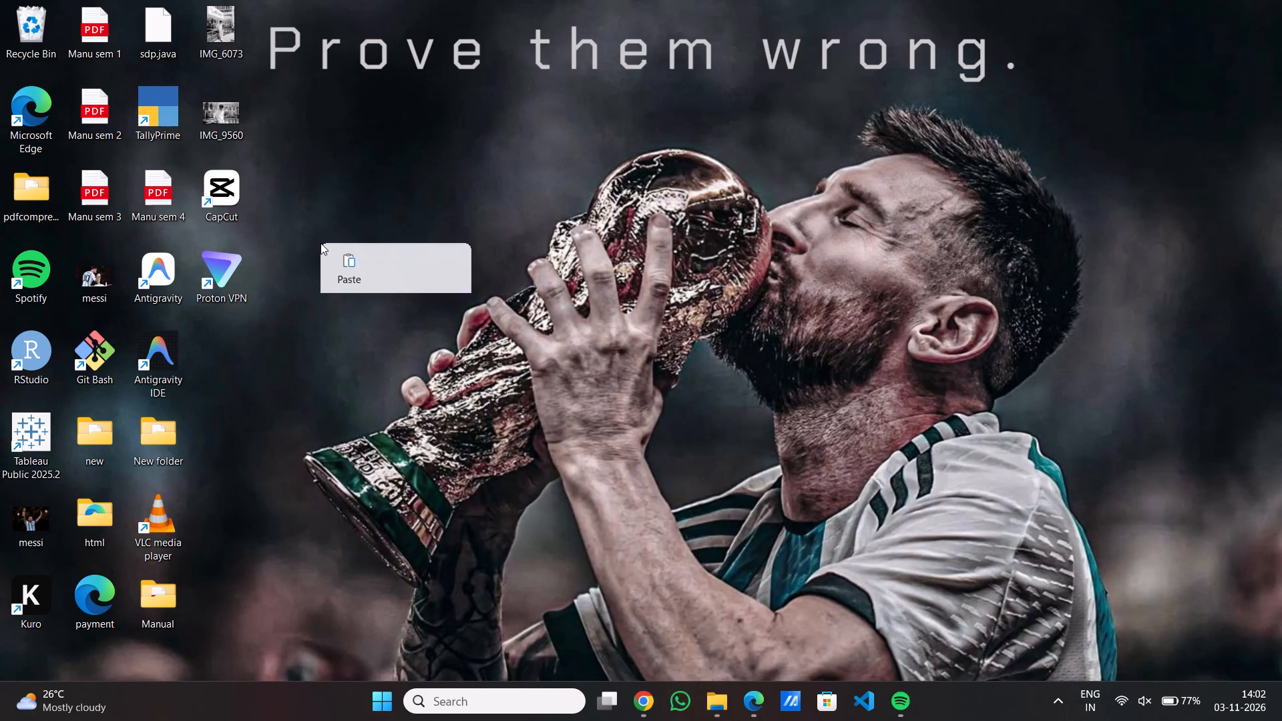
{"action": "left_click", "coordinate": [351, 271]}
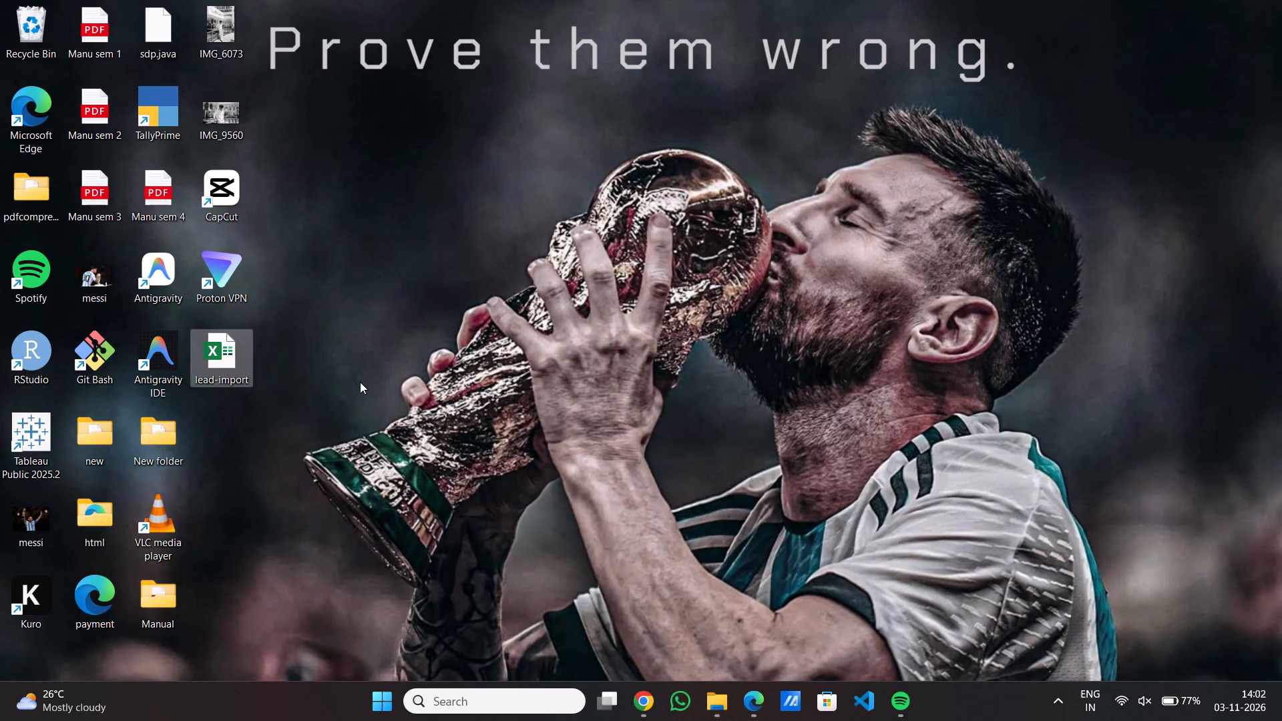
Back in the Data Import Wizard, look for the lead-import file in the Downloads, Desktop, Pictures and Documents folders as the CSV source.
{"action": "left_click", "coordinate": [635, 704]}
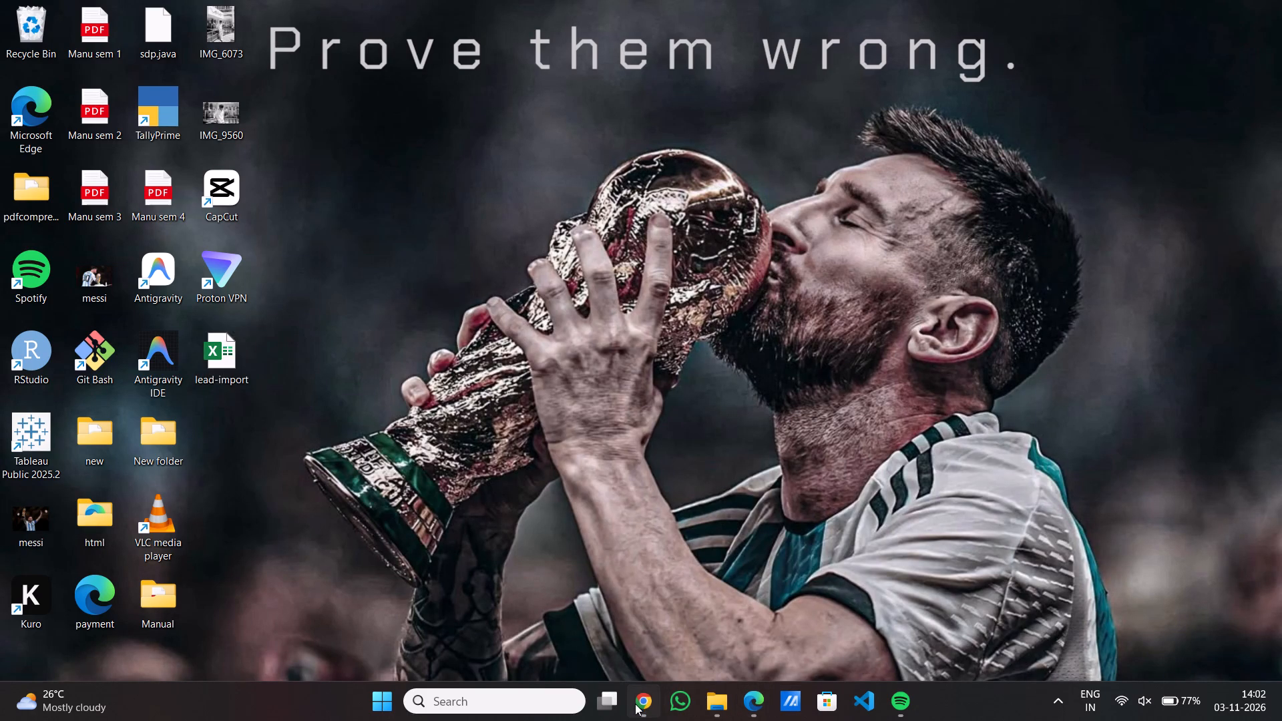
{"action": "scroll", "coordinate": [358, 481], "scroll_direction": "down", "scroll_amount": 1}
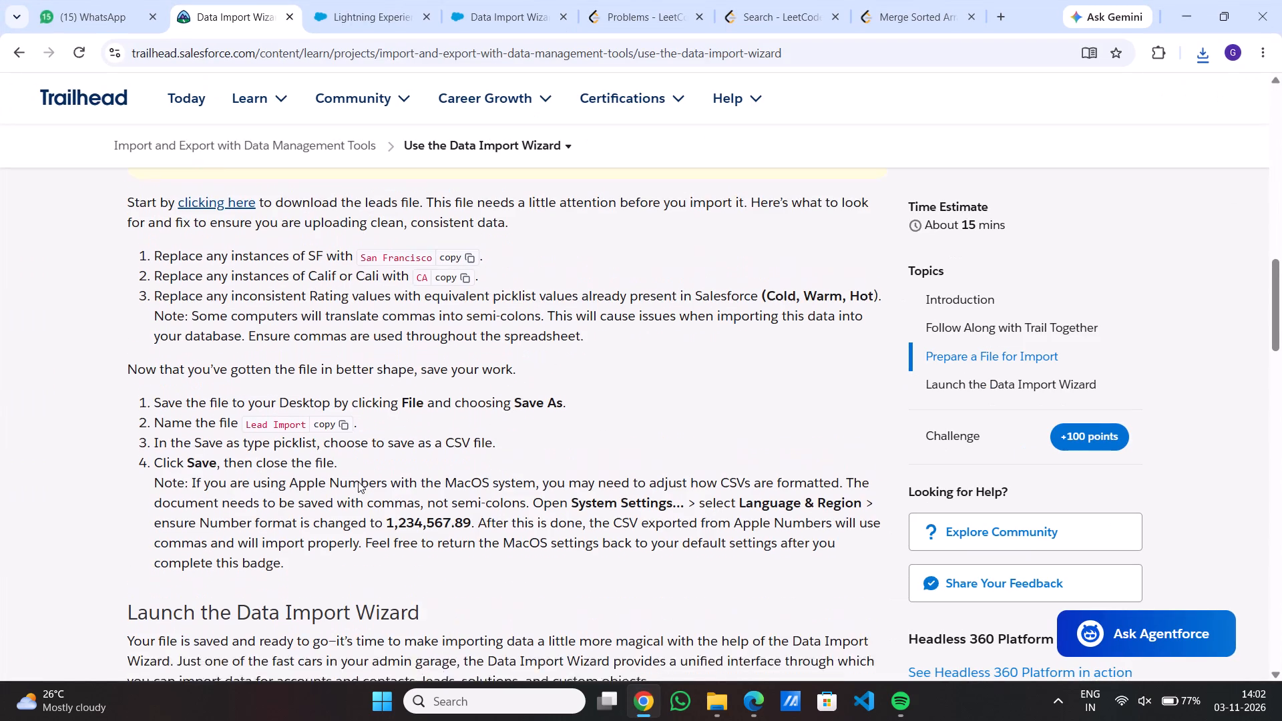
{"action": "left_click", "coordinate": [533, 0]}
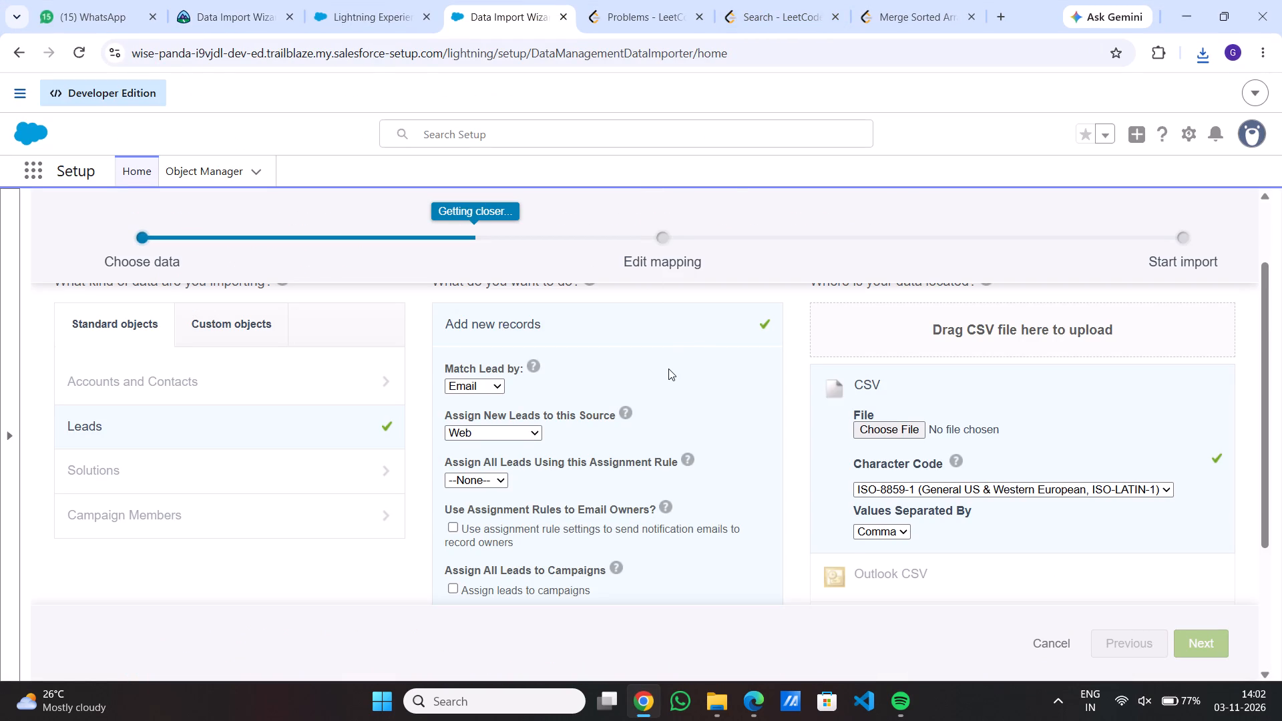
{"action": "scroll", "coordinate": [668, 369], "scroll_direction": "left", "scroll_amount": 1}
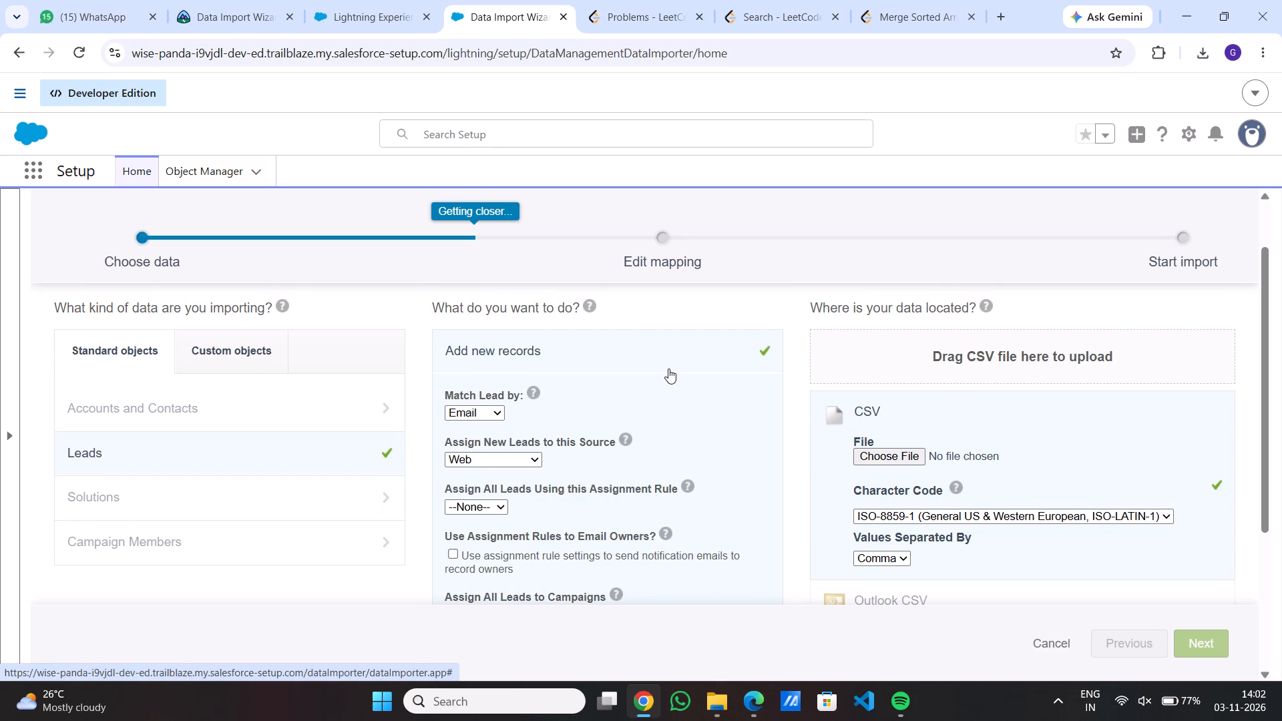
{"action": "left_click", "coordinate": [903, 452]}
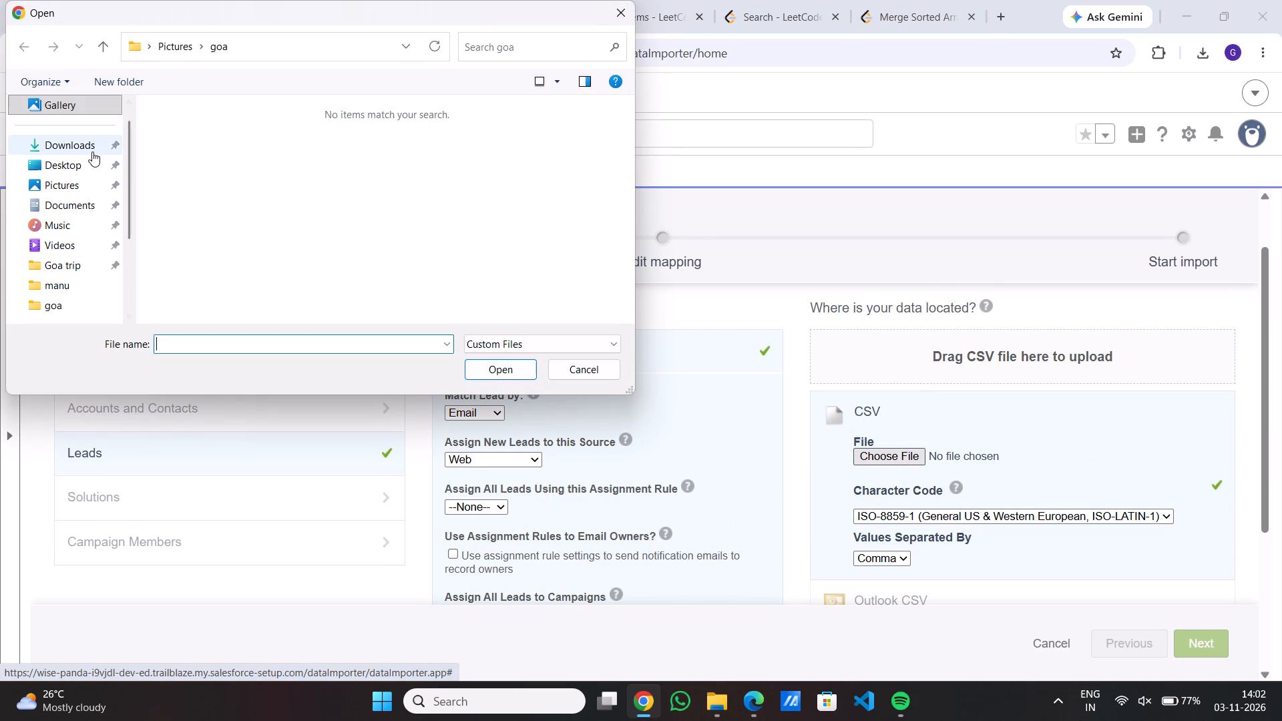
{"action": "left_click", "coordinate": [92, 152]}
{"action": "left_click", "coordinate": [81, 171]}
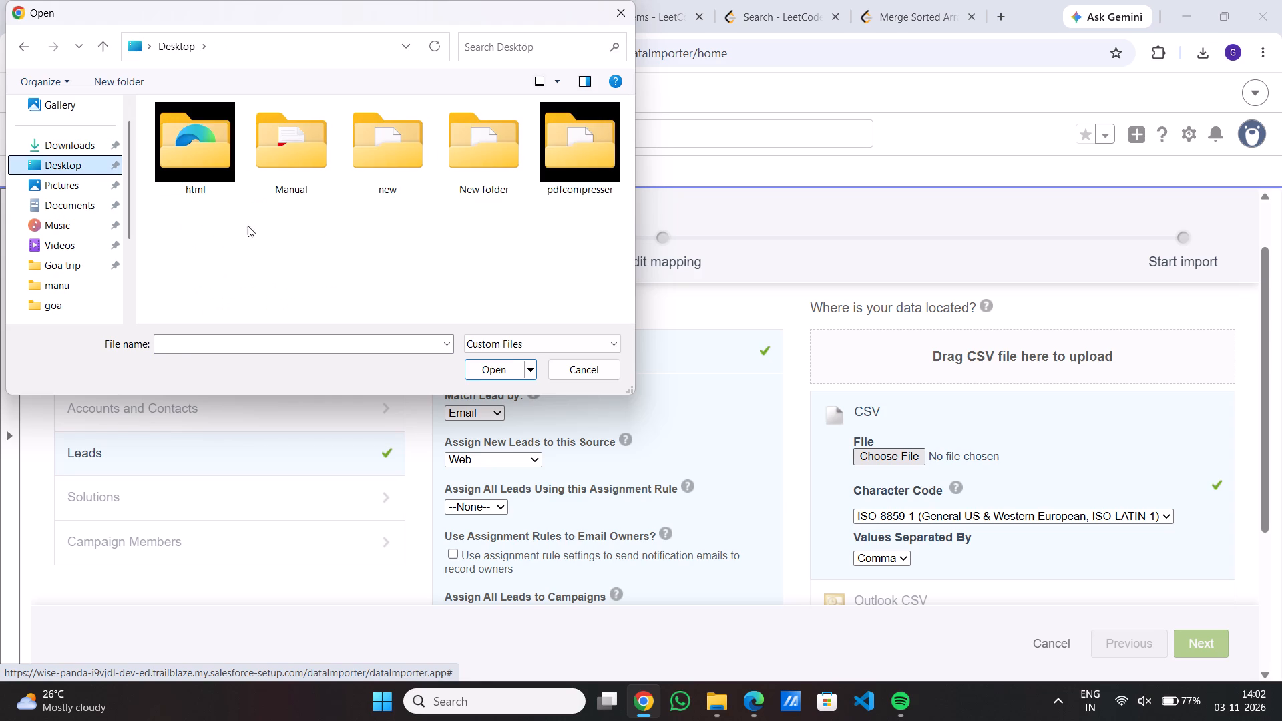
{"action": "left_click", "coordinate": [81, 190]}
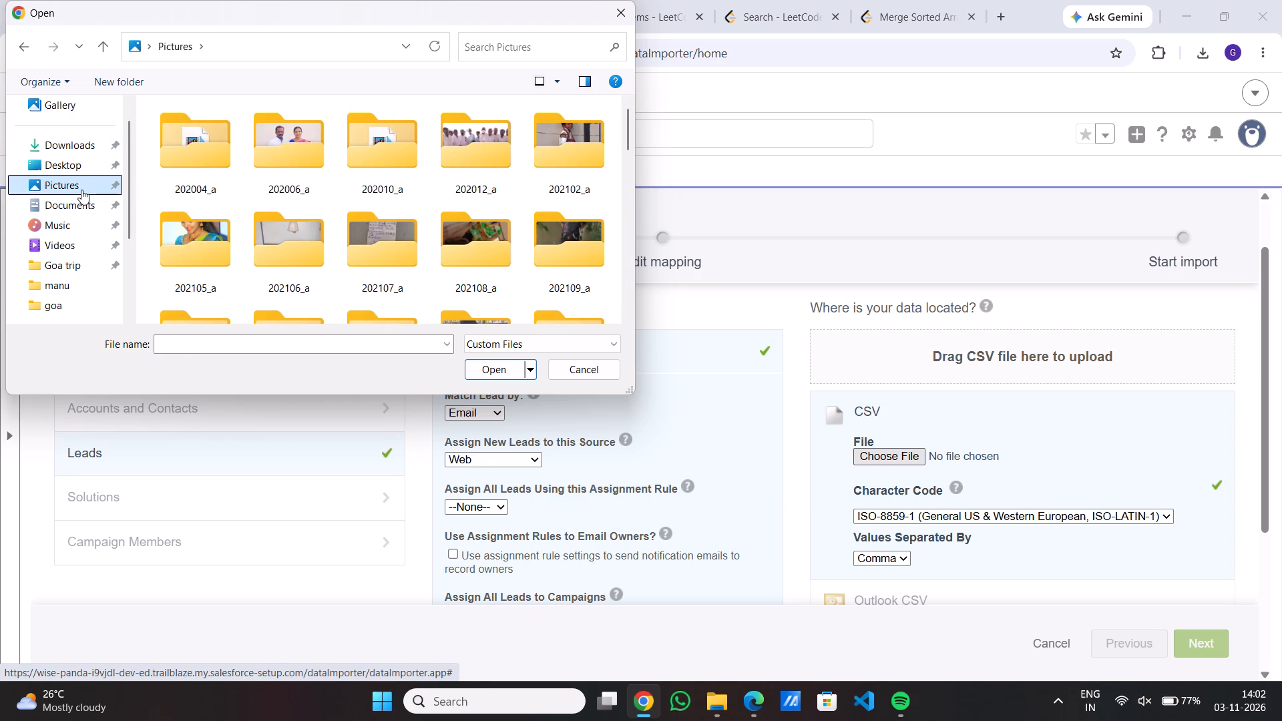
{"action": "left_click", "coordinate": [73, 202]}
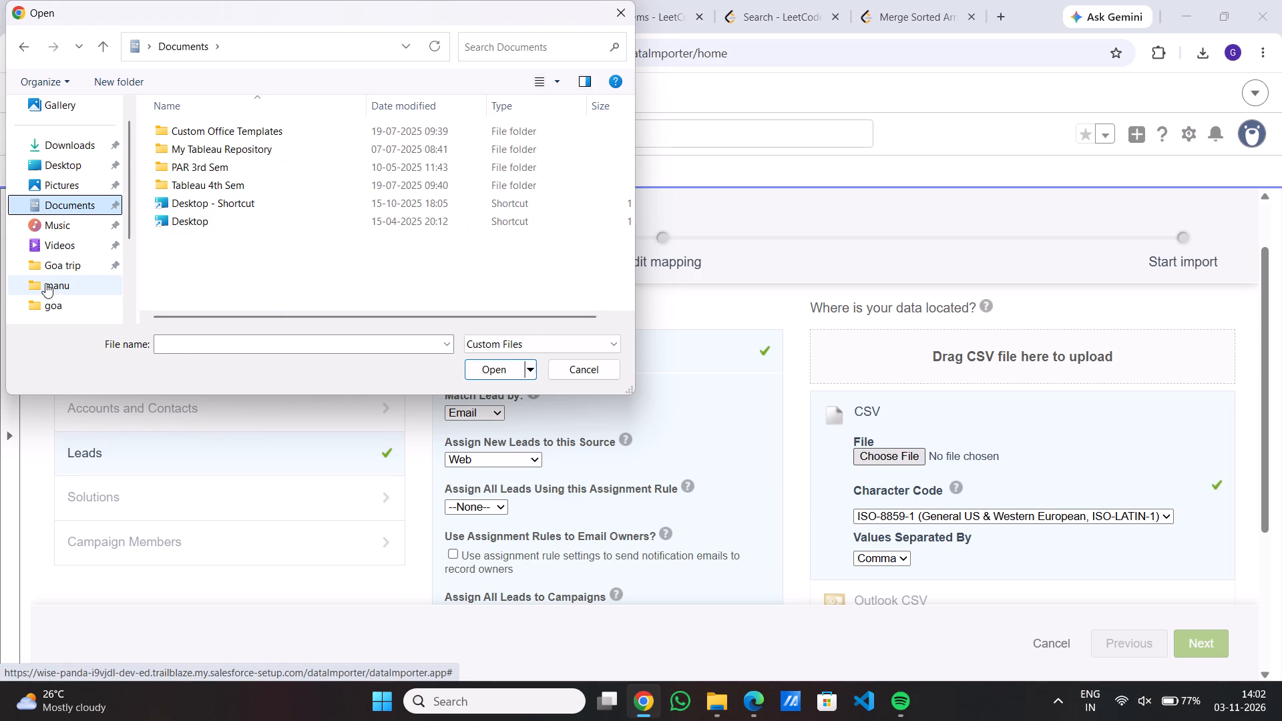
{"action": "scroll", "coordinate": [45, 283], "scroll_direction": "up", "scroll_amount": 1}
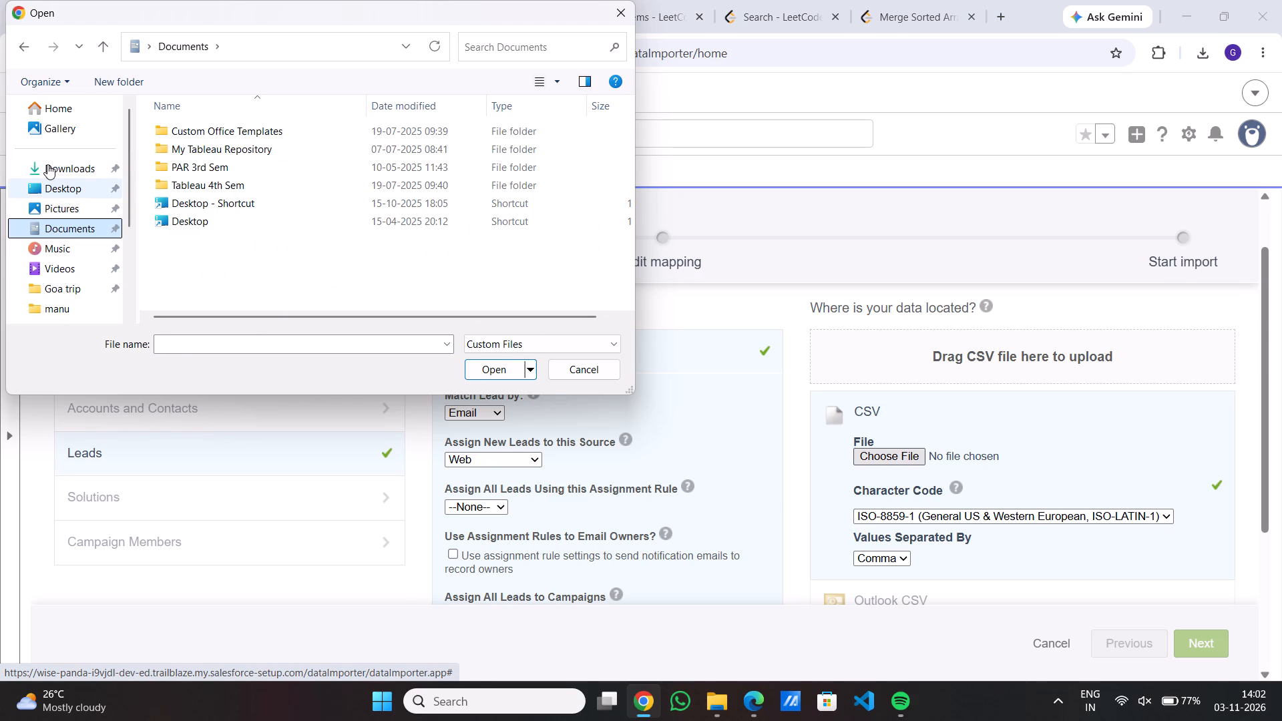
{"action": "left_click", "coordinate": [47, 164]}
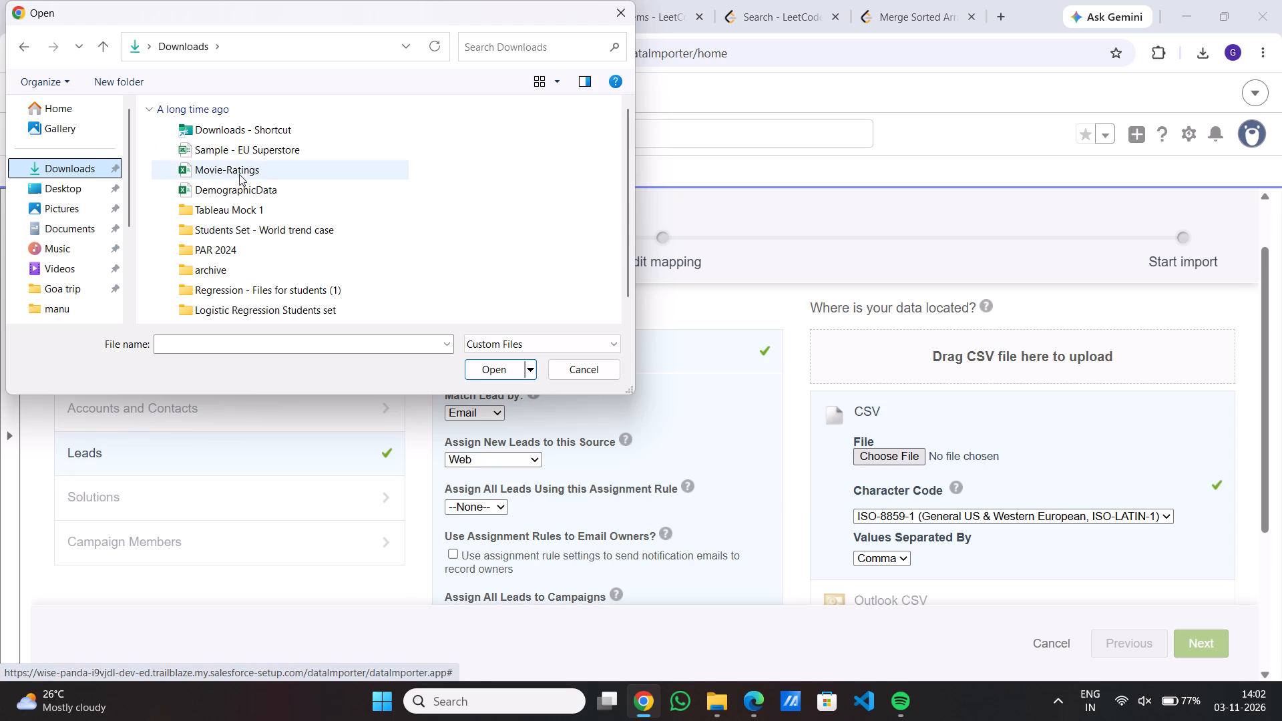
{"action": "scroll", "coordinate": [274, 184], "scroll_direction": "down", "scroll_amount": 1}
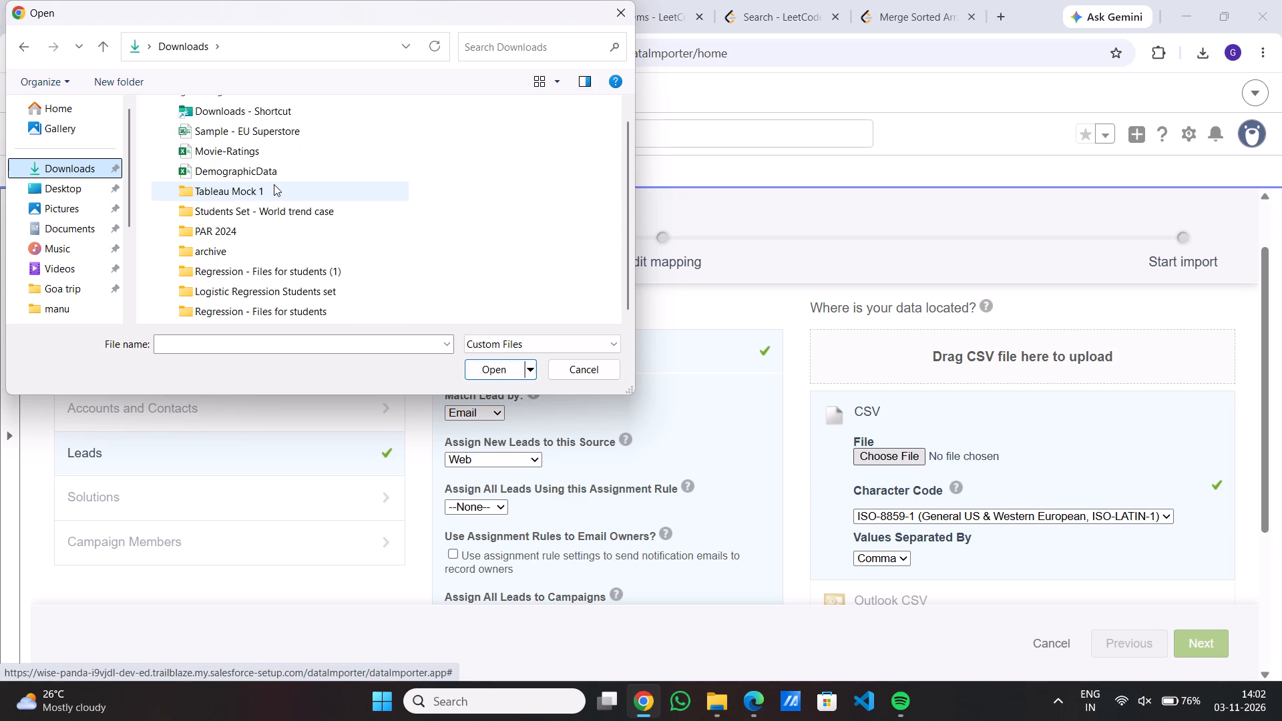
{"action": "scroll", "coordinate": [274, 184], "scroll_direction": "down", "scroll_amount": 3}
{"action": "scroll", "coordinate": [274, 184], "scroll_direction": "up", "scroll_amount": 4}
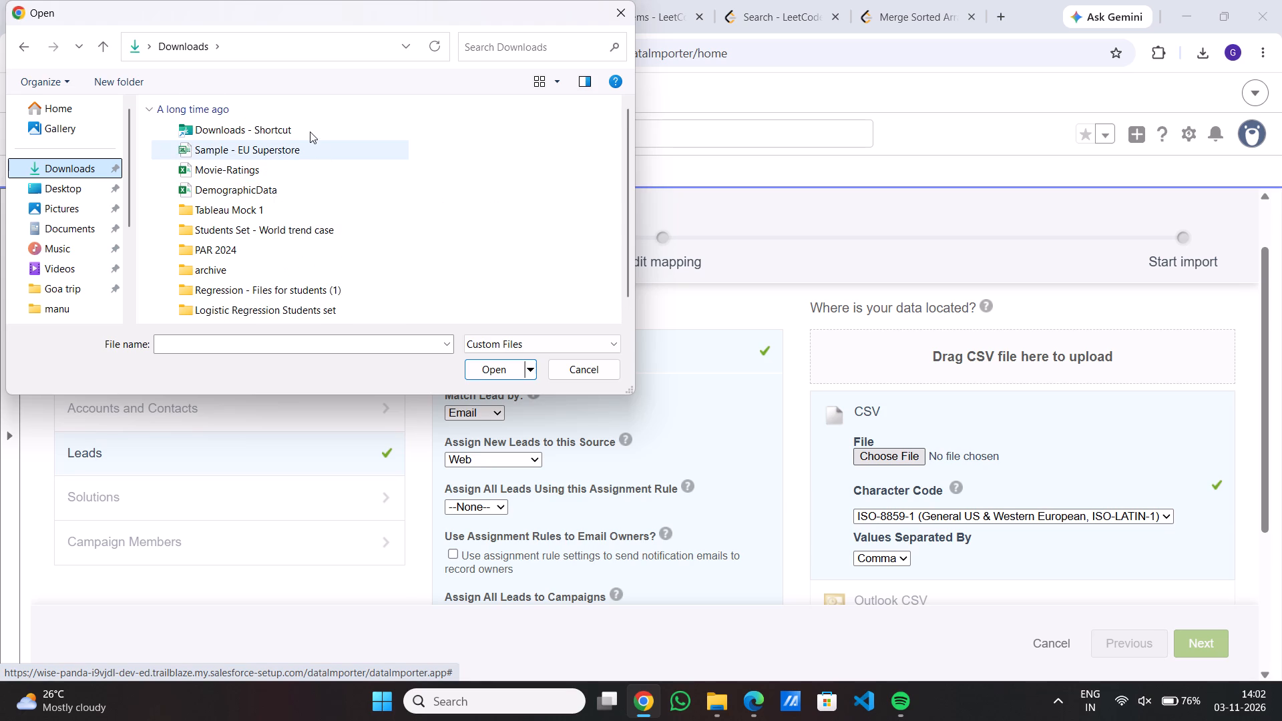
{"action": "scroll", "coordinate": [190, 87], "scroll_direction": "left", "scroll_amount": 1}
{"action": "left_click", "coordinate": [67, 194]}
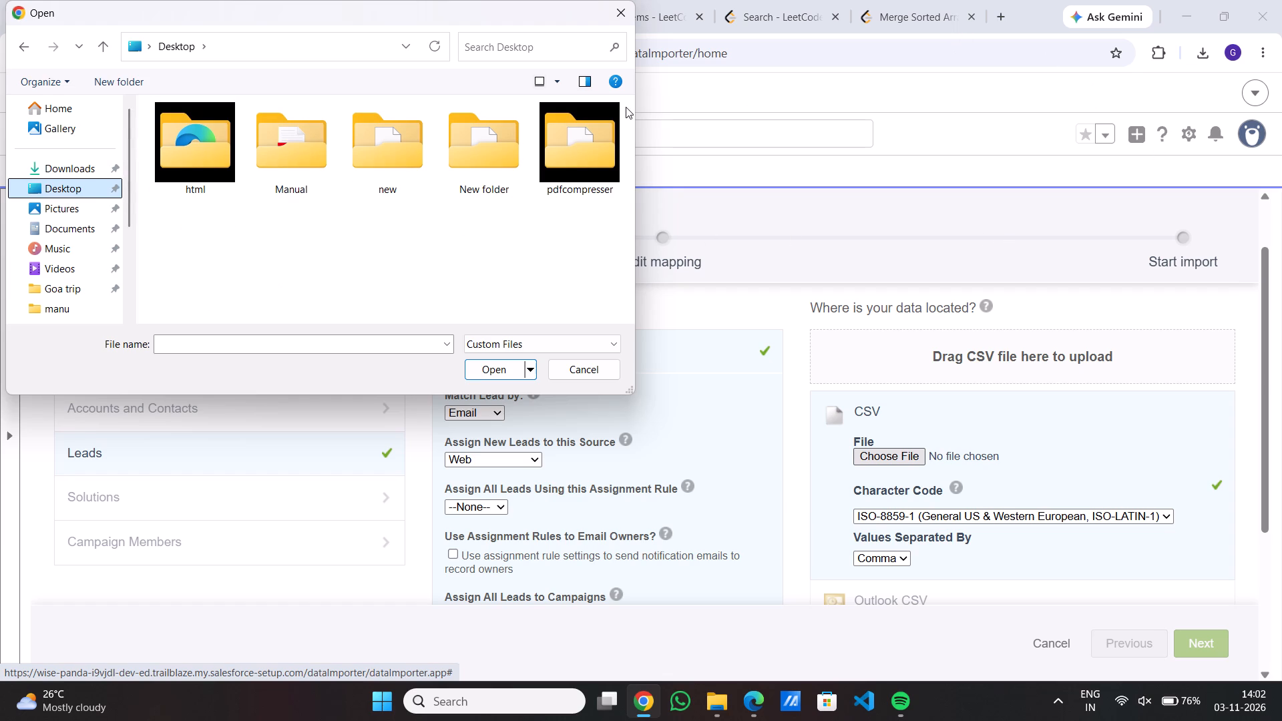
{"action": "left_click", "coordinate": [621, 17]}
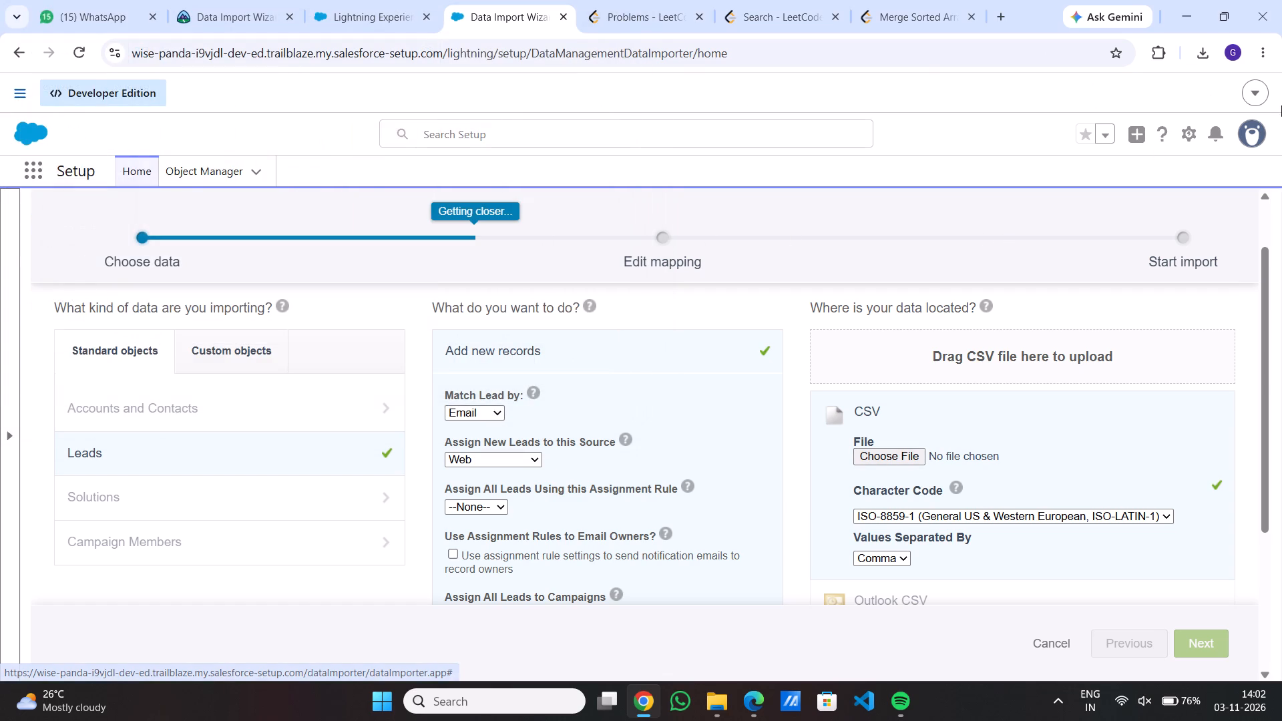
Show the downloaded lead-import.xlsx in its folder and check the Desktop folder for the copy.
{"action": "left_click", "coordinate": [1213, 51]}
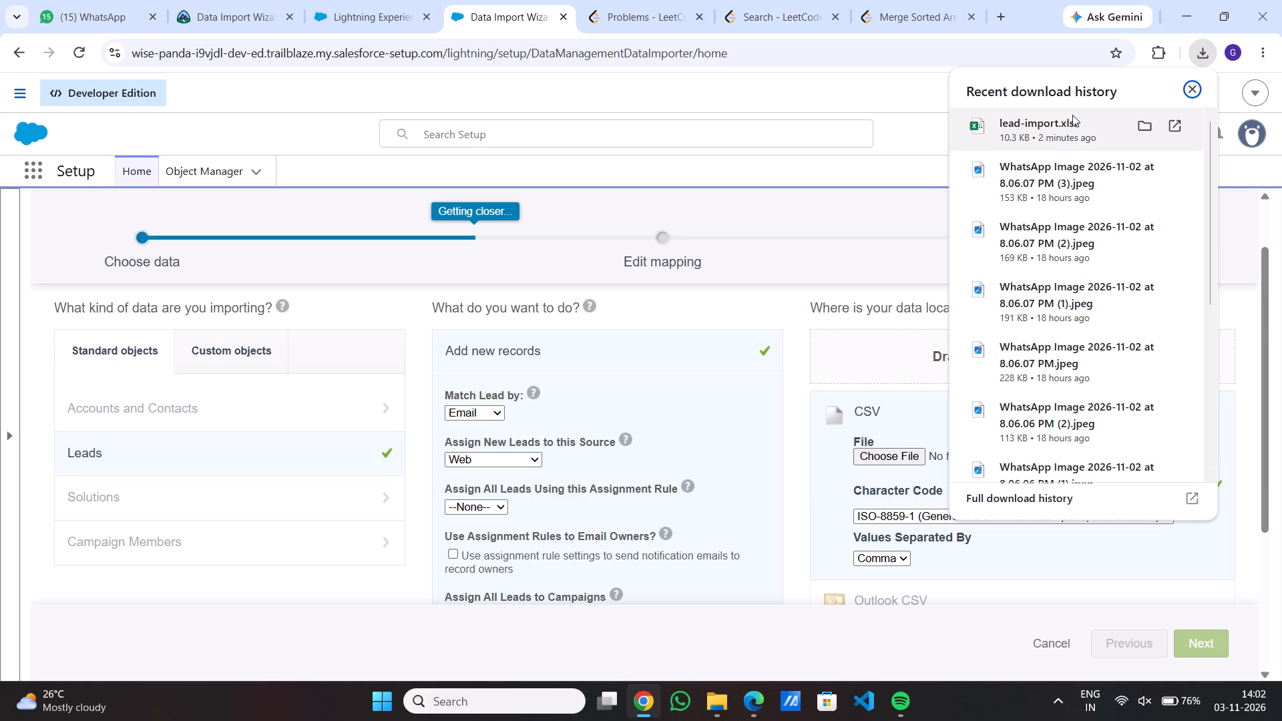
{"action": "left_click", "coordinate": [1148, 126]}
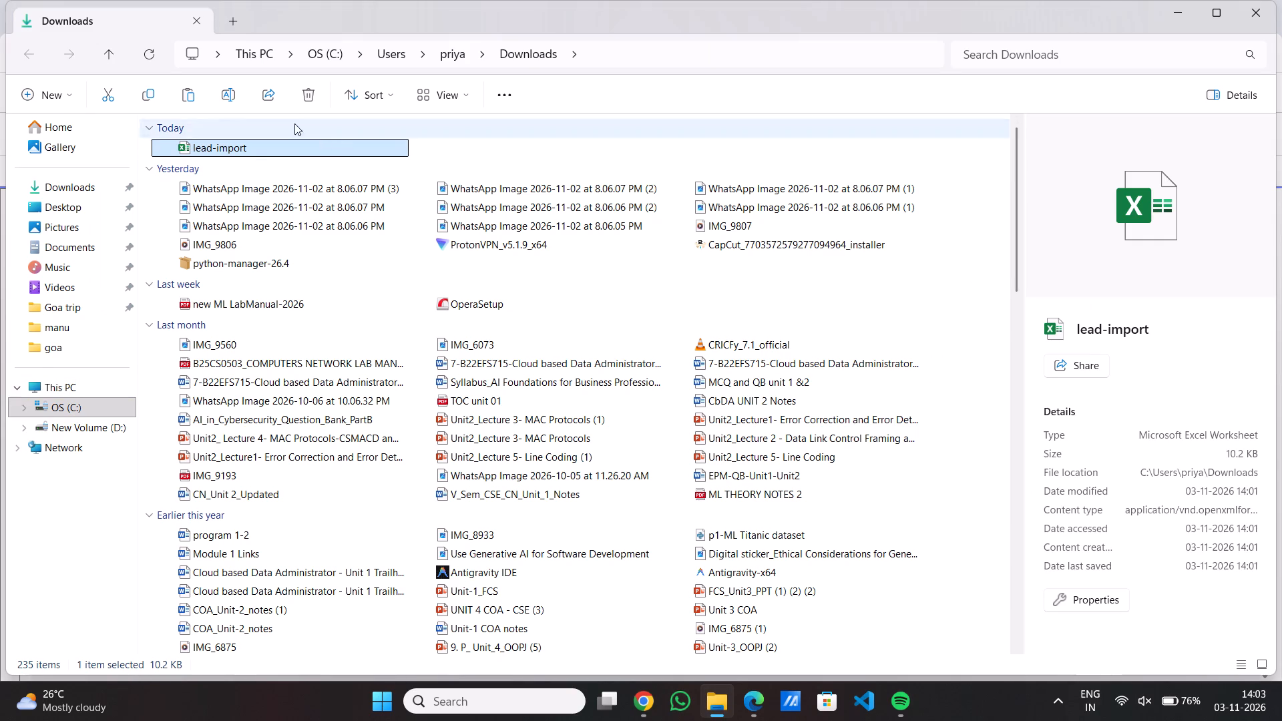
{"action": "left_click", "coordinate": [79, 213]}
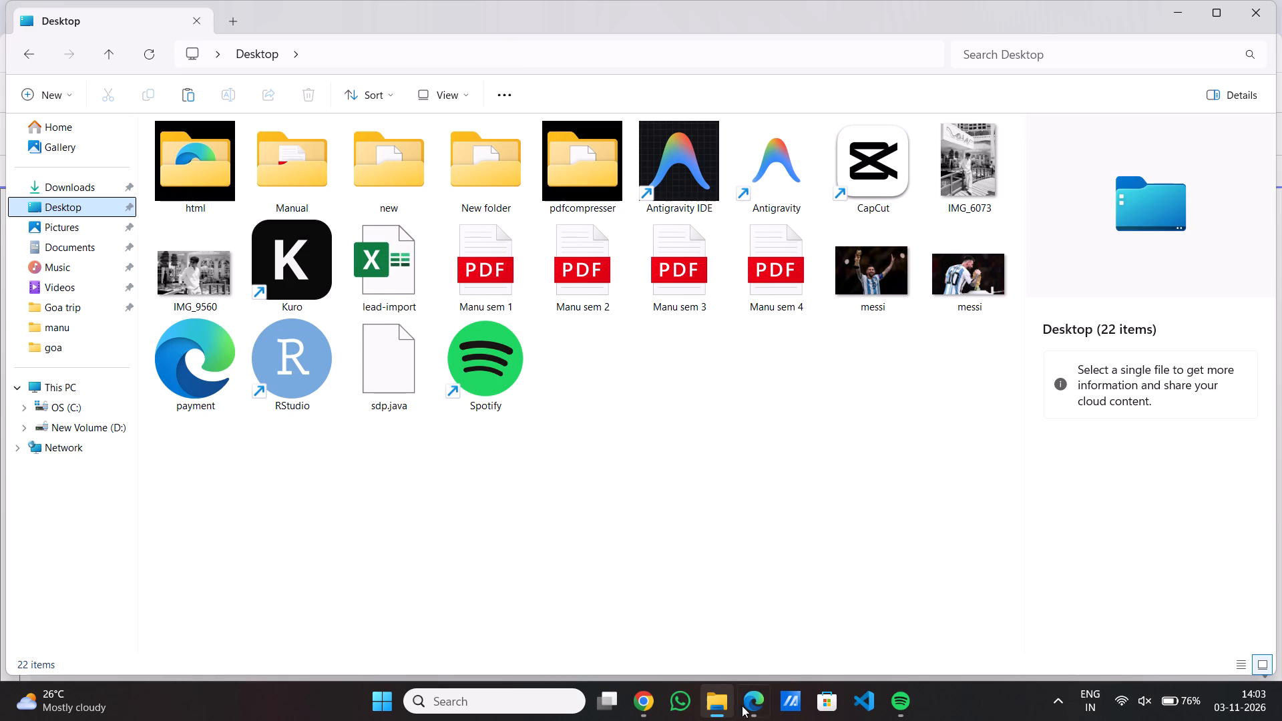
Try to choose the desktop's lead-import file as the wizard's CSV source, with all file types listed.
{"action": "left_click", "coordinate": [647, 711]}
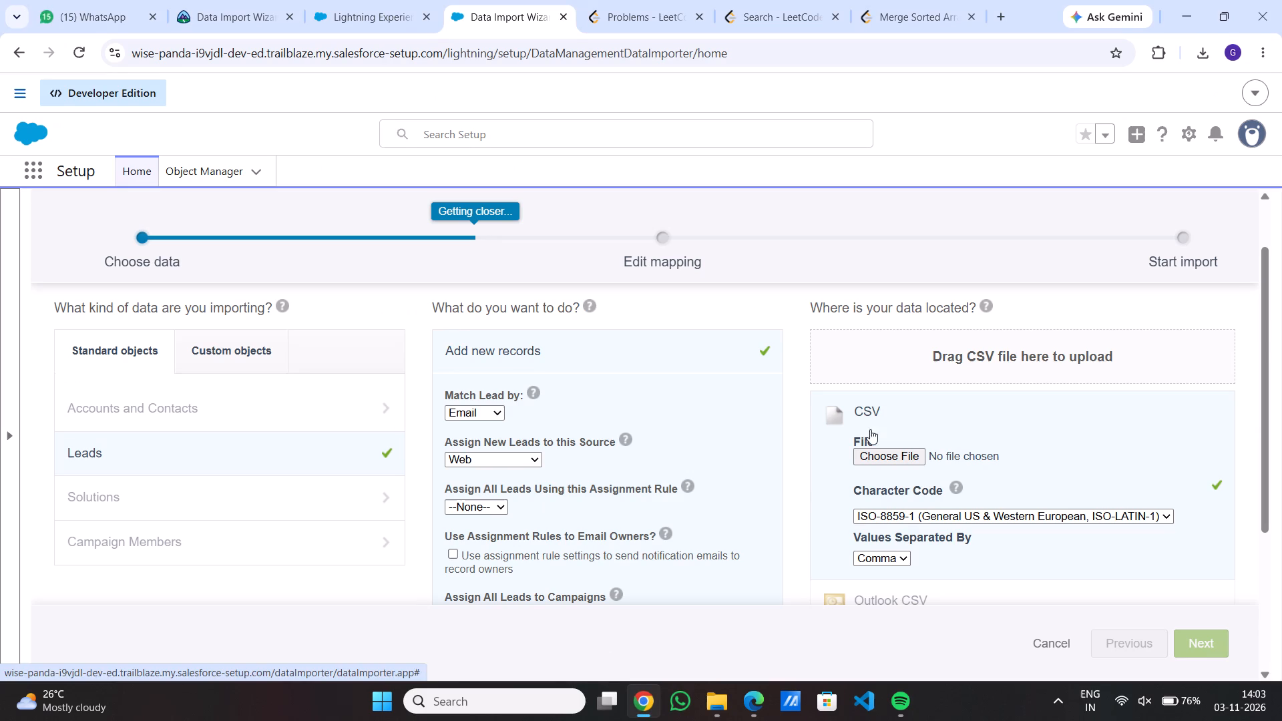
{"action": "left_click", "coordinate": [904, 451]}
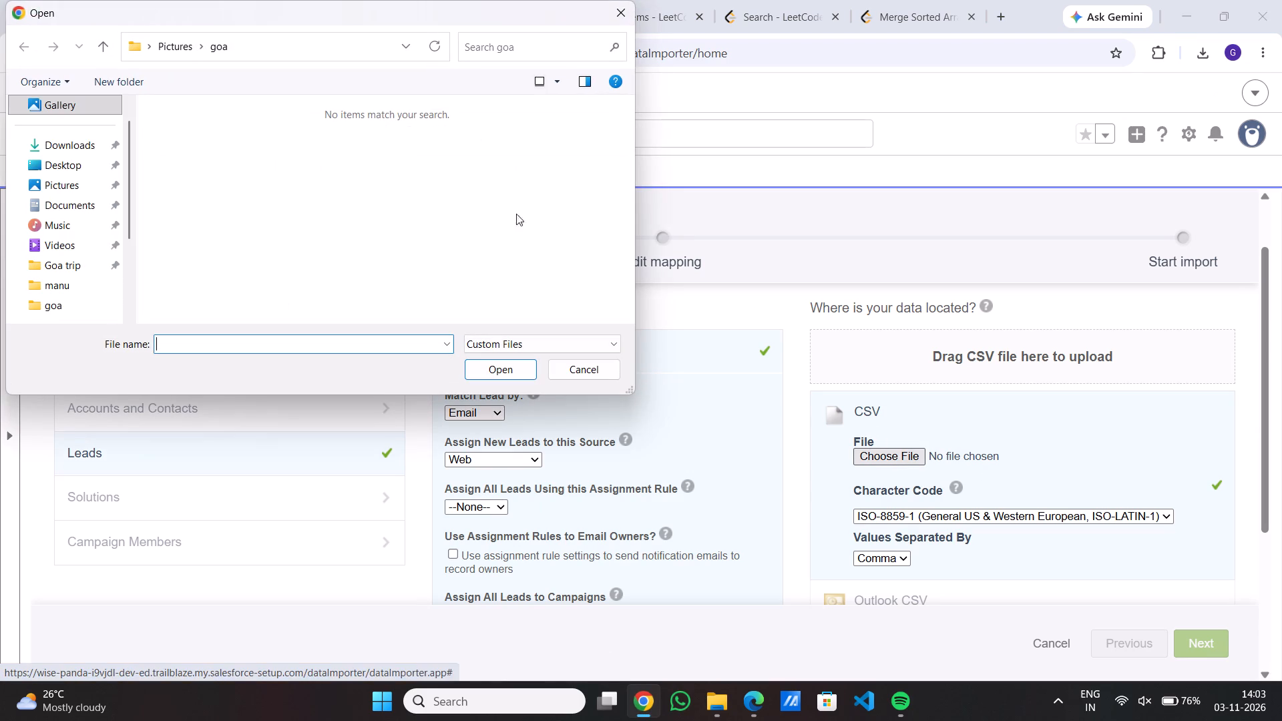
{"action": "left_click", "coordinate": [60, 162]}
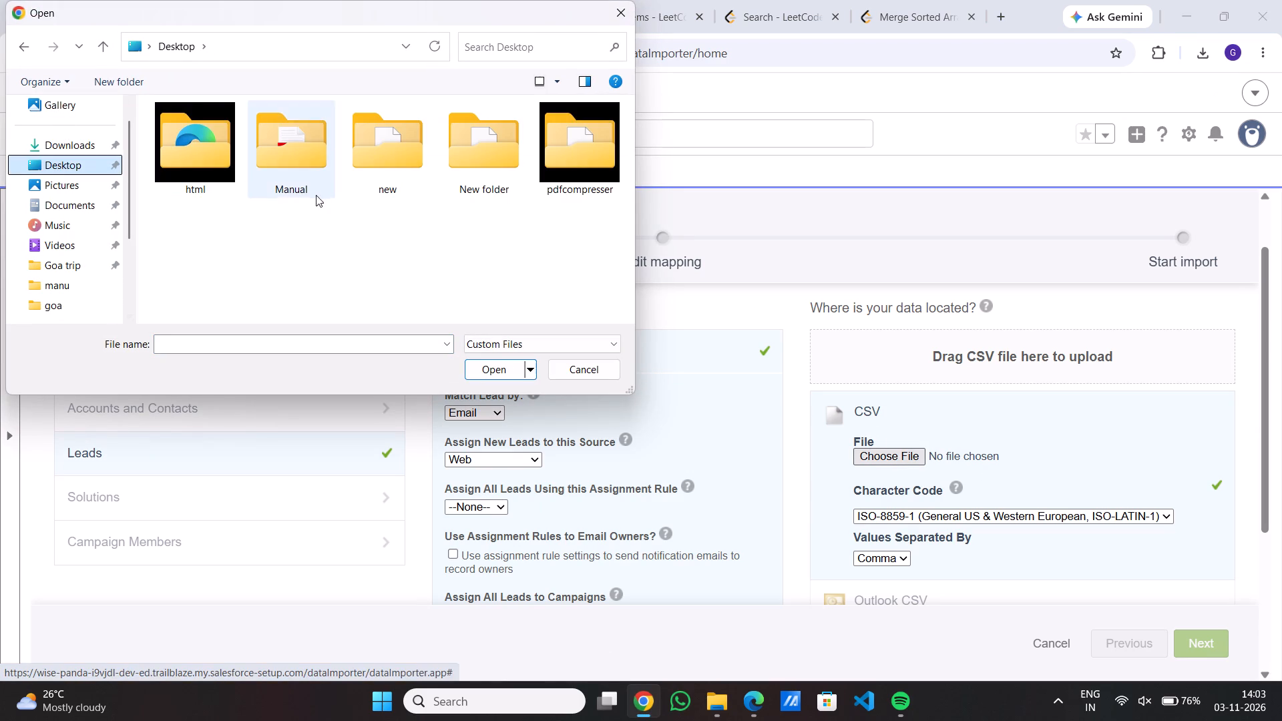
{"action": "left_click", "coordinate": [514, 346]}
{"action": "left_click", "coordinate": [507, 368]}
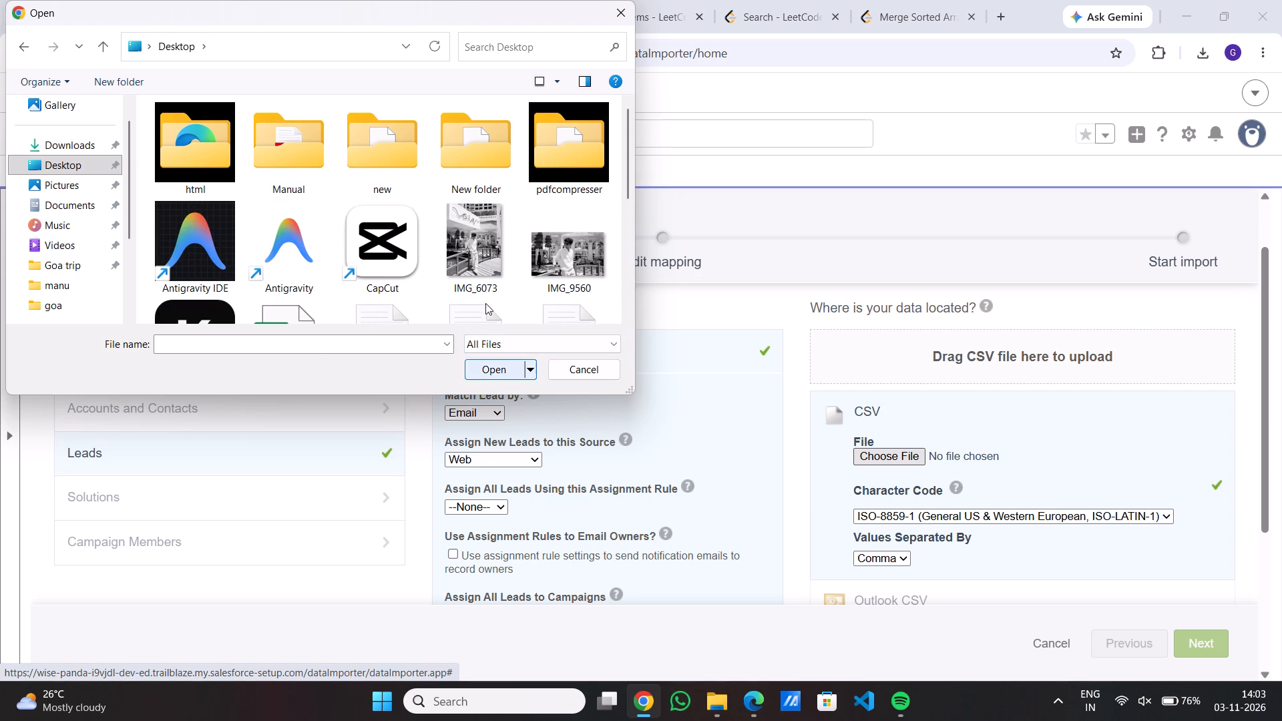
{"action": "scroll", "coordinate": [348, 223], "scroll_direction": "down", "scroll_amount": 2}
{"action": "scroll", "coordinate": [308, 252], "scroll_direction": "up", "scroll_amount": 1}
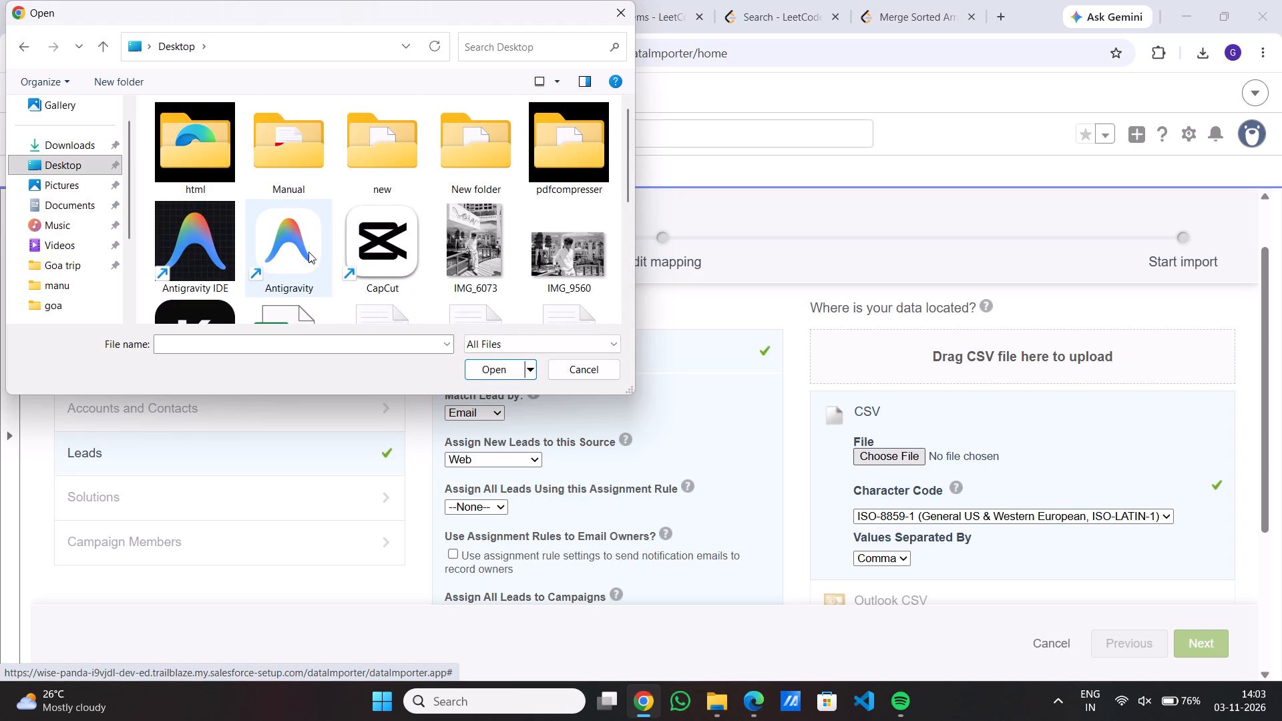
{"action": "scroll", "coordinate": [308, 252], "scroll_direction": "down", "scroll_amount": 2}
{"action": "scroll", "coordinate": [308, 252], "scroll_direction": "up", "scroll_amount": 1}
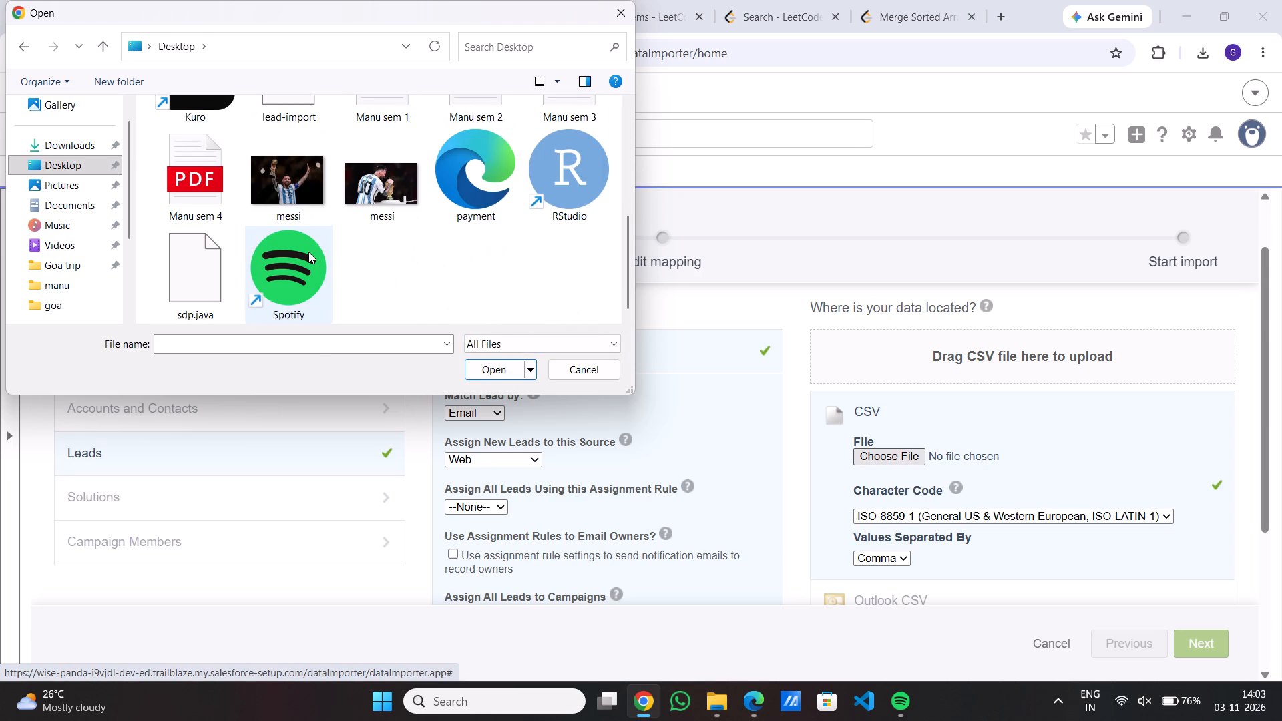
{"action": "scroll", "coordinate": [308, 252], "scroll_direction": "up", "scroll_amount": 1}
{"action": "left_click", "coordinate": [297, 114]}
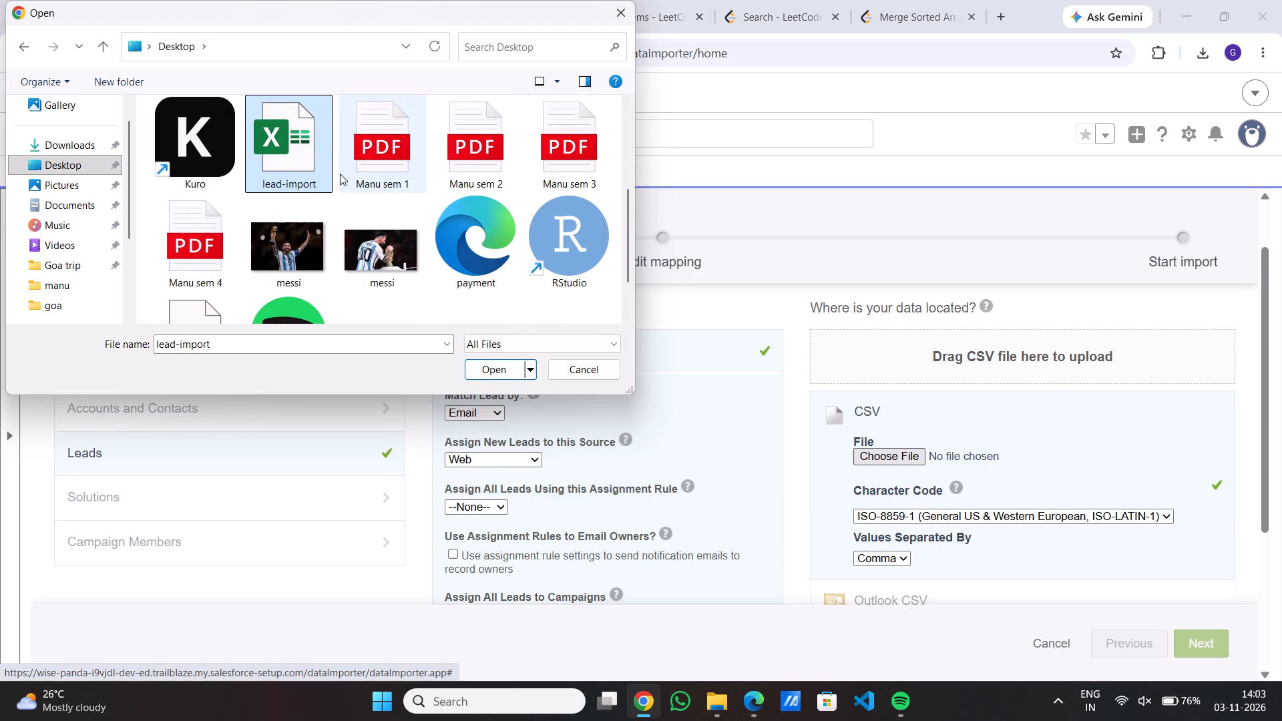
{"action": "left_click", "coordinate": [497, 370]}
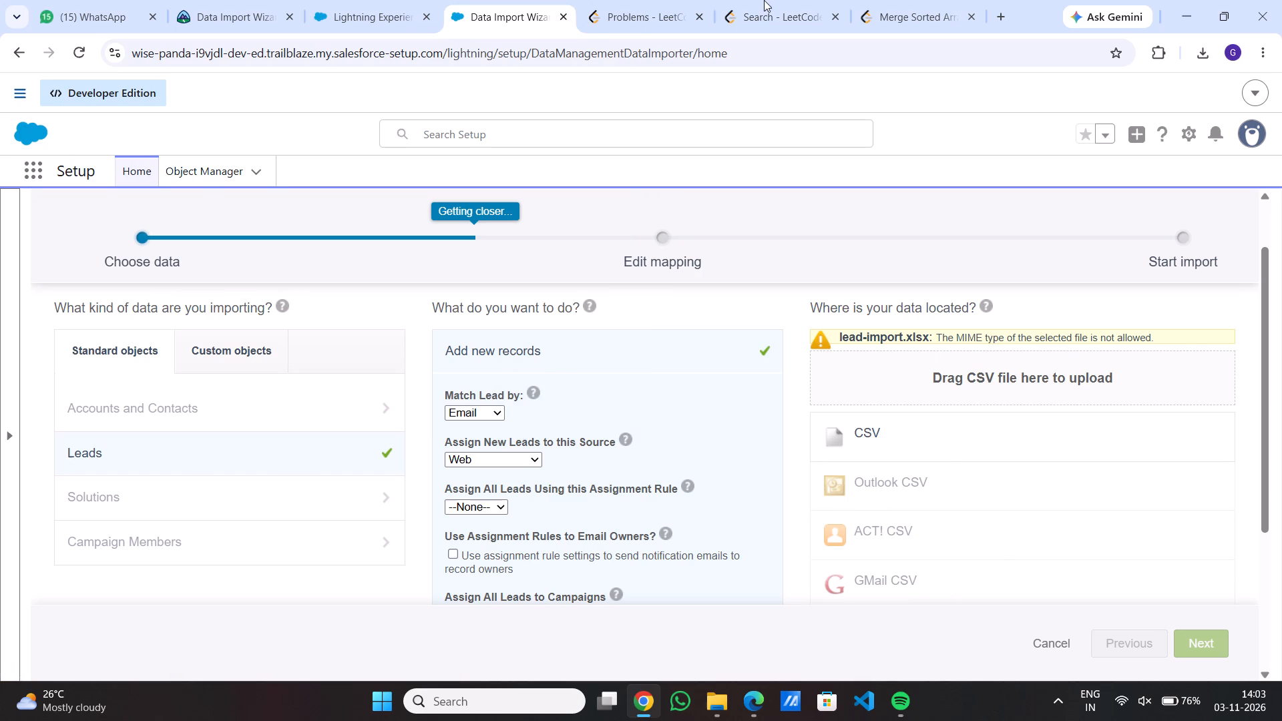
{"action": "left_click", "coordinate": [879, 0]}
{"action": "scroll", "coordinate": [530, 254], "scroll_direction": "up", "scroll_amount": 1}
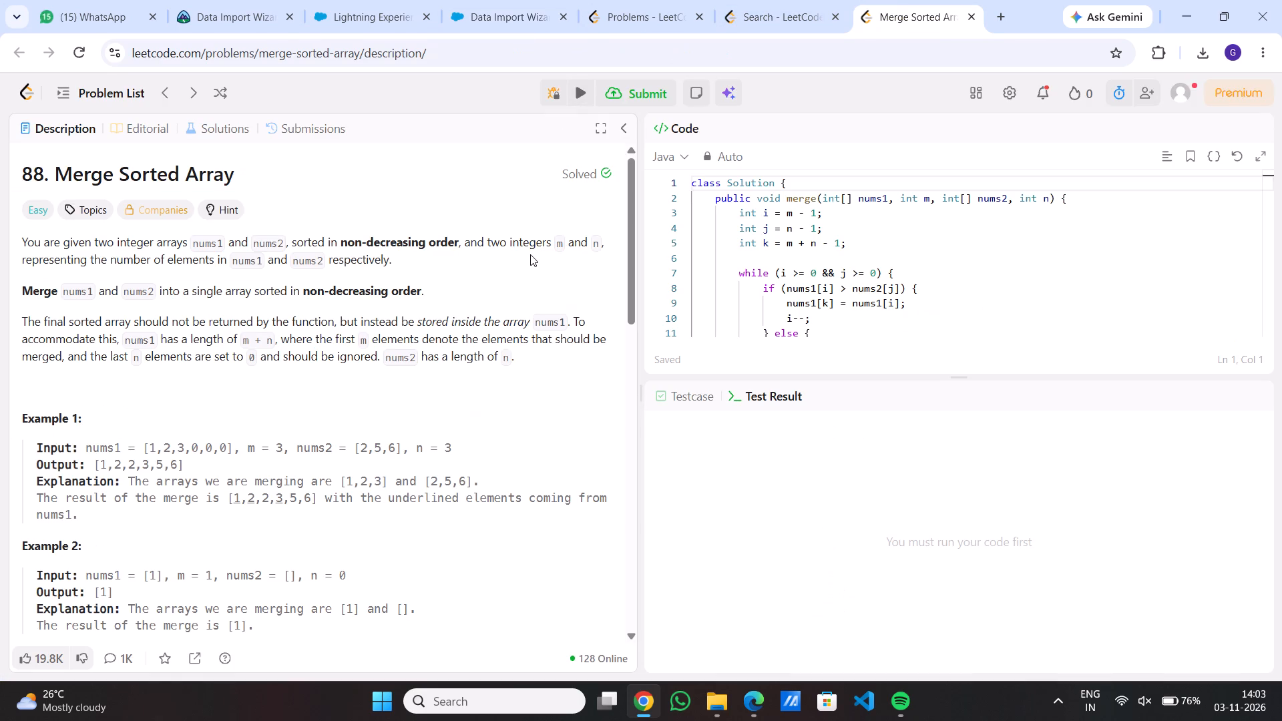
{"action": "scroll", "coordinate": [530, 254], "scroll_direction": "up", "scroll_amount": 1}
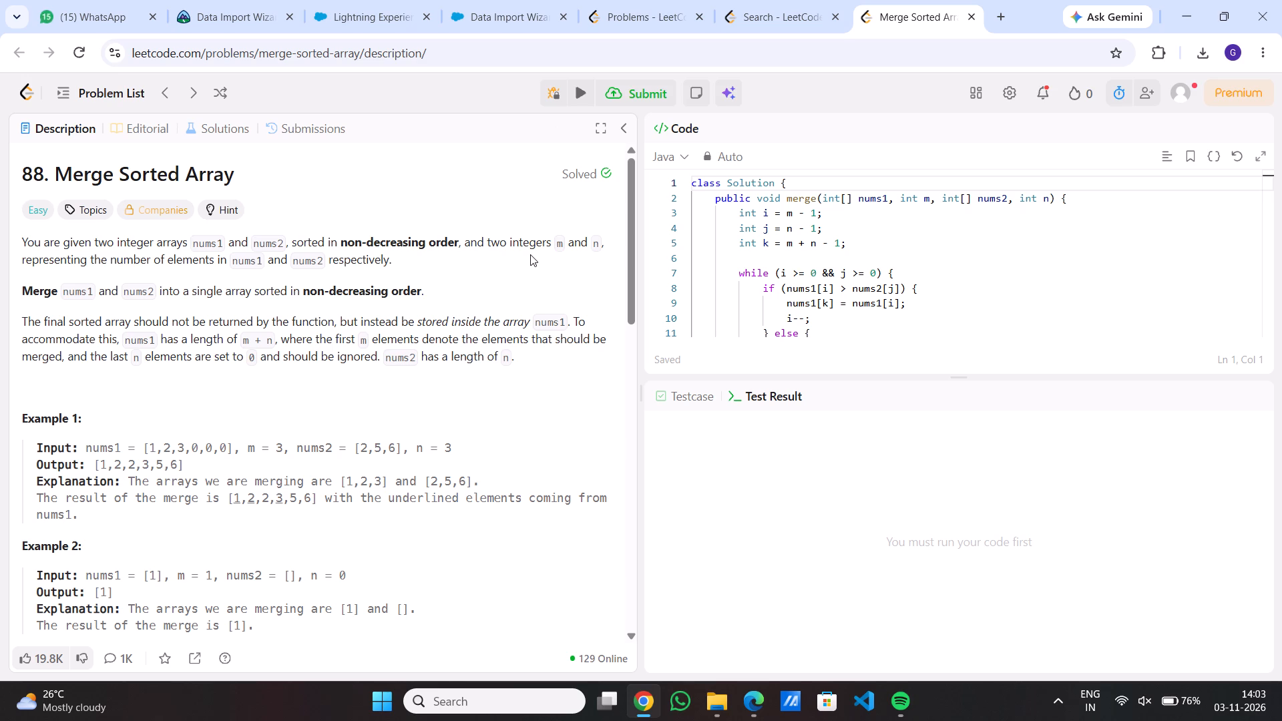
{"action": "left_click", "coordinate": [994, 19]}
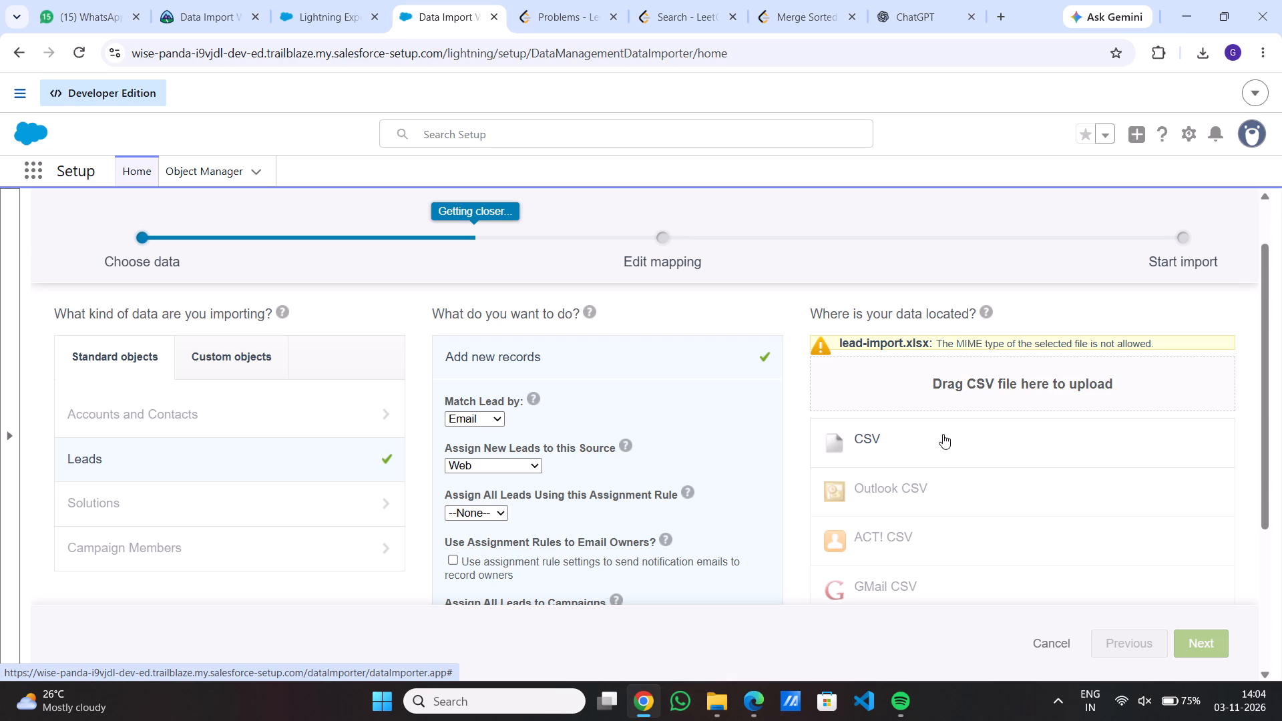
{"action": "scroll", "coordinate": [943, 434], "scroll_direction": "down", "scroll_amount": 1}
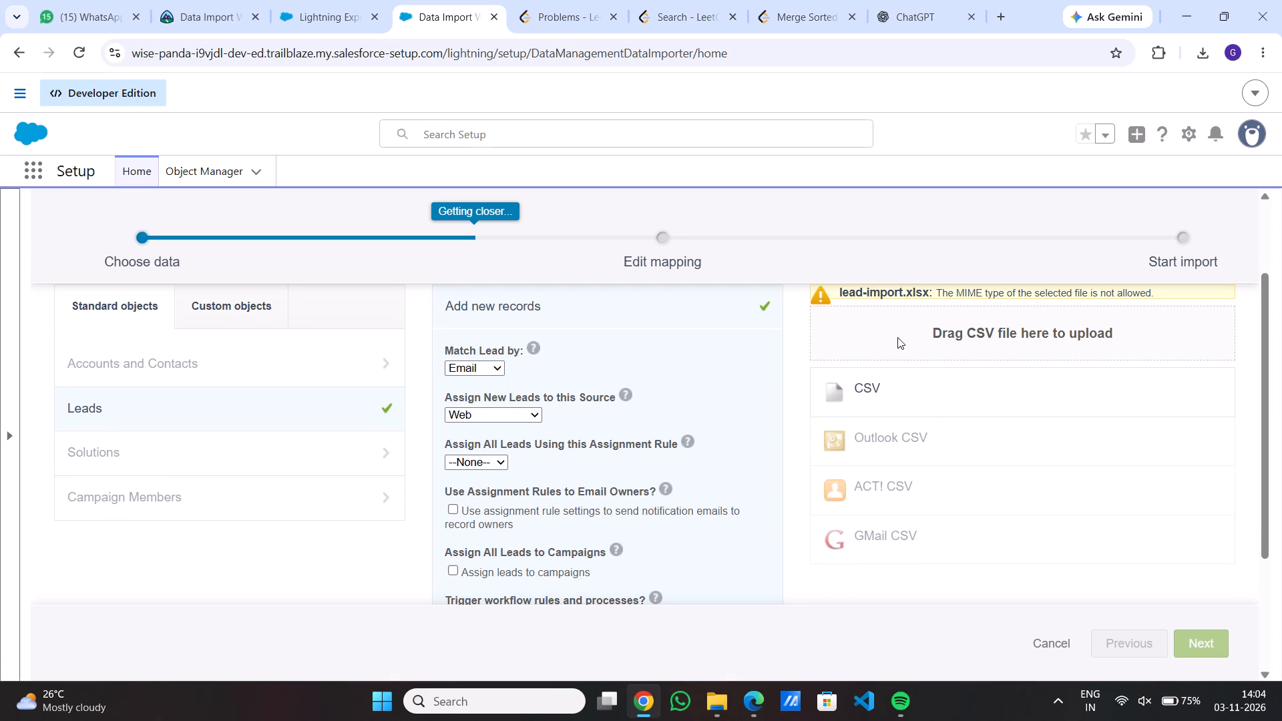
{"action": "scroll", "coordinate": [988, 306], "scroll_direction": "up", "scroll_amount": 1}
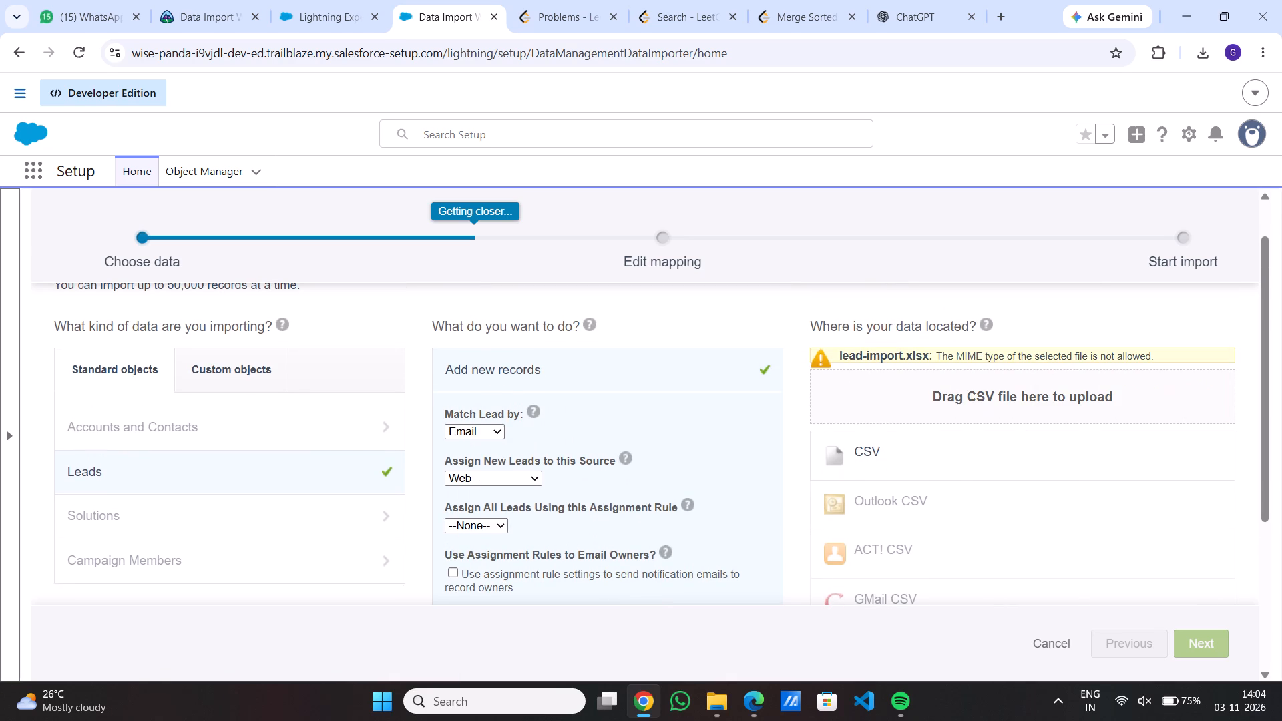
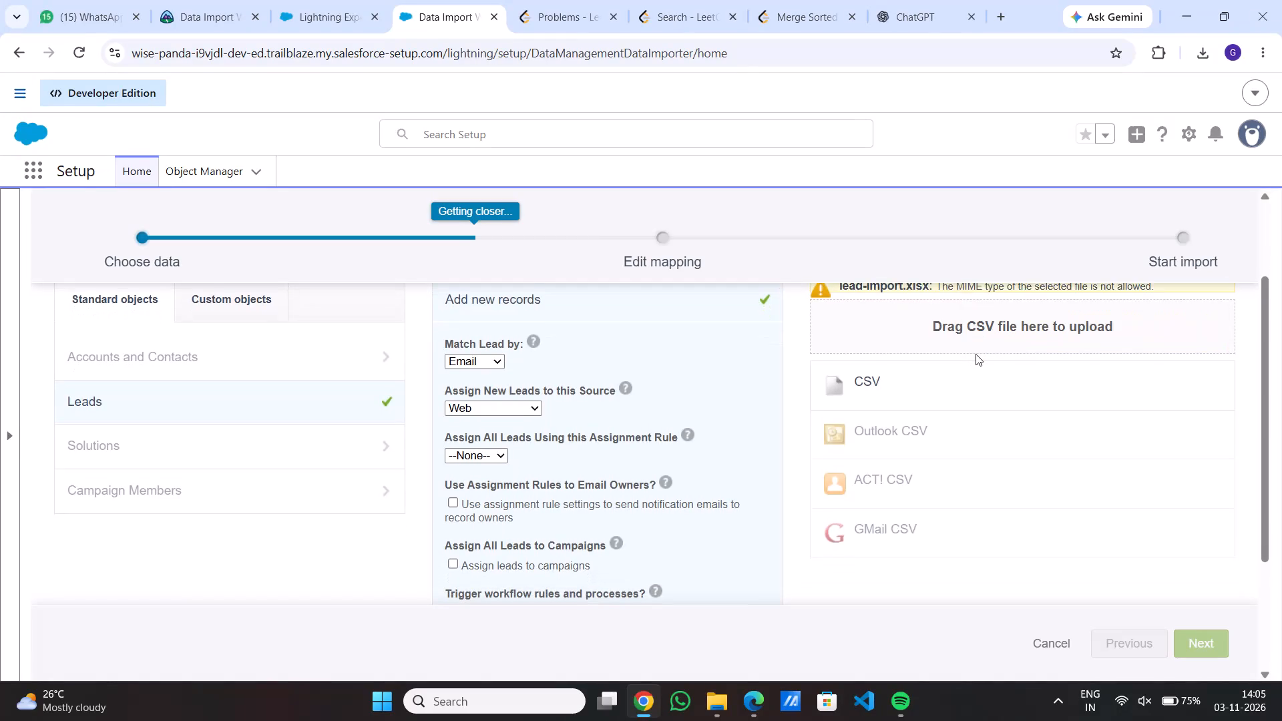
Select CSV as the source type for the lead data in the Data Import Wizard.
{"action": "scroll", "coordinate": [976, 354], "scroll_direction": "down", "scroll_amount": 1}
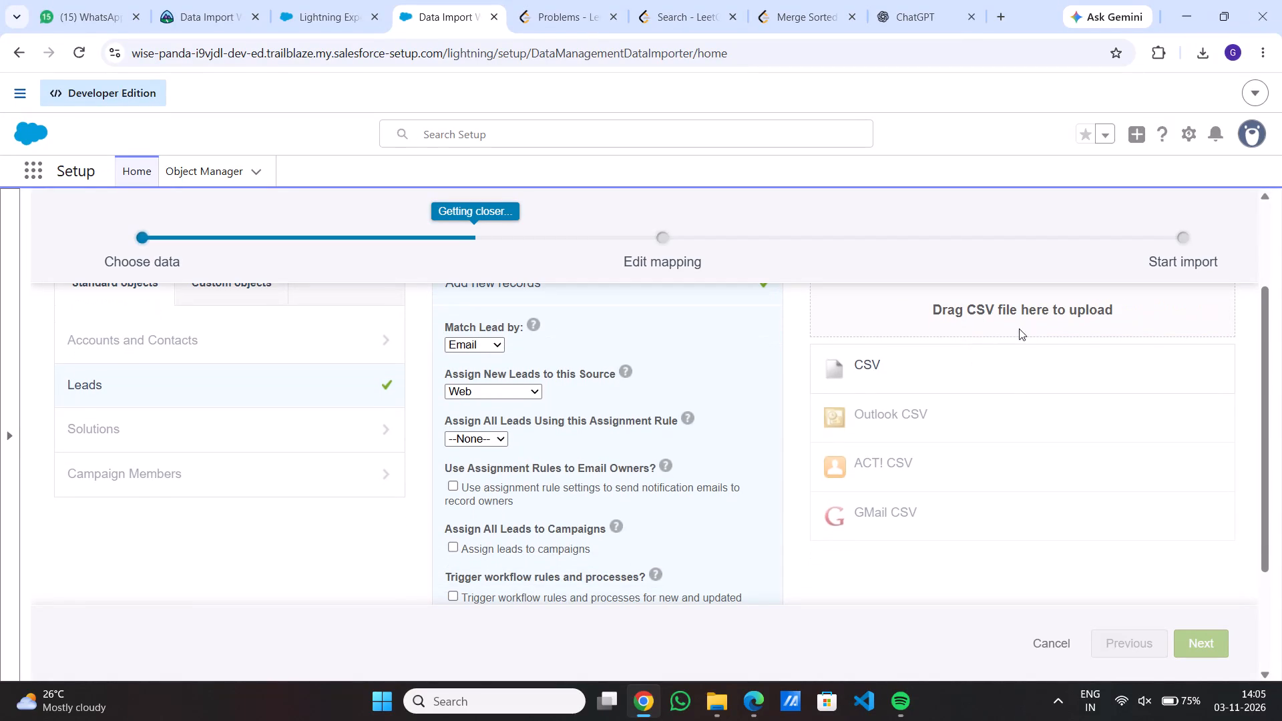
{"action": "left_click", "coordinate": [990, 381]}
{"action": "left_click", "coordinate": [876, 363]}
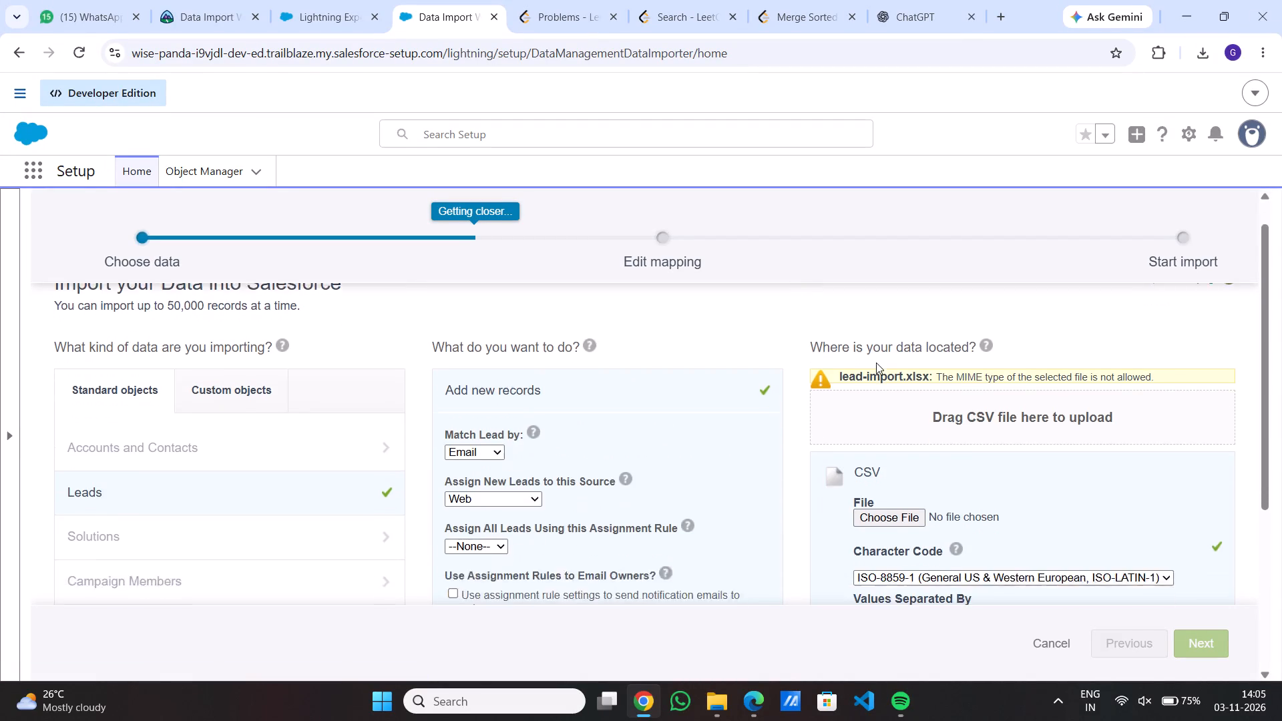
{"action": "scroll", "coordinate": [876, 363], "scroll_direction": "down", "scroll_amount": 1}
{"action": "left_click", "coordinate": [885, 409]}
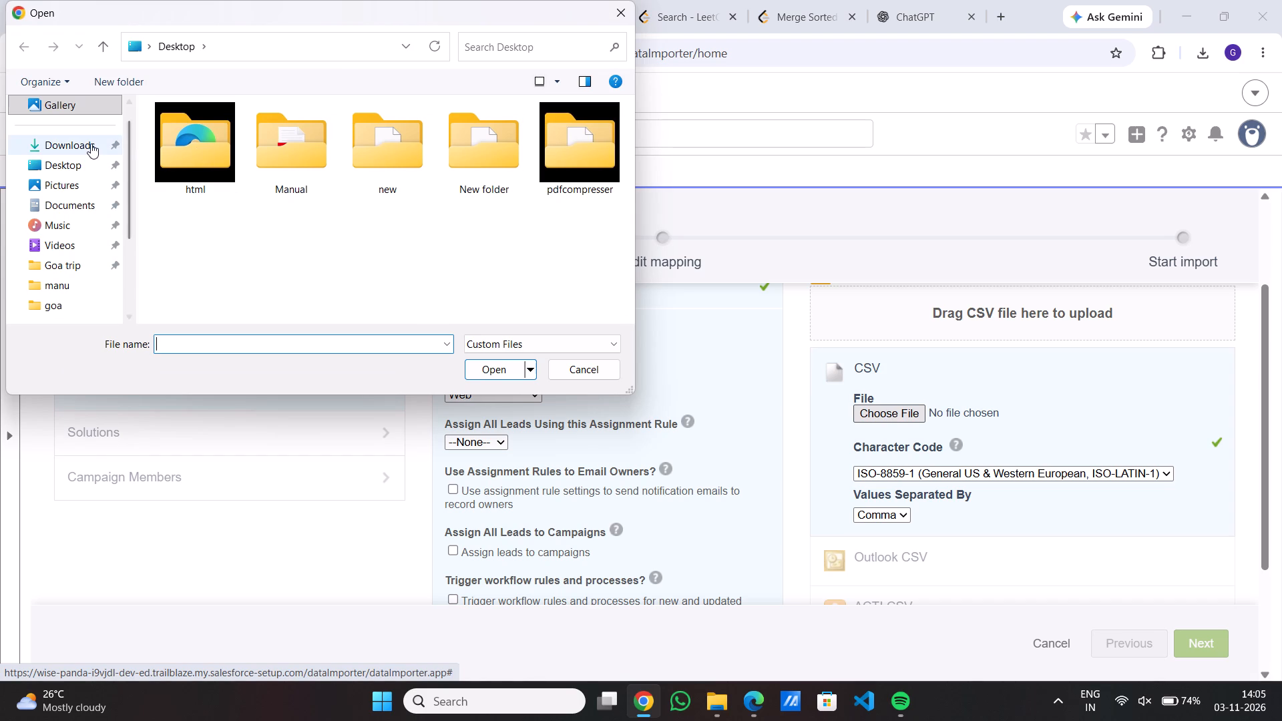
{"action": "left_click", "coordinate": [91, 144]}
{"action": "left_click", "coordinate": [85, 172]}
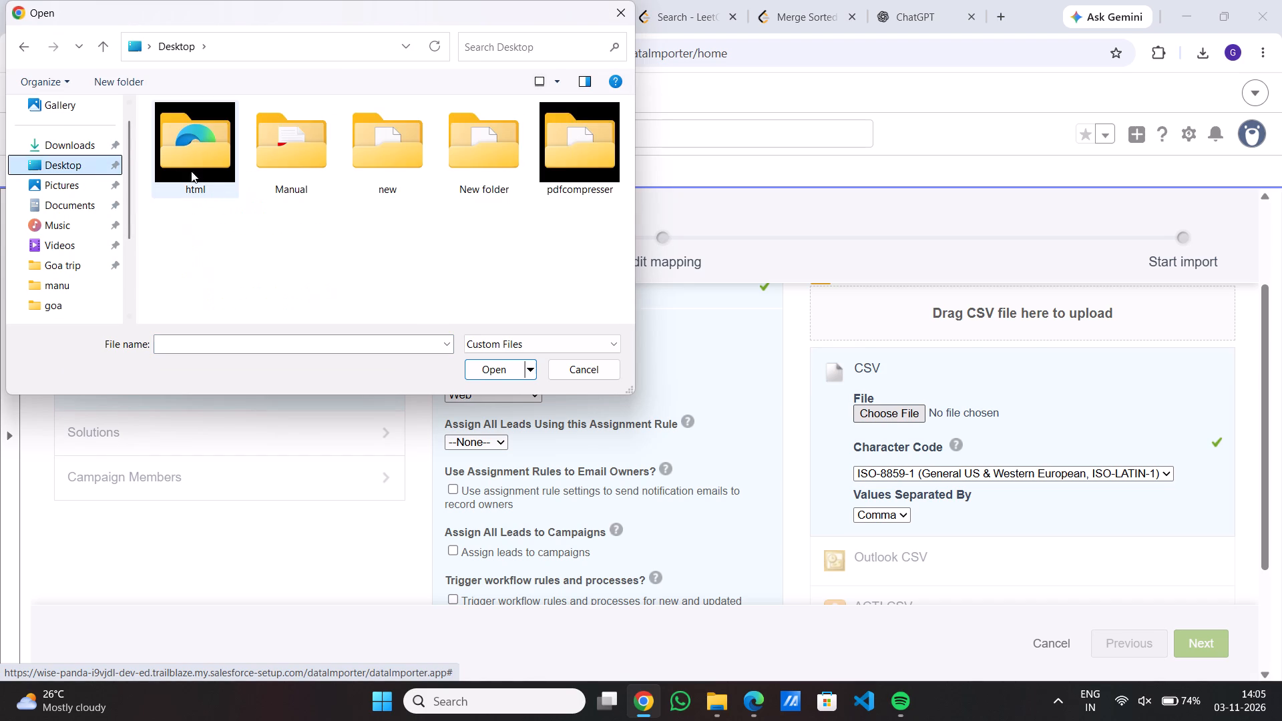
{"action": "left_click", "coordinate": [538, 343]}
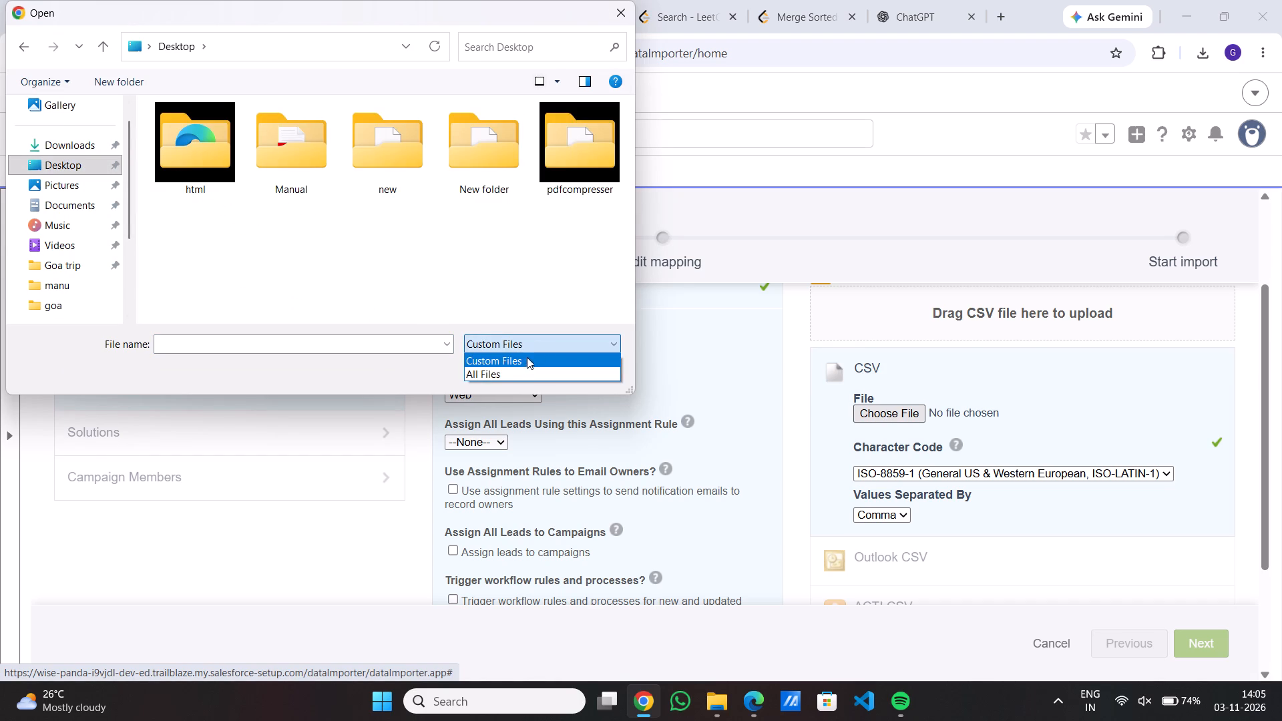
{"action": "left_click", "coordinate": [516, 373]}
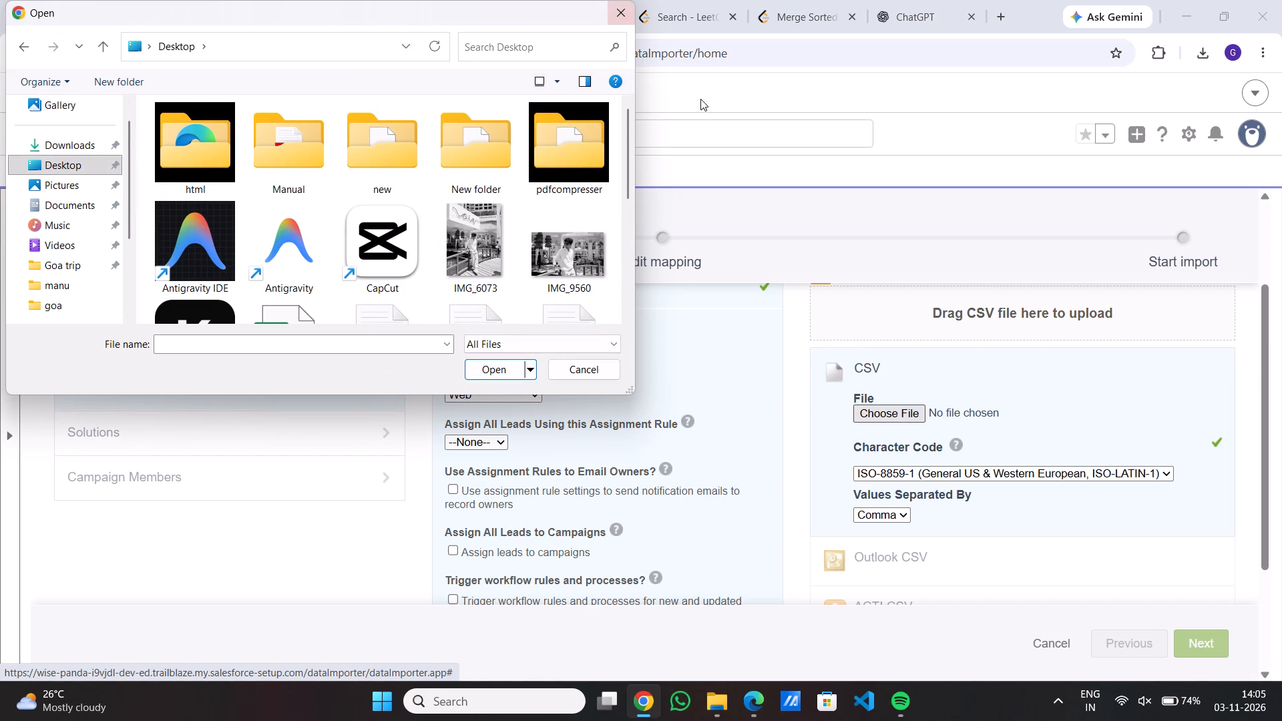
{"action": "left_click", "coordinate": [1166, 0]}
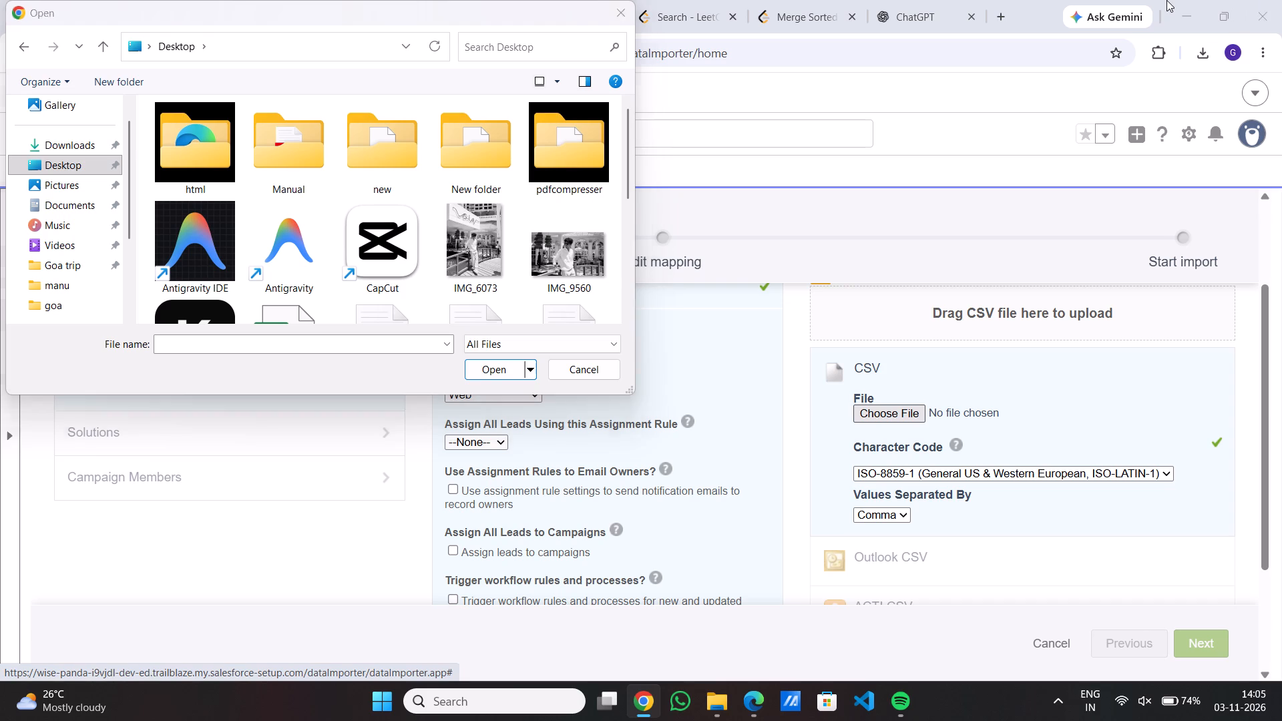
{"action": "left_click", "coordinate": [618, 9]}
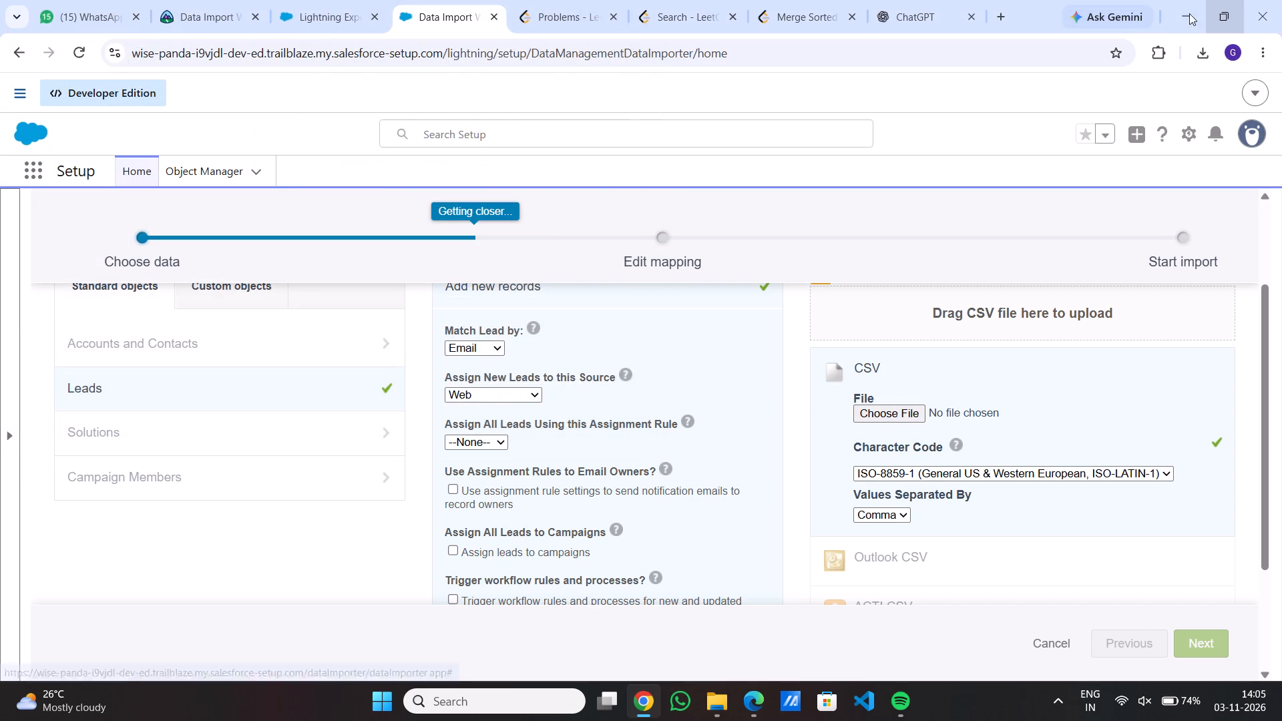
Switch to the Desktop folder in File Explorer and open the lead-import workbook in Excel.
{"action": "left_click", "coordinate": [1186, 13]}
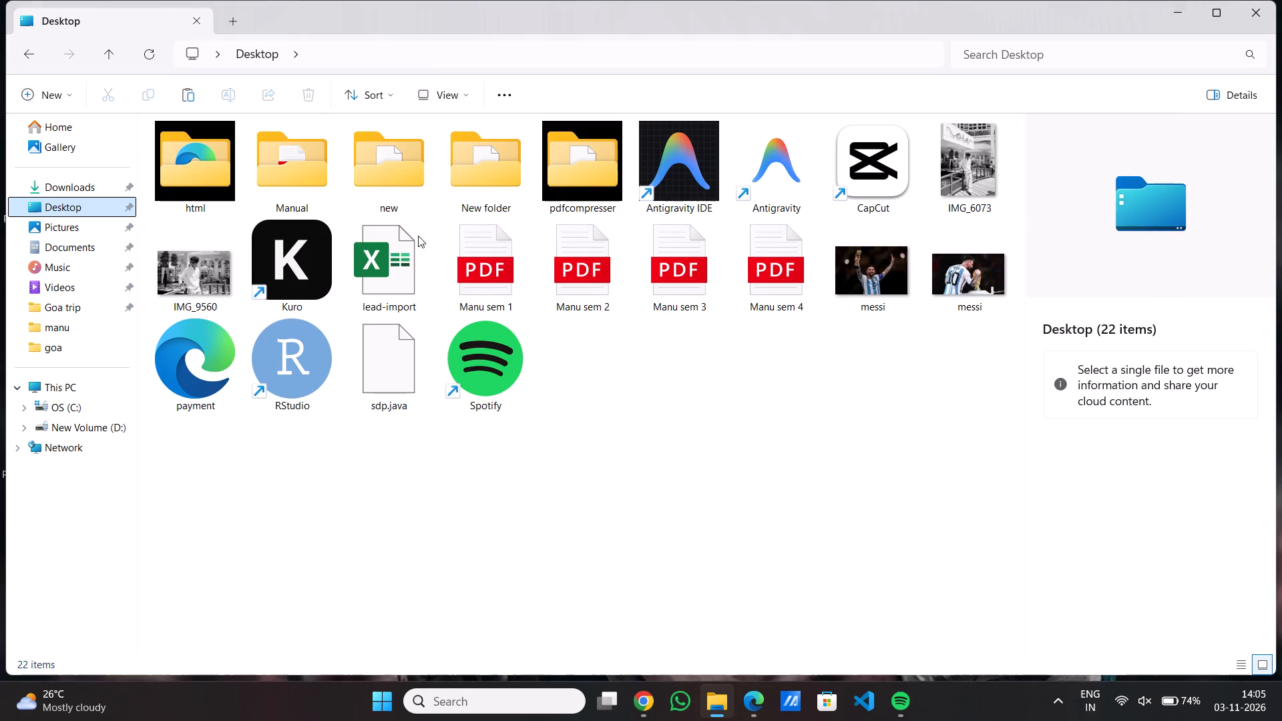
{"action": "double_click", "coordinate": [413, 256]}
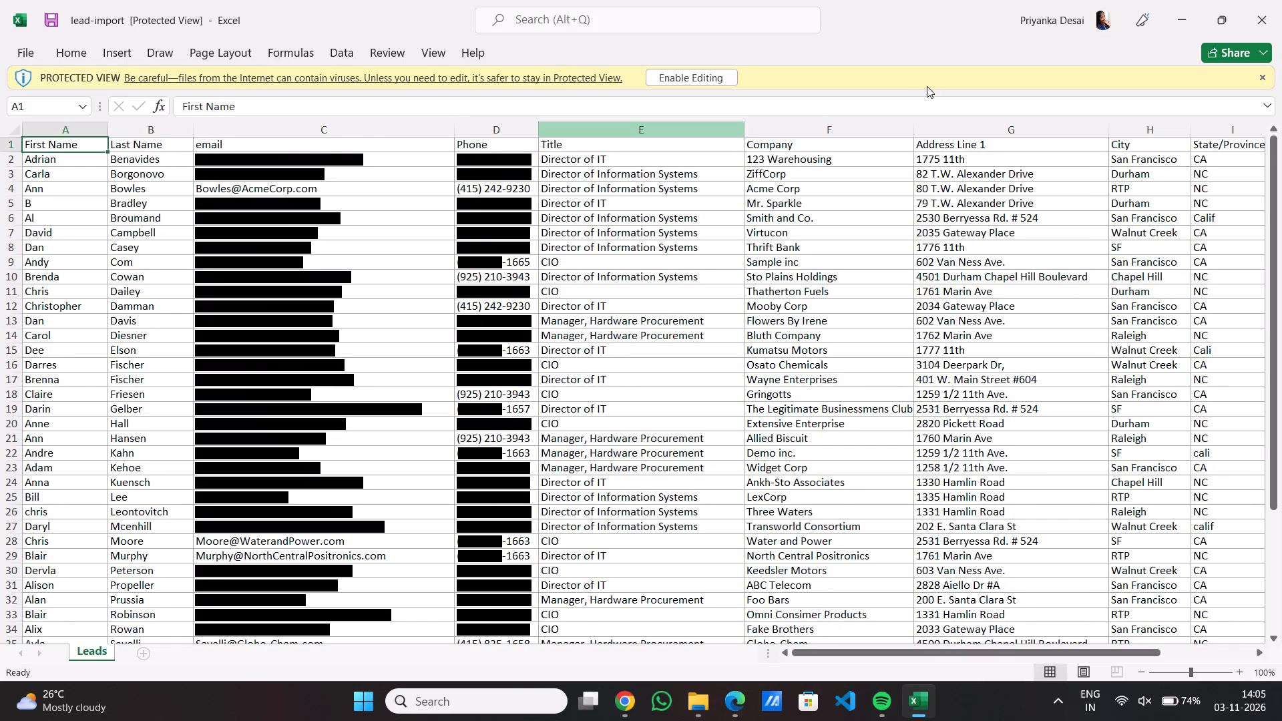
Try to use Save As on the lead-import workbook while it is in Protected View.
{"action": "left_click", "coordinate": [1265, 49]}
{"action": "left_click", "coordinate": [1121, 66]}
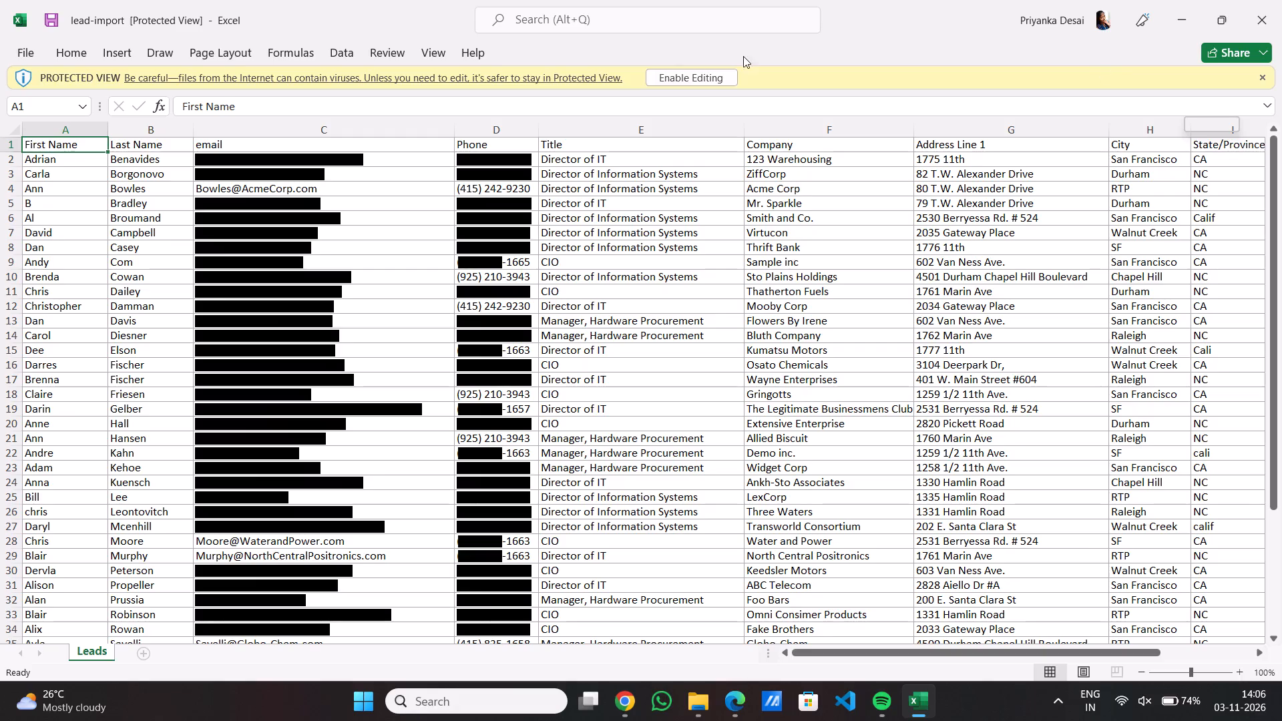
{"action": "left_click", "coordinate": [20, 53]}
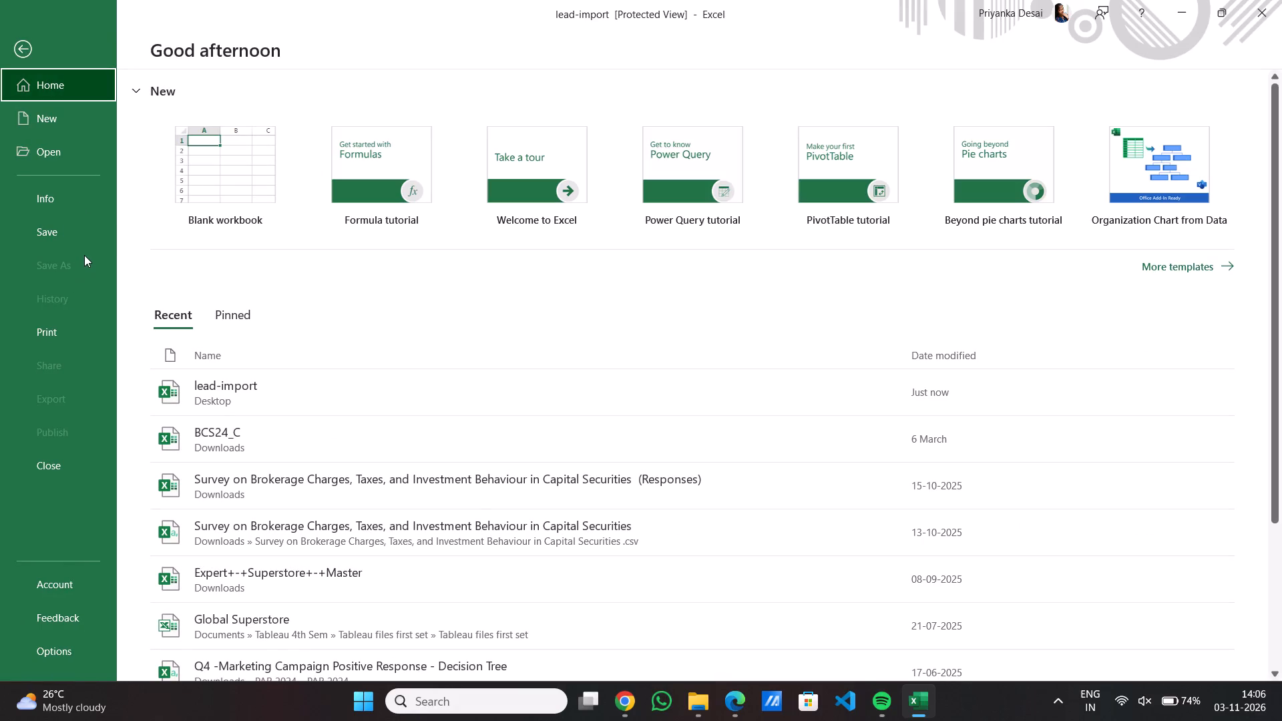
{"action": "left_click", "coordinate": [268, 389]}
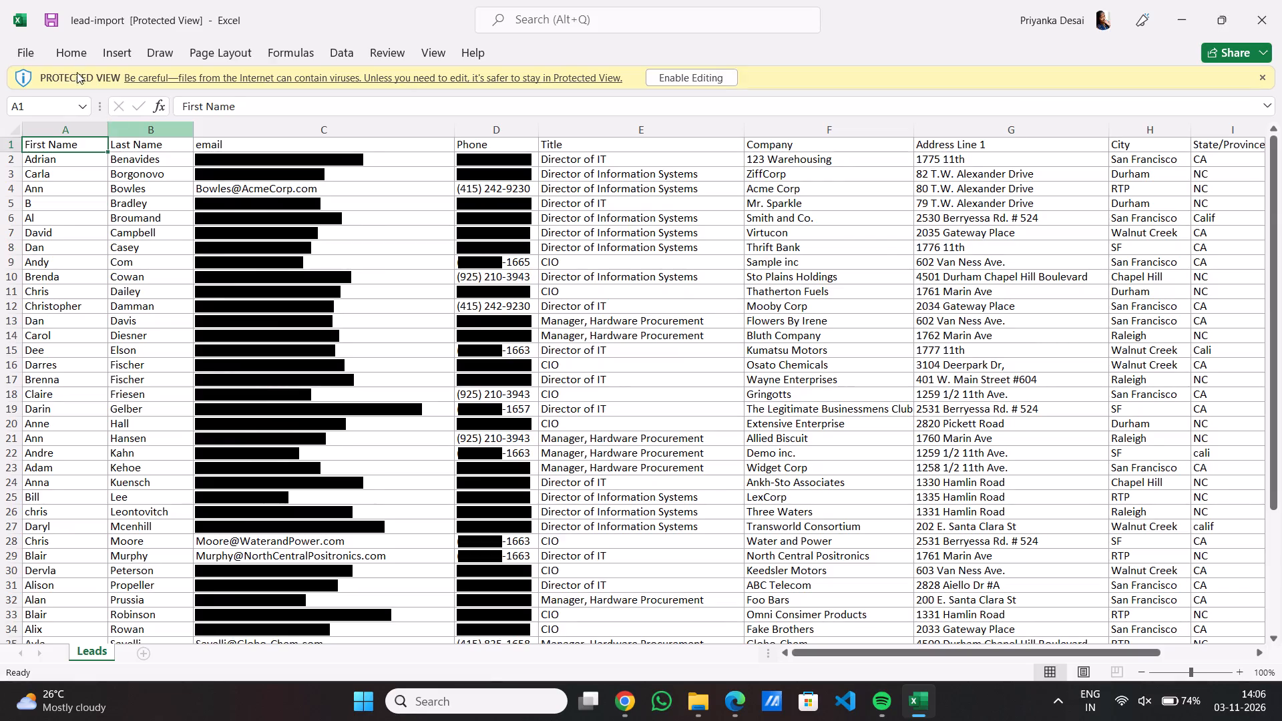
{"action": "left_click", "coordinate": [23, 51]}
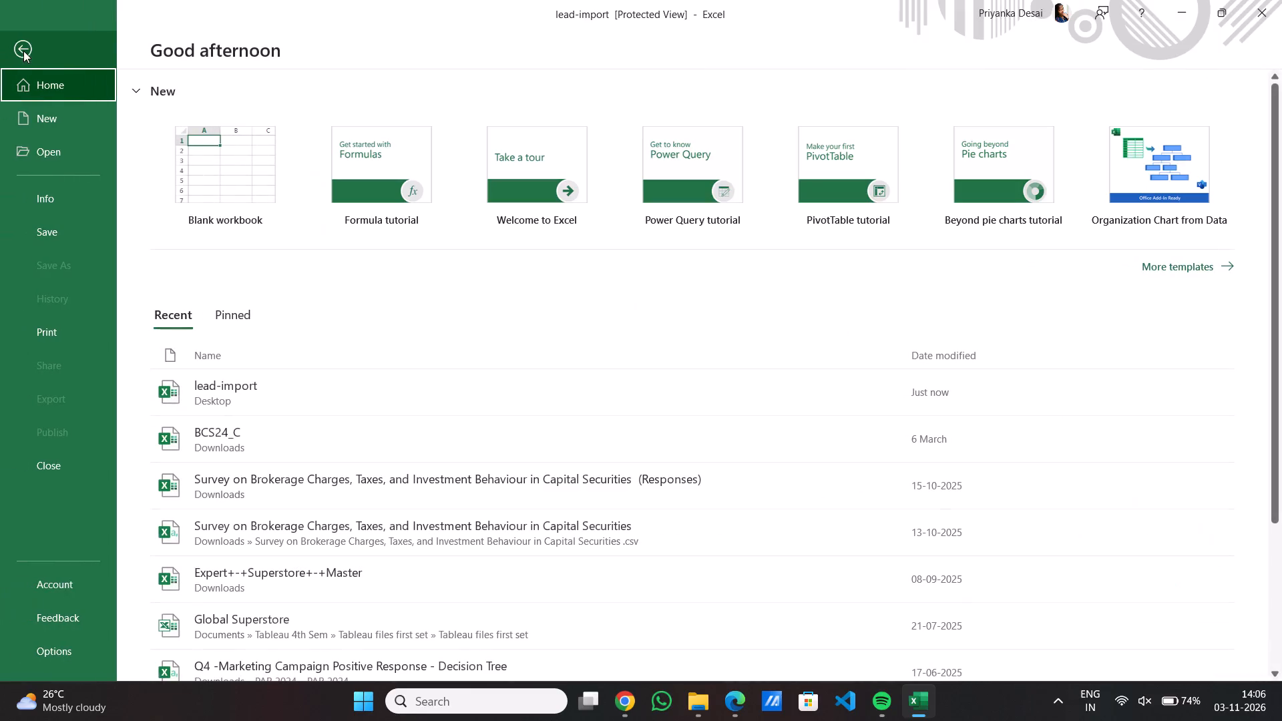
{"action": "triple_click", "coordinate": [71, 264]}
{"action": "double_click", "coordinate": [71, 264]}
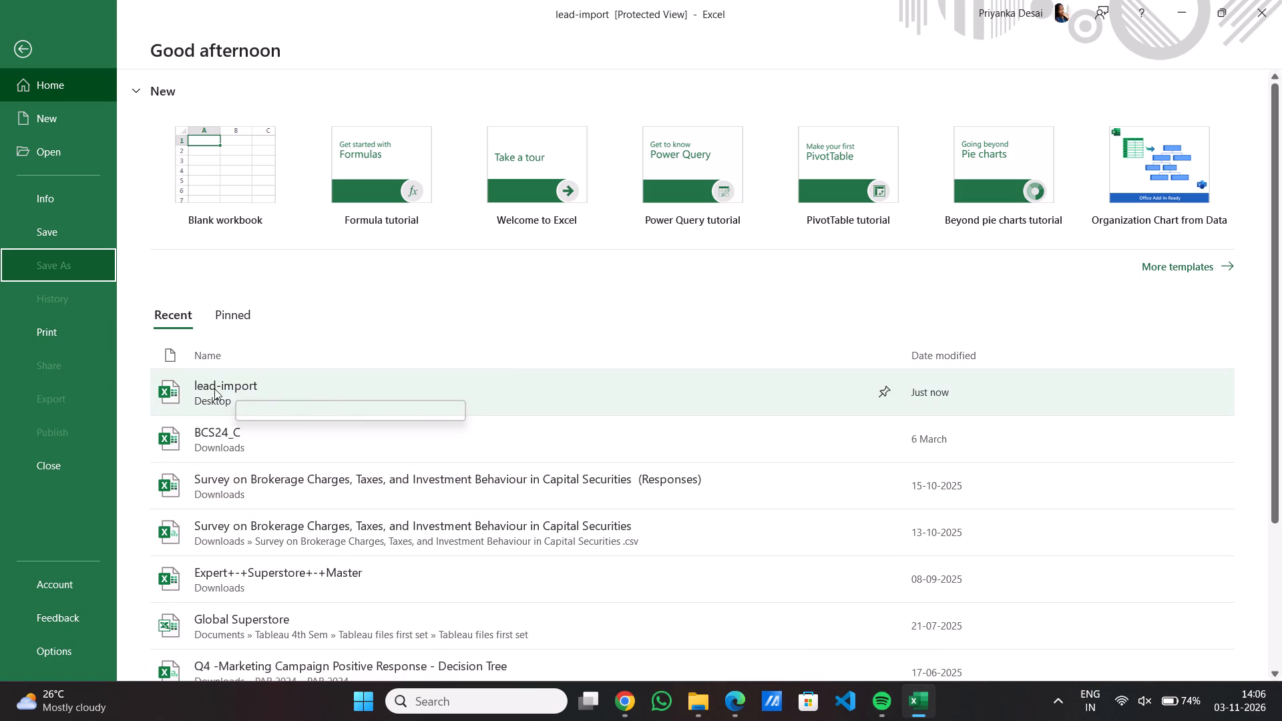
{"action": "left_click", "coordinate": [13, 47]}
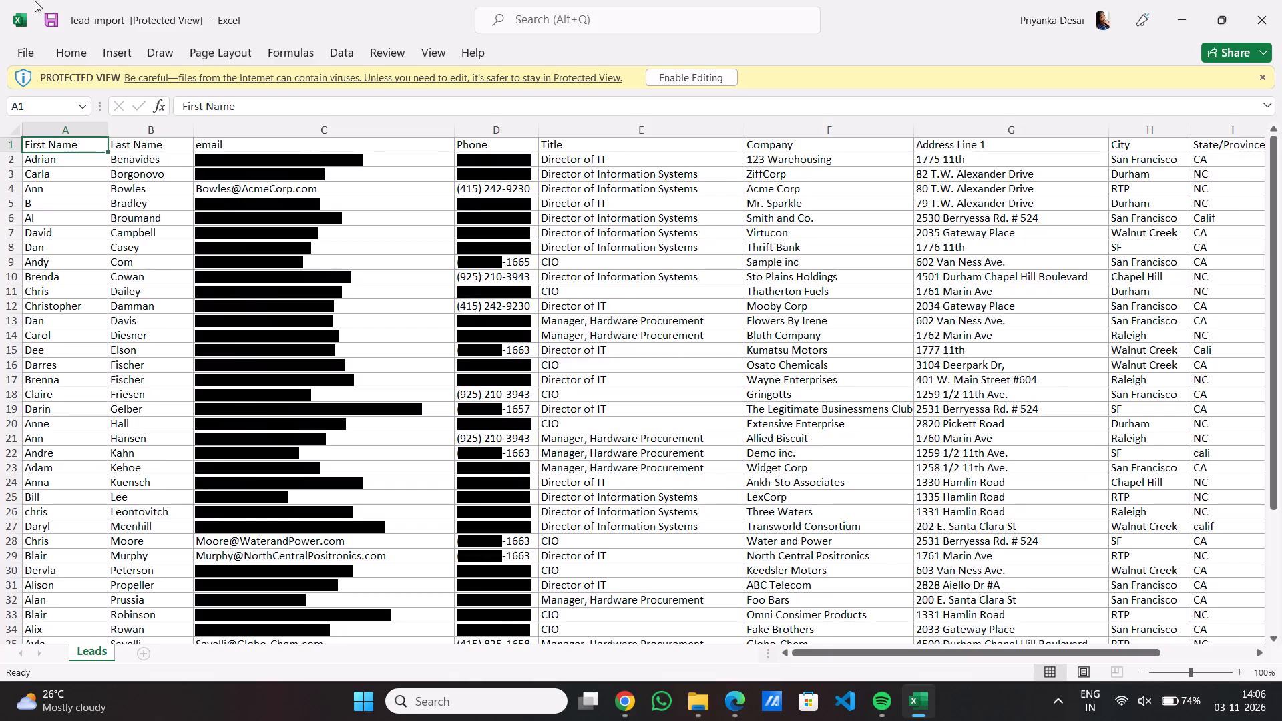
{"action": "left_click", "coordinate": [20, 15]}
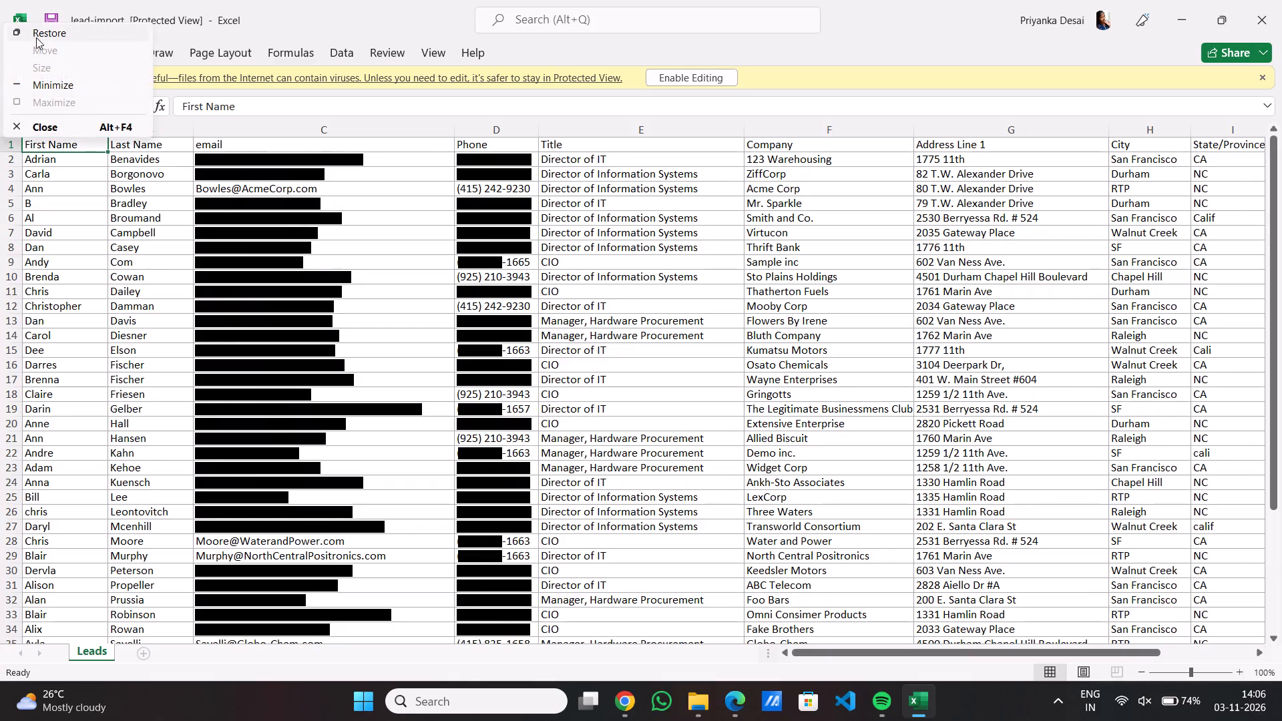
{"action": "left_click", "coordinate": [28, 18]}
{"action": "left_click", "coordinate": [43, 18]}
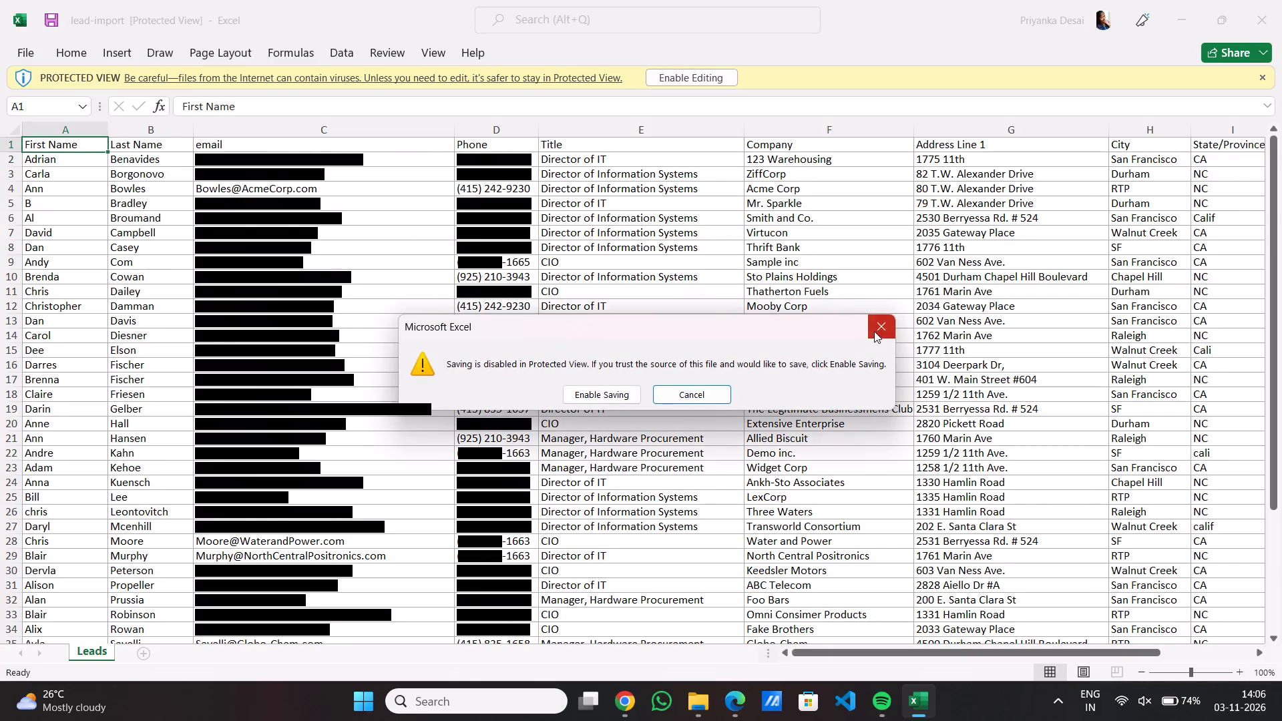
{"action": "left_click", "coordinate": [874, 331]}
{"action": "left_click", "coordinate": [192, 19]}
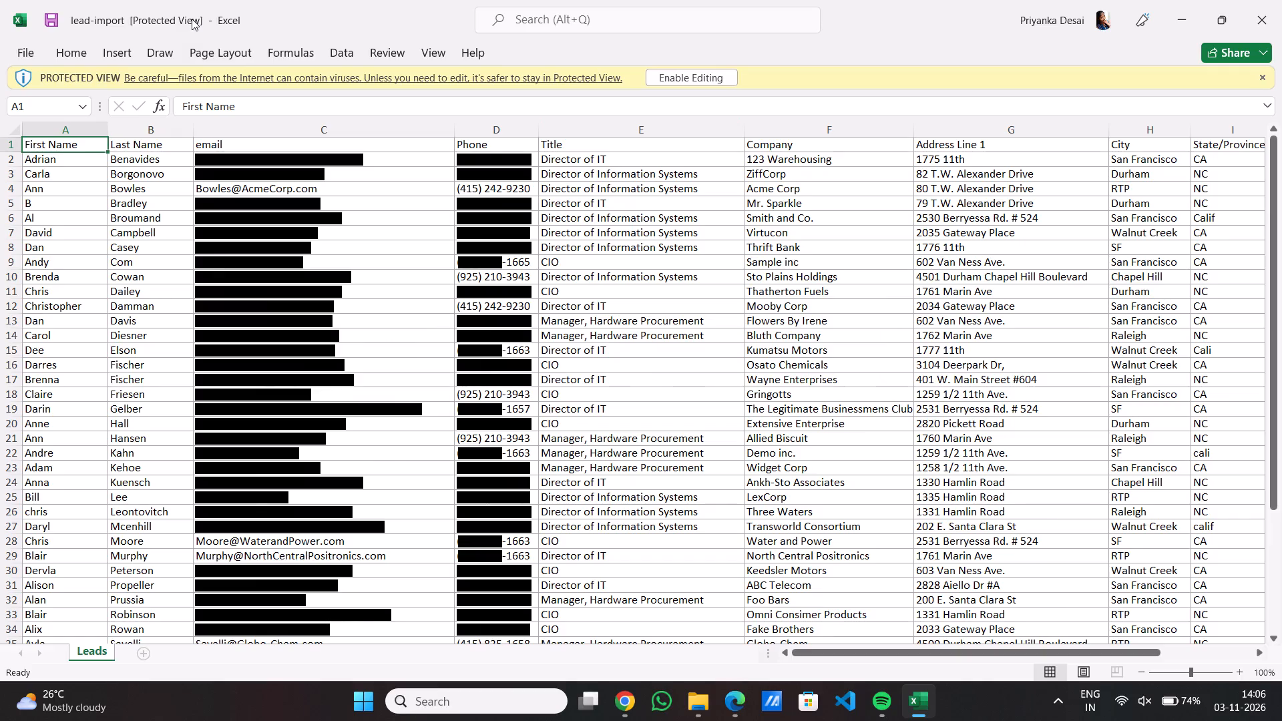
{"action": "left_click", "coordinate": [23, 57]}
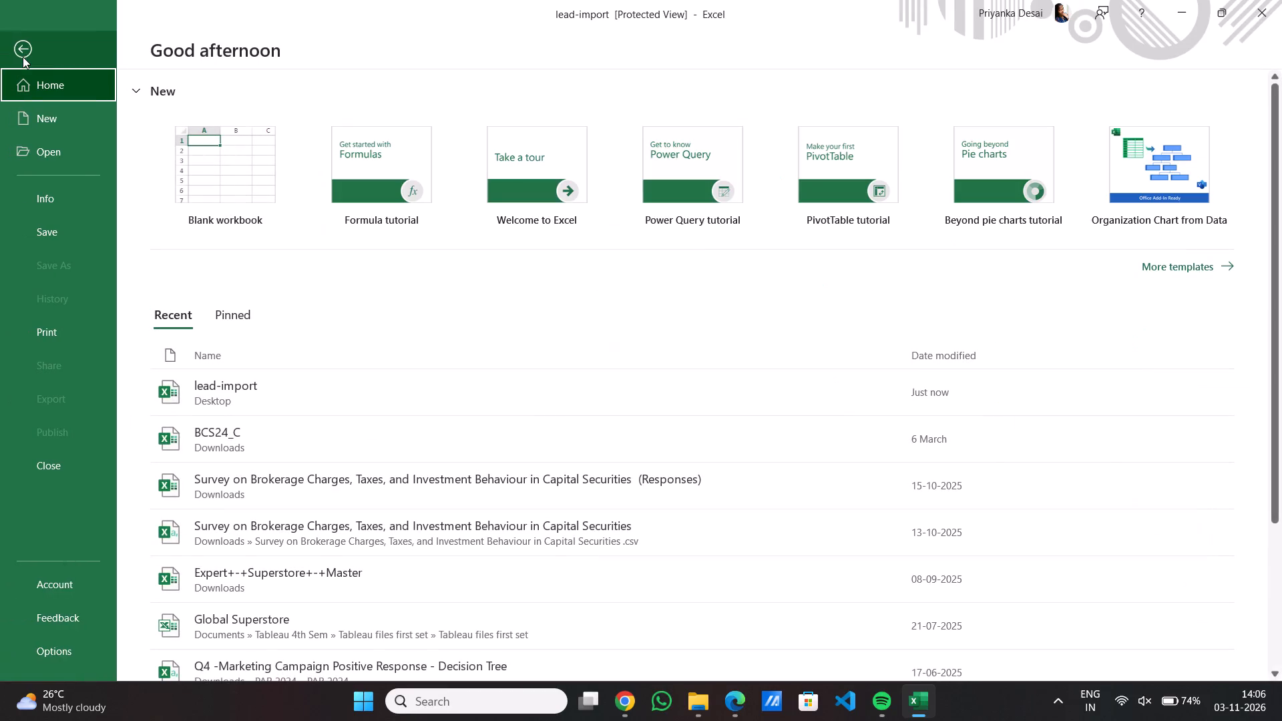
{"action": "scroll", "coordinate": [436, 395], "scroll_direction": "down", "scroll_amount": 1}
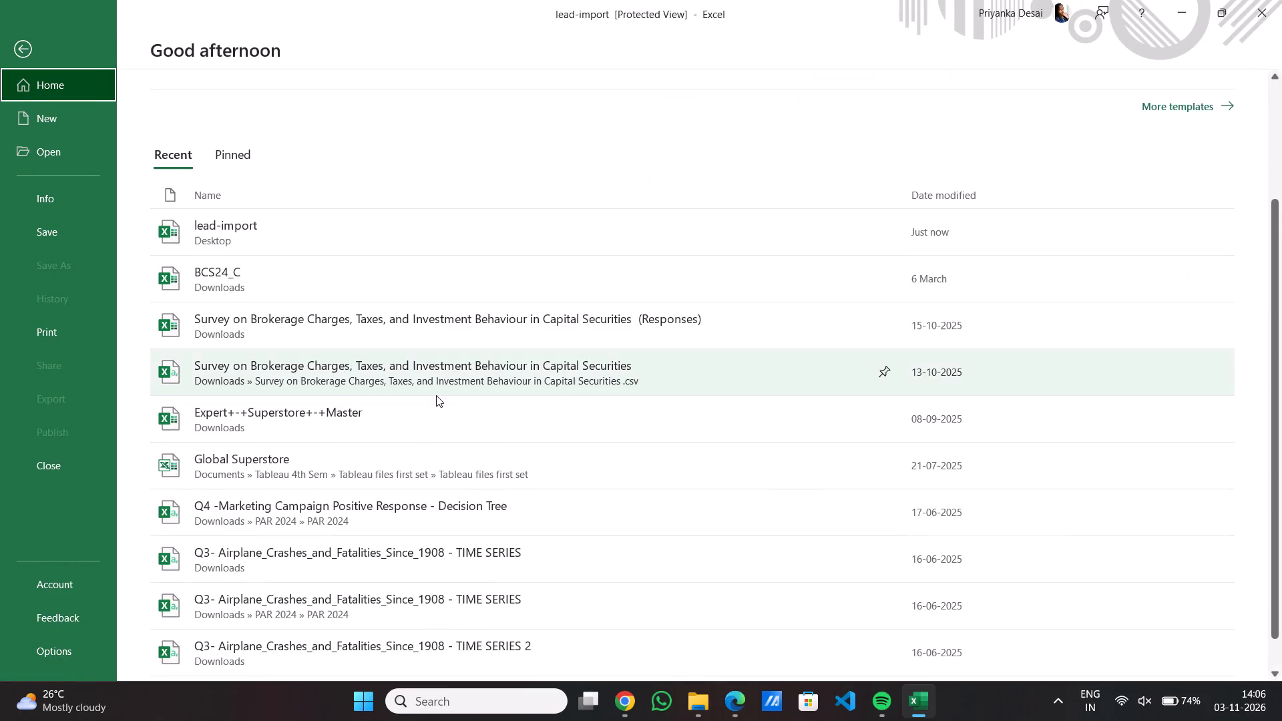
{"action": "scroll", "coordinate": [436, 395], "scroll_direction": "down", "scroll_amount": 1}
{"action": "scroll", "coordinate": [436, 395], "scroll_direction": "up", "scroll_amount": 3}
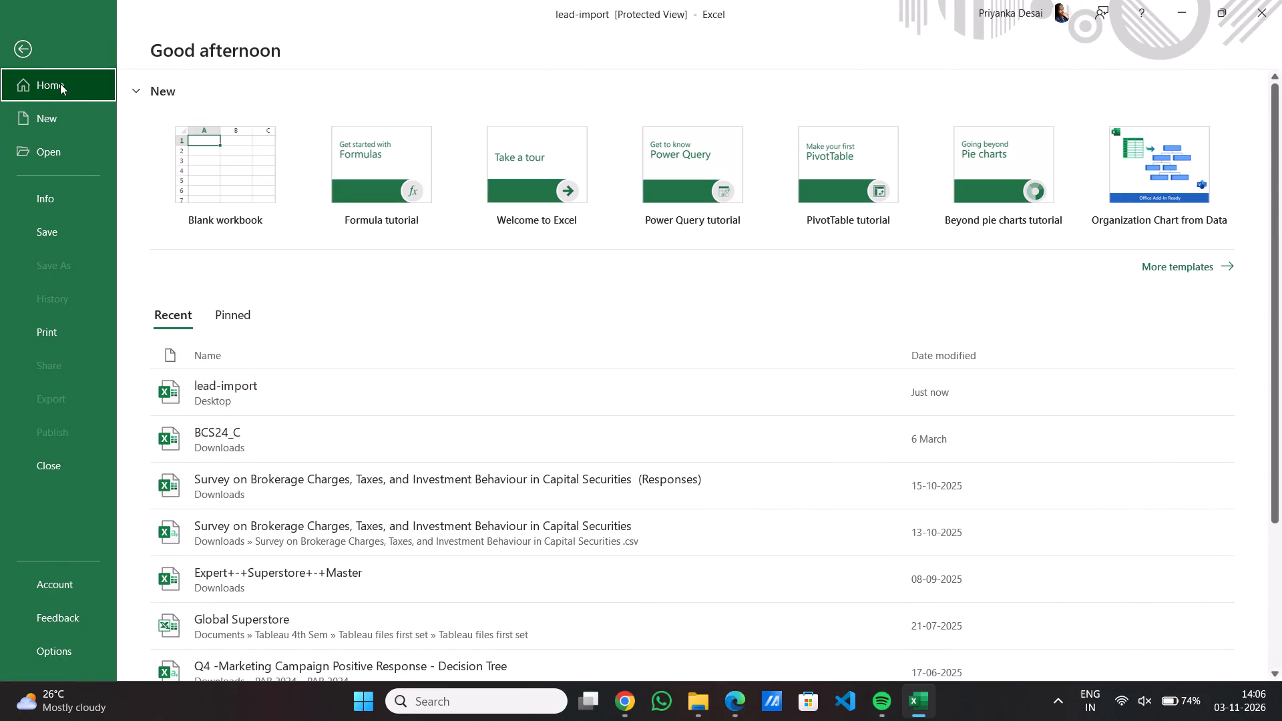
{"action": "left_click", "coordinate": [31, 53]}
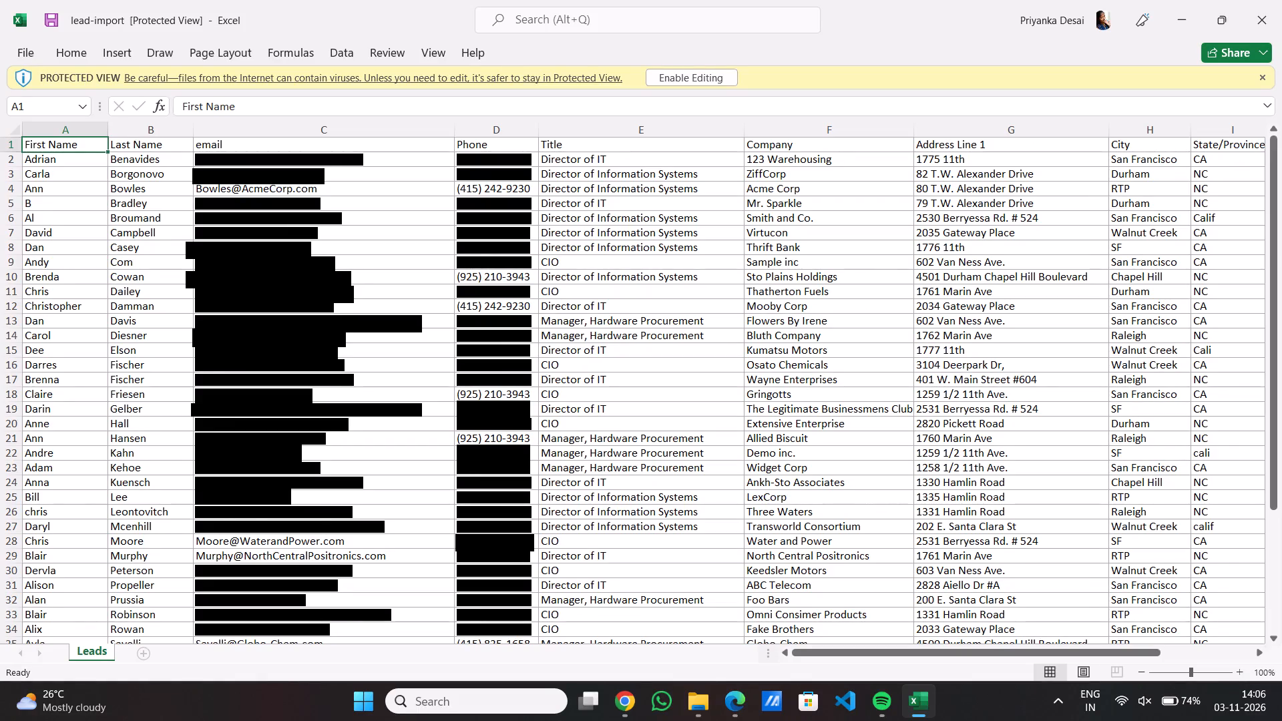
Enable editing of the lead-import workbook and save it to the Desktop folder as CSV UTF-8 (Comma delimited), keeping the name lead-import.
{"action": "left_click", "coordinate": [702, 81]}
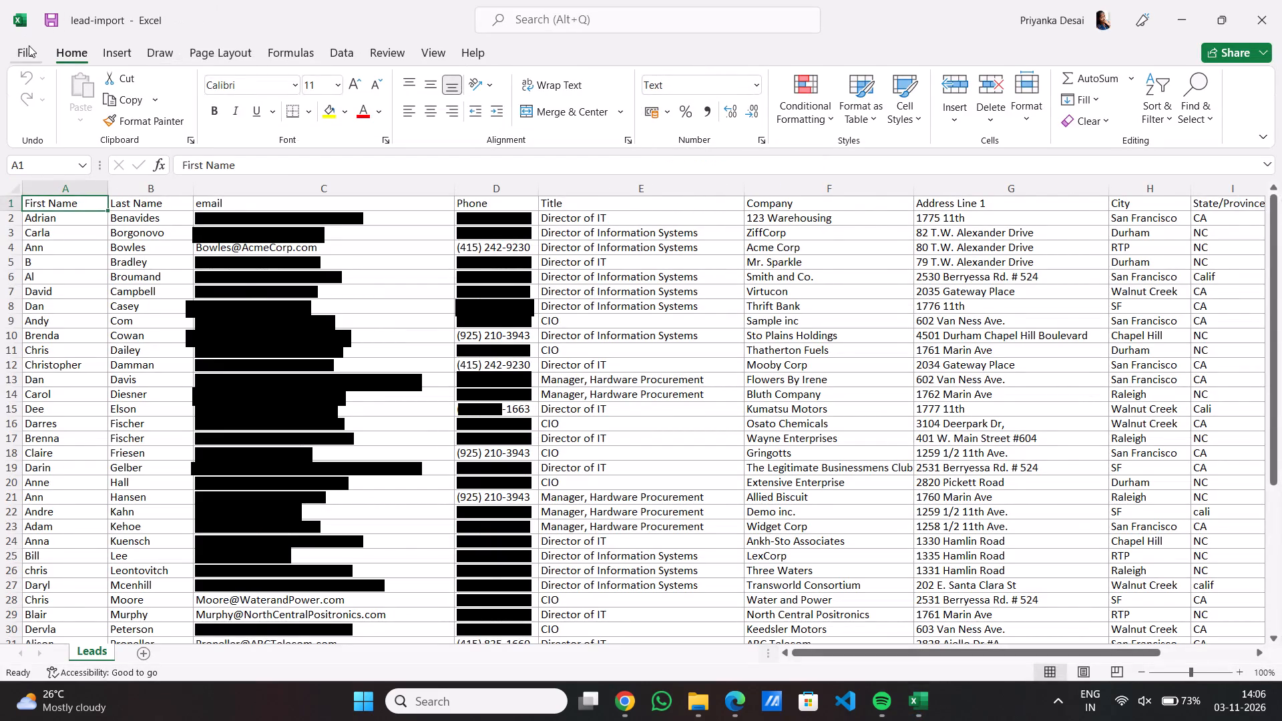
{"action": "key", "text": "ctrl+shift+s"}
{"action": "key", "text": "ctrl+shift+s"}
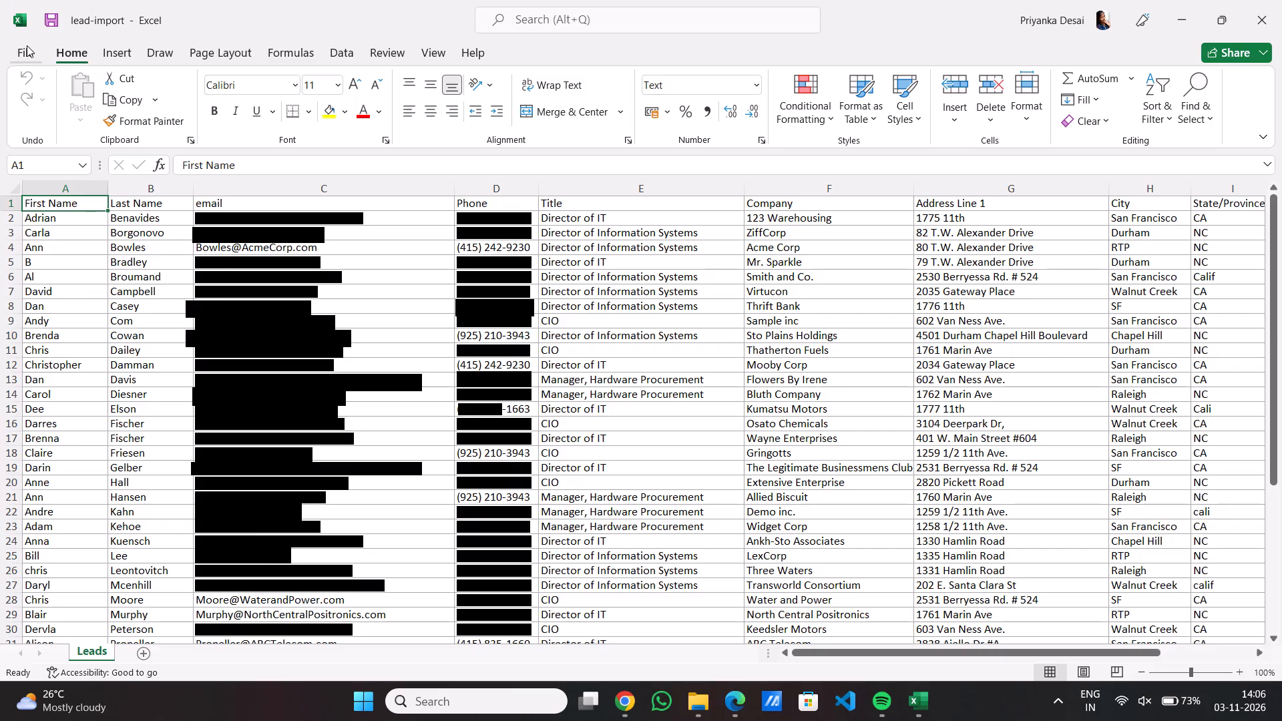
{"action": "left_click", "coordinate": [27, 45]}
{"action": "left_click", "coordinate": [57, 264]}
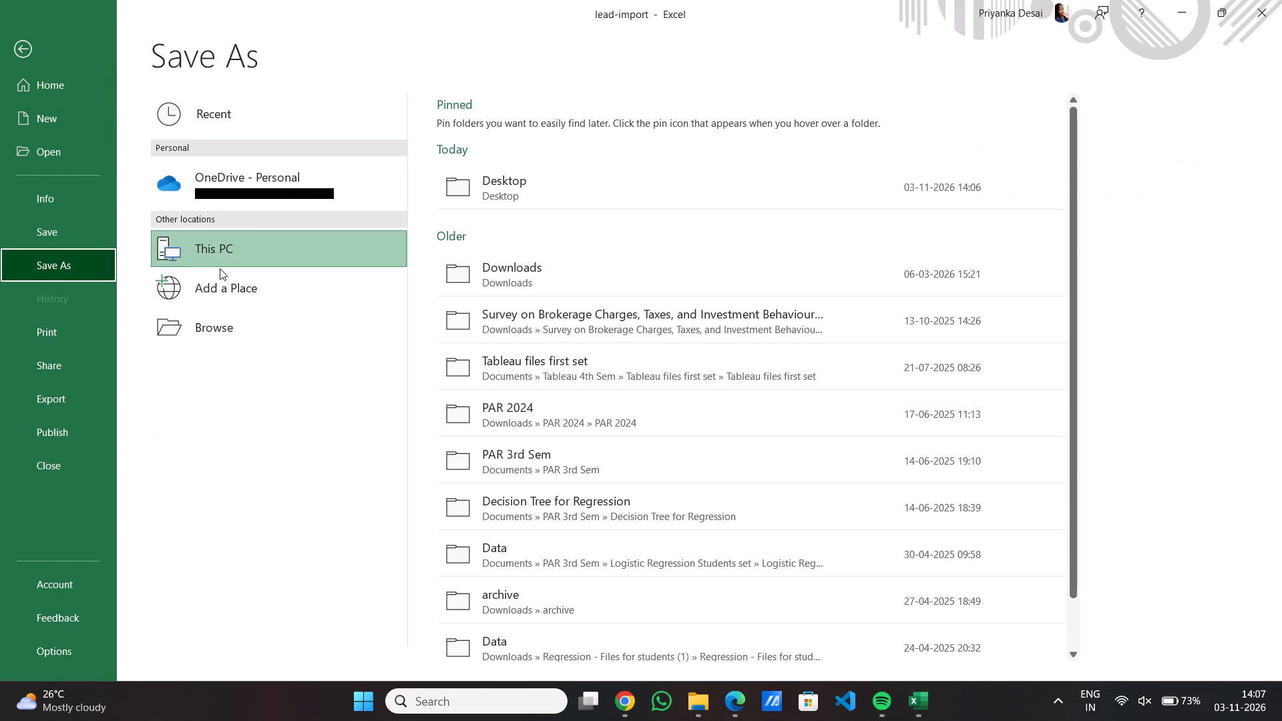
{"action": "left_click", "coordinate": [608, 176]}
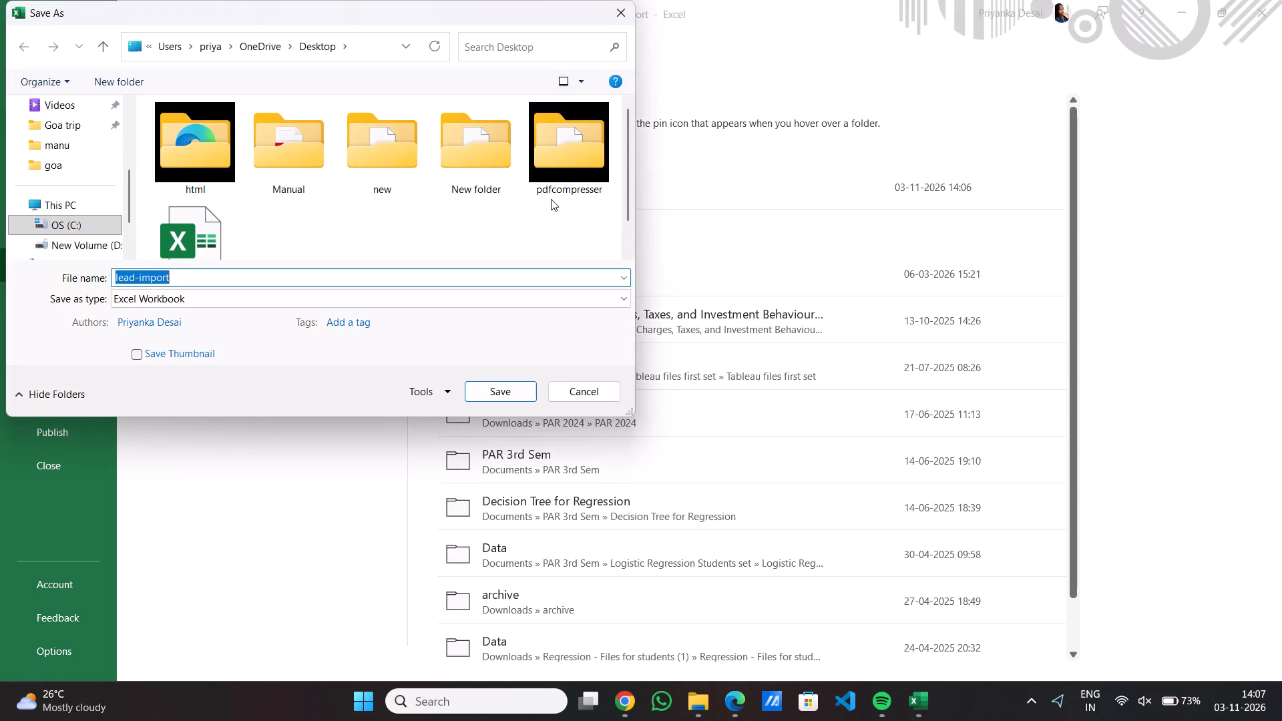
{"action": "left_click", "coordinate": [247, 299]}
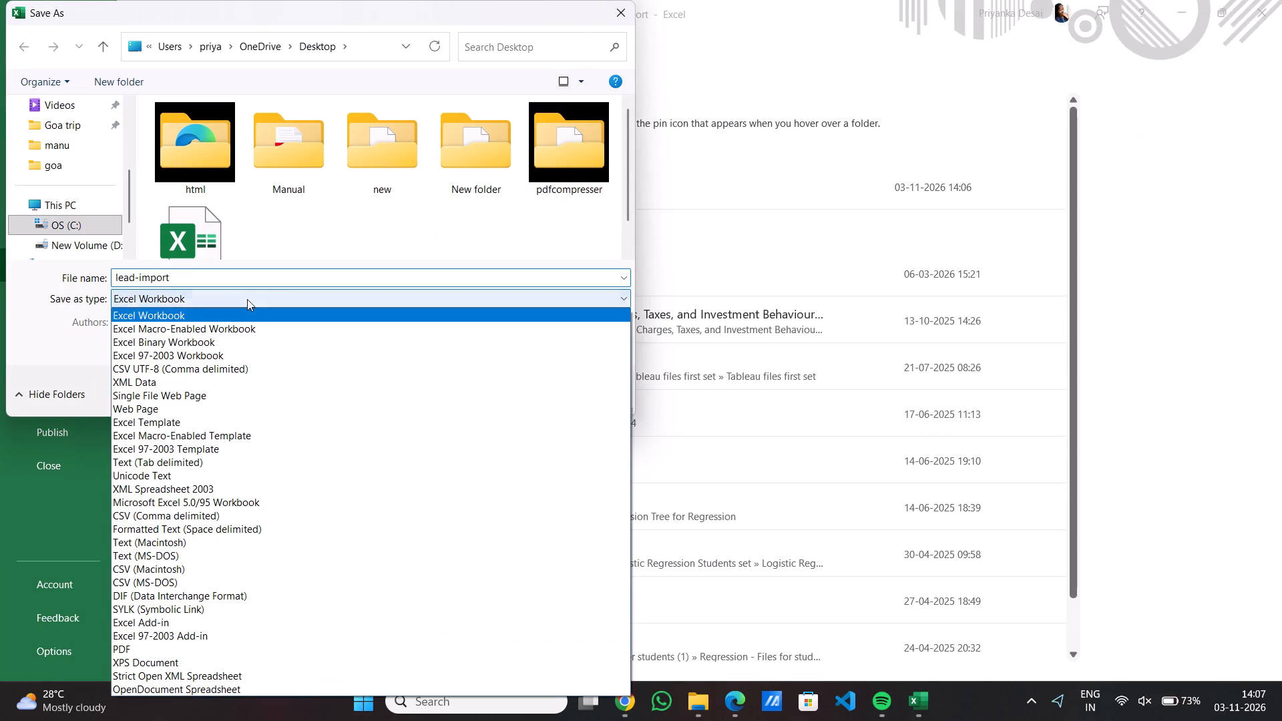
{"action": "left_click", "coordinate": [214, 364]}
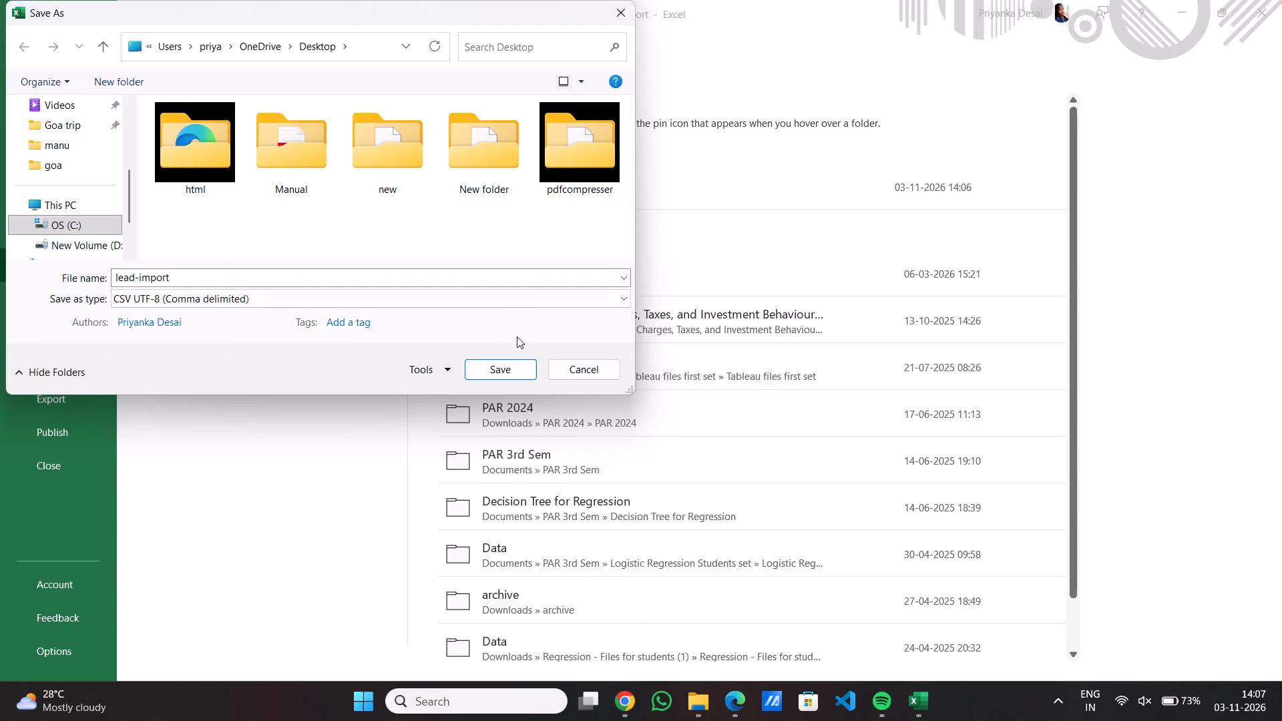
{"action": "left_click", "coordinate": [499, 369]}
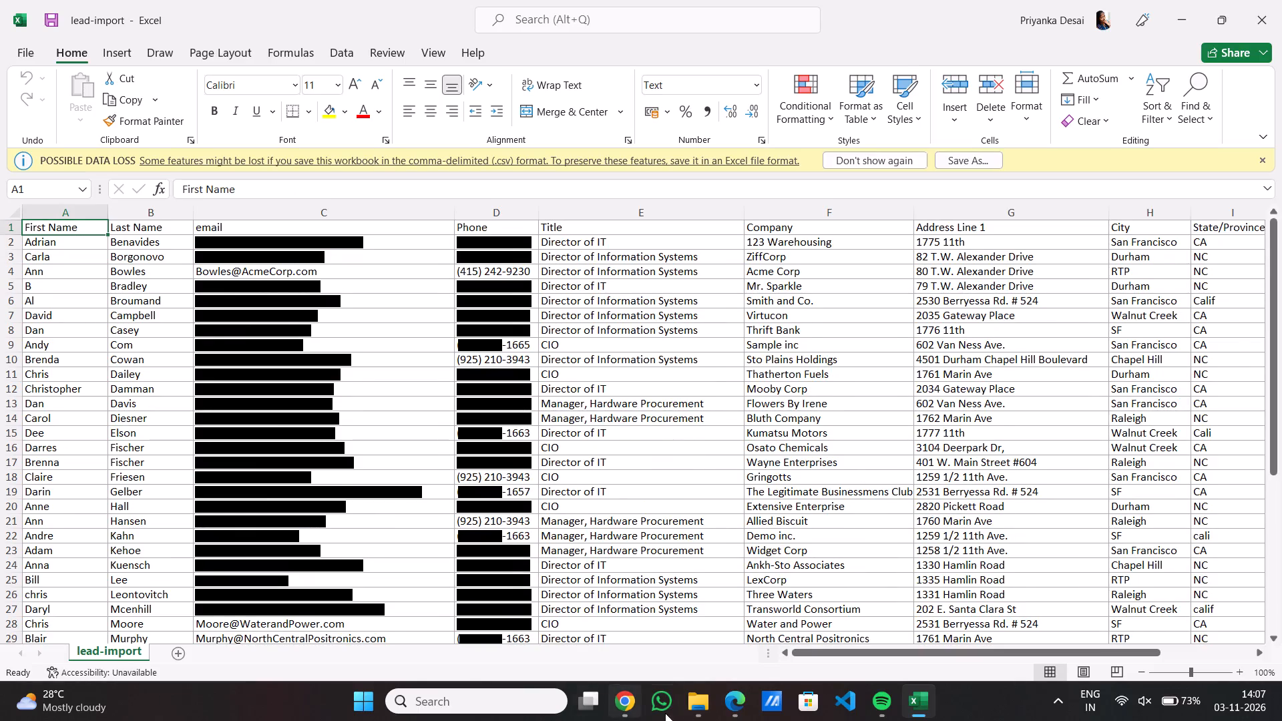
Switch to Chrome and choose the lead-import CSV file from the Desktop folder as the wizard's upload file.
{"action": "left_click", "coordinate": [630, 696]}
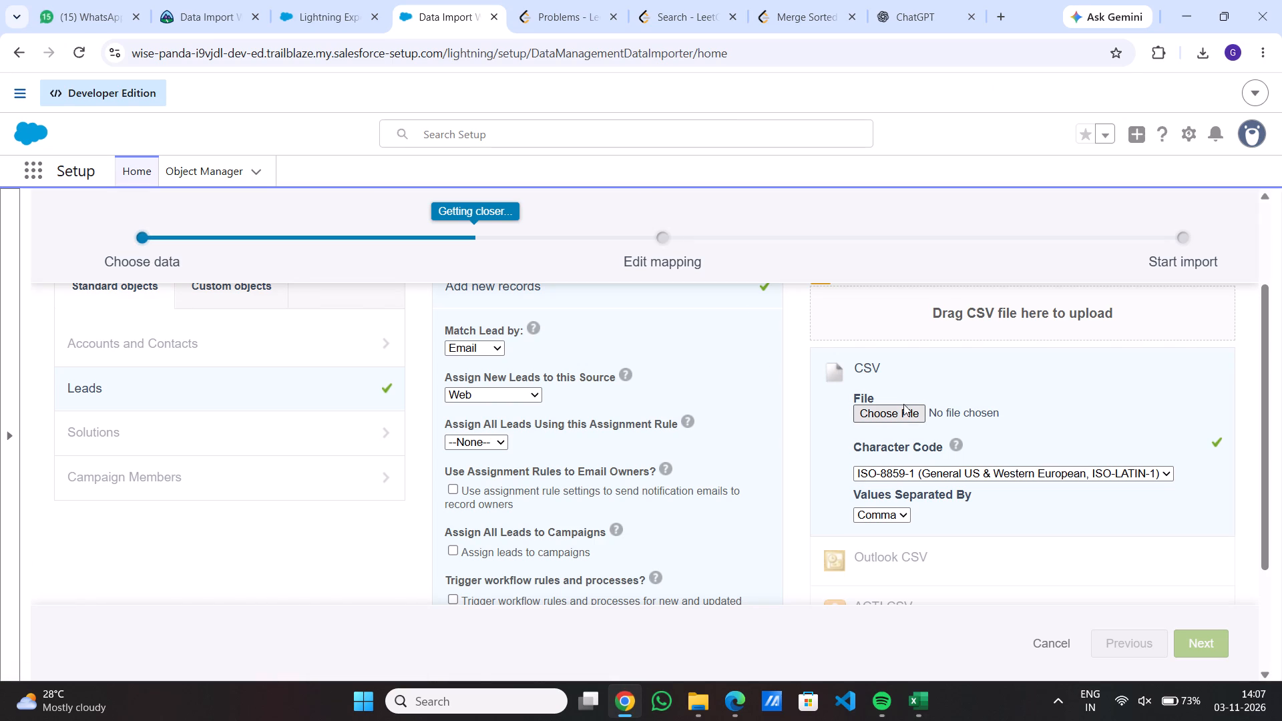
{"action": "left_click", "coordinate": [906, 413]}
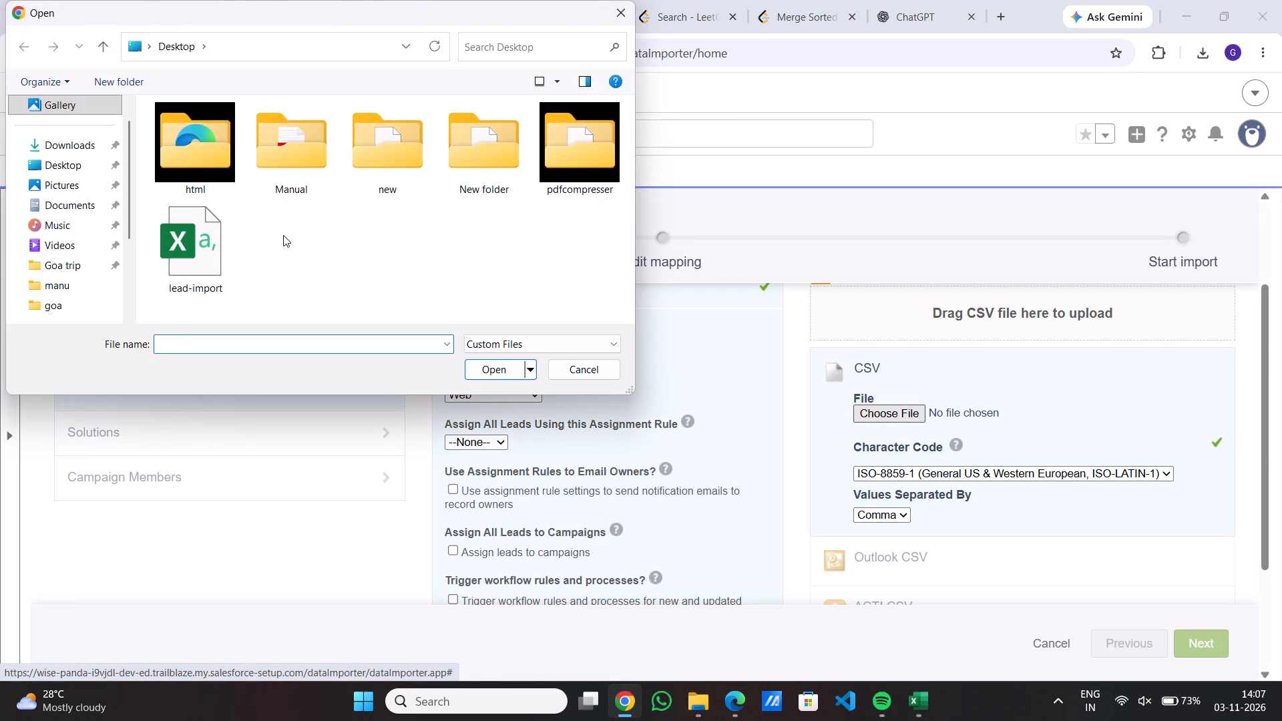
{"action": "left_click", "coordinate": [211, 256]}
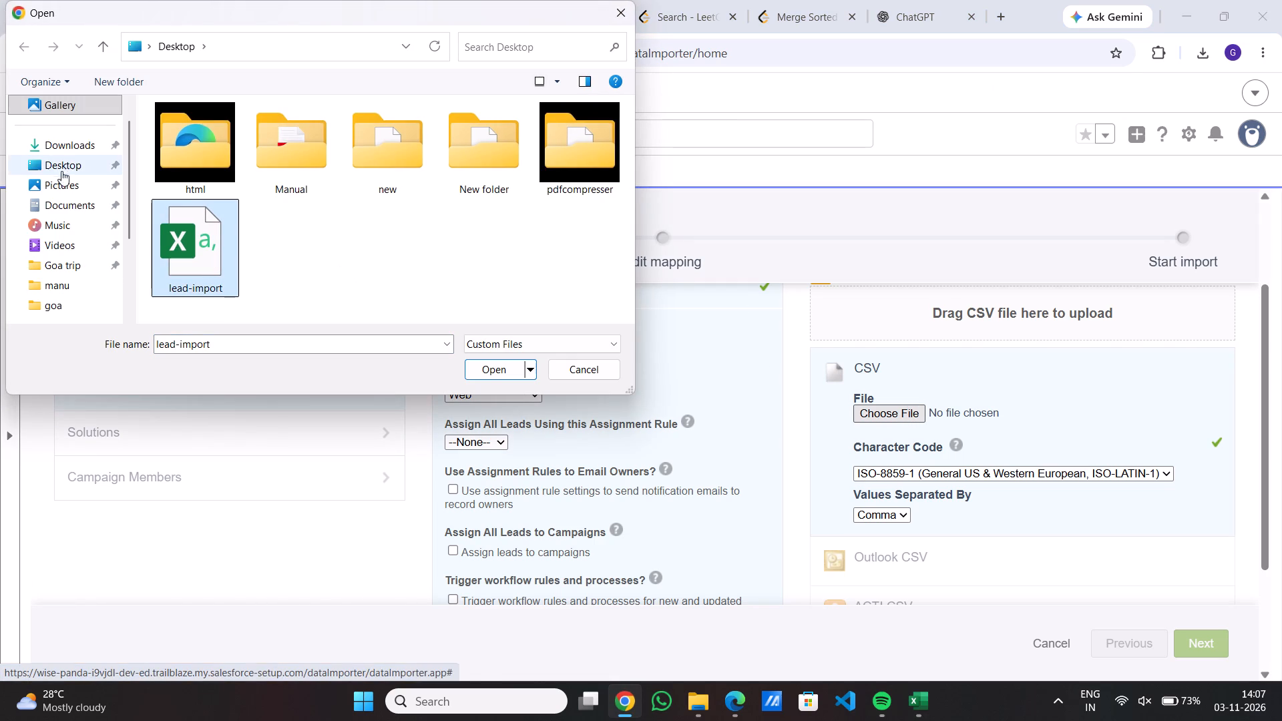
{"action": "scroll", "coordinate": [69, 152], "scroll_direction": "up", "scroll_amount": 1}
{"action": "left_click", "coordinate": [68, 182]}
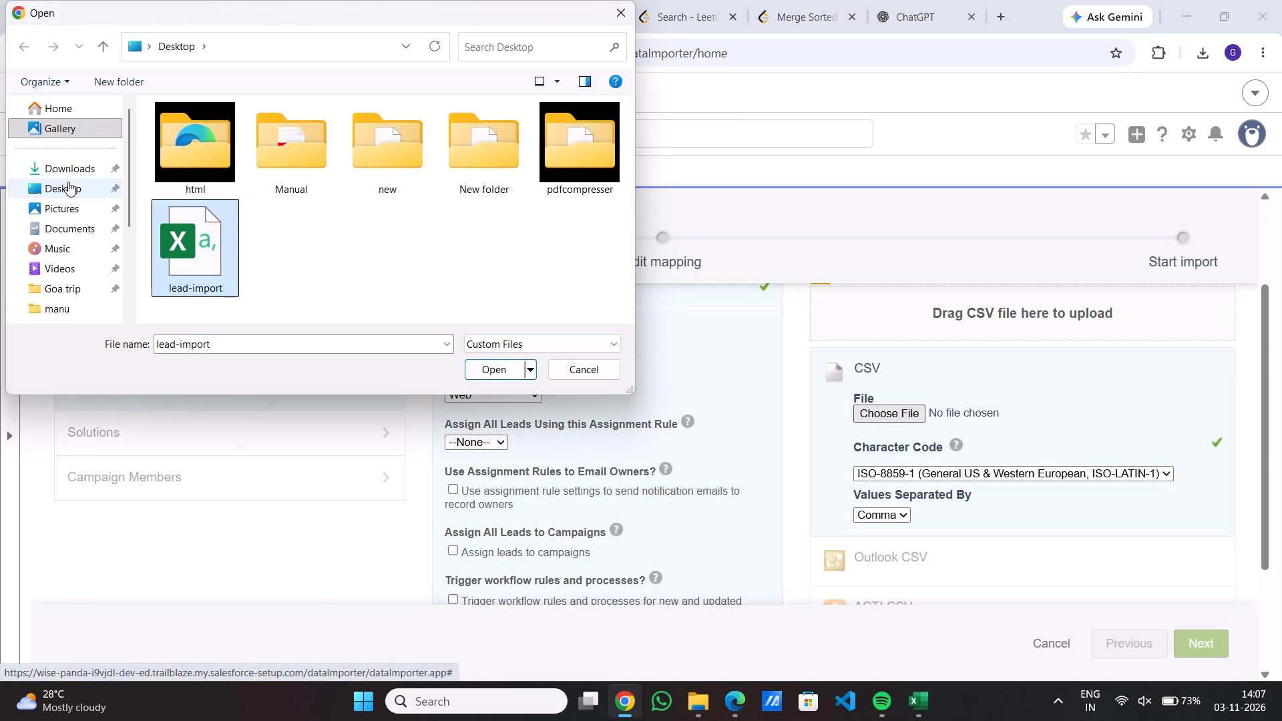
{"action": "left_click", "coordinate": [177, 245]}
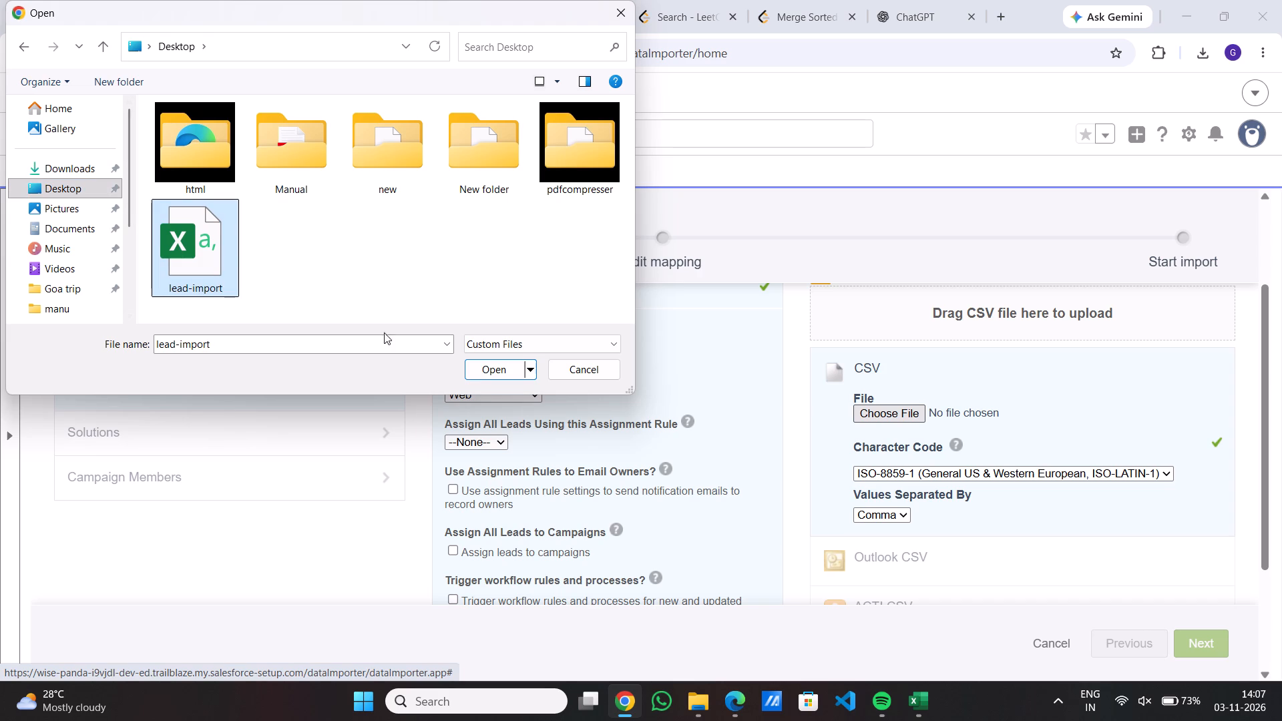
{"action": "left_click", "coordinate": [486, 367]}
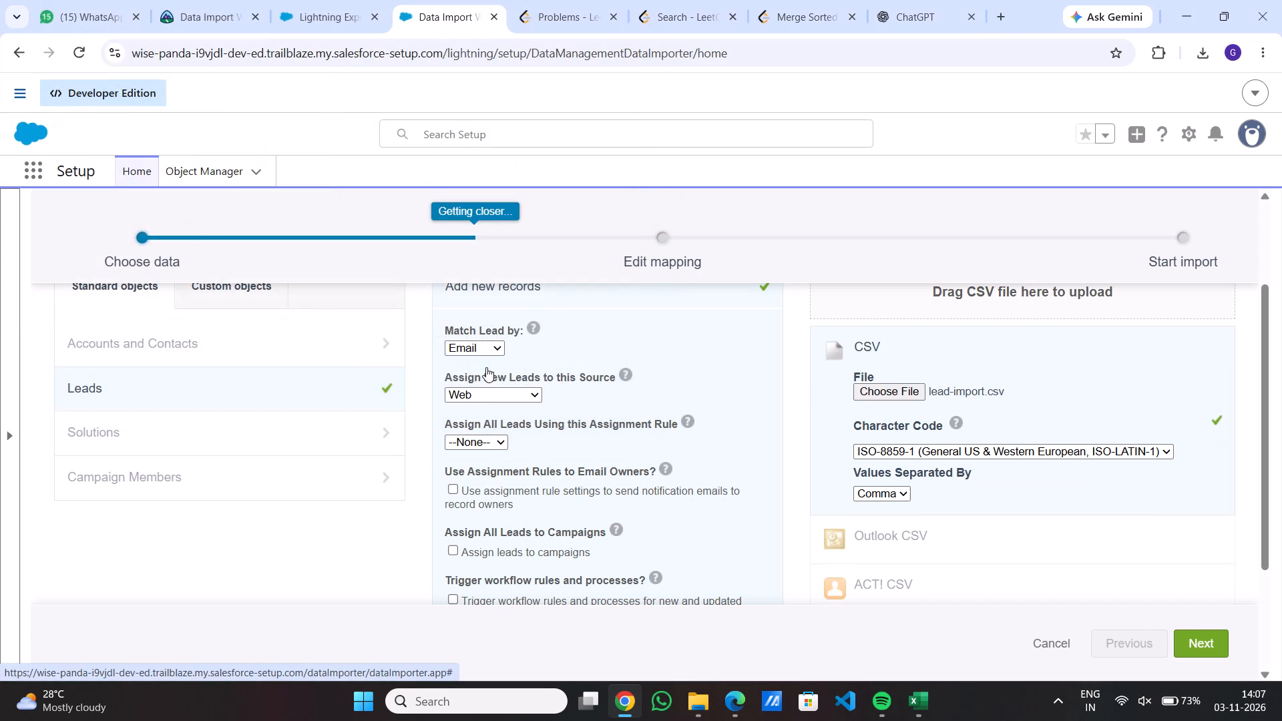
Review the lead import settings and proceed to the Edit mapping stage.
{"action": "scroll", "coordinate": [1142, 387], "scroll_direction": "up", "scroll_amount": 5}
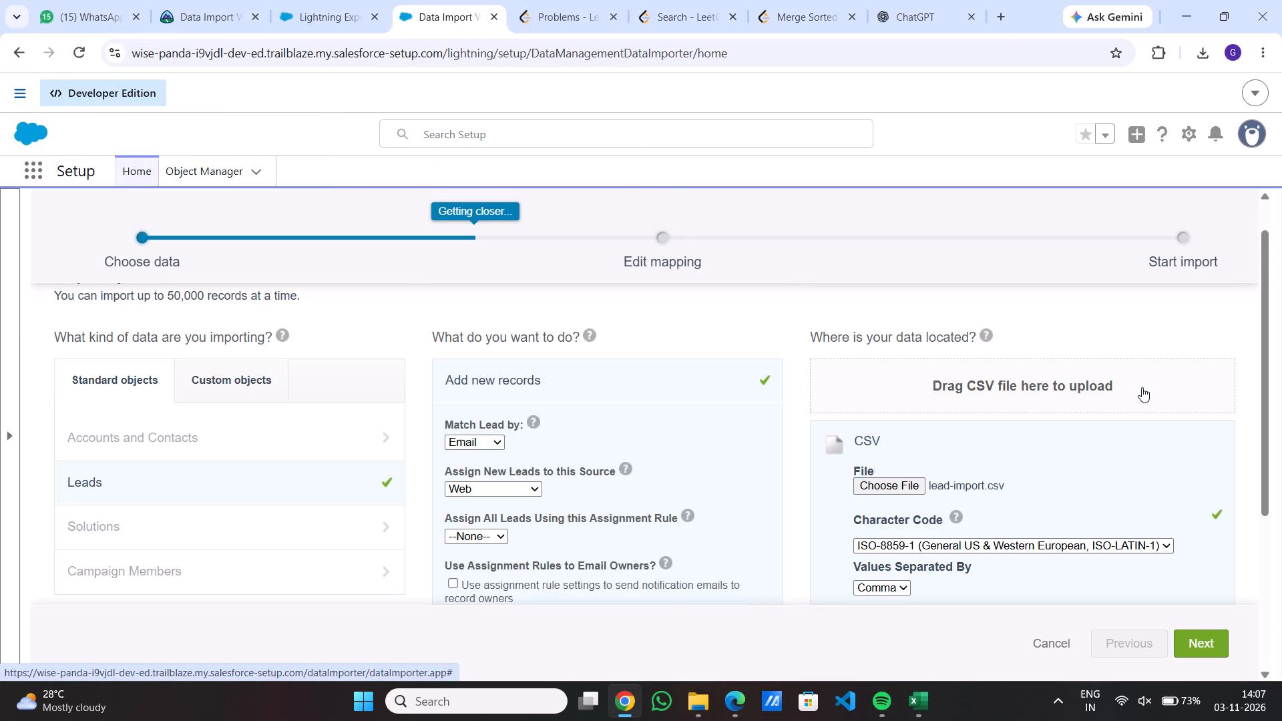
{"action": "scroll", "coordinate": [1142, 387], "scroll_direction": "down", "scroll_amount": 2}
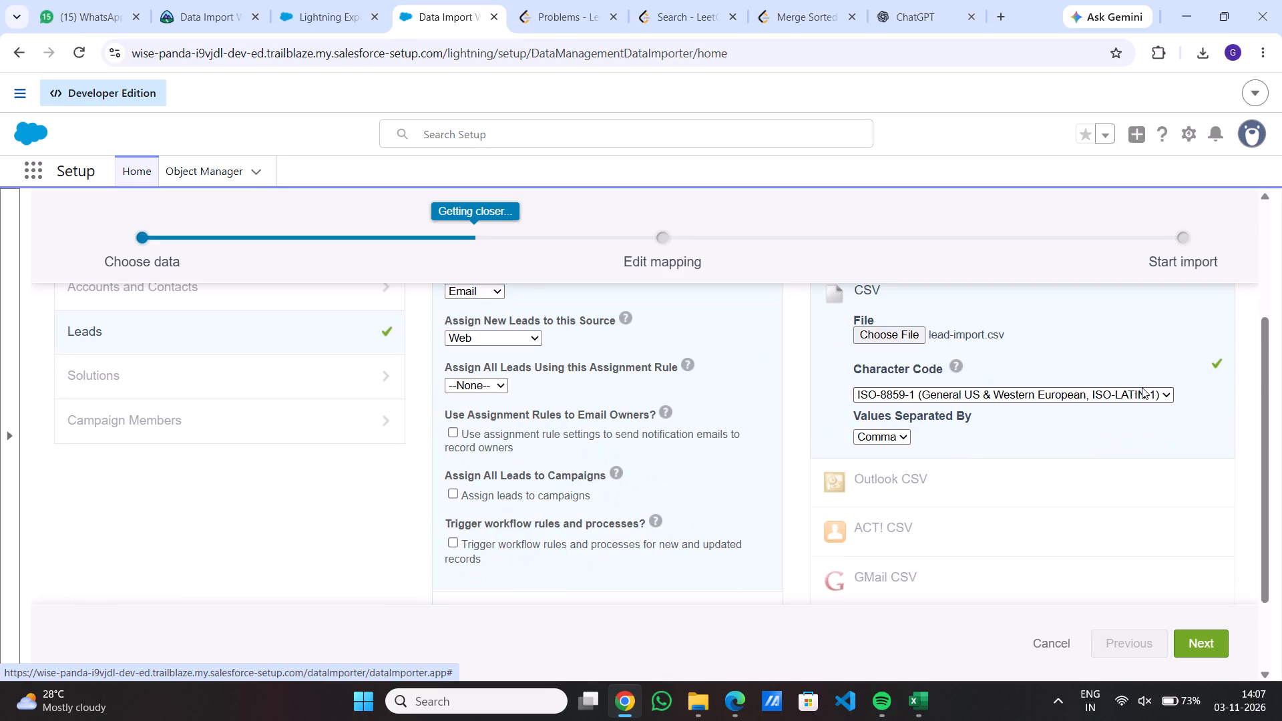
{"action": "left_click", "coordinate": [1209, 650]}
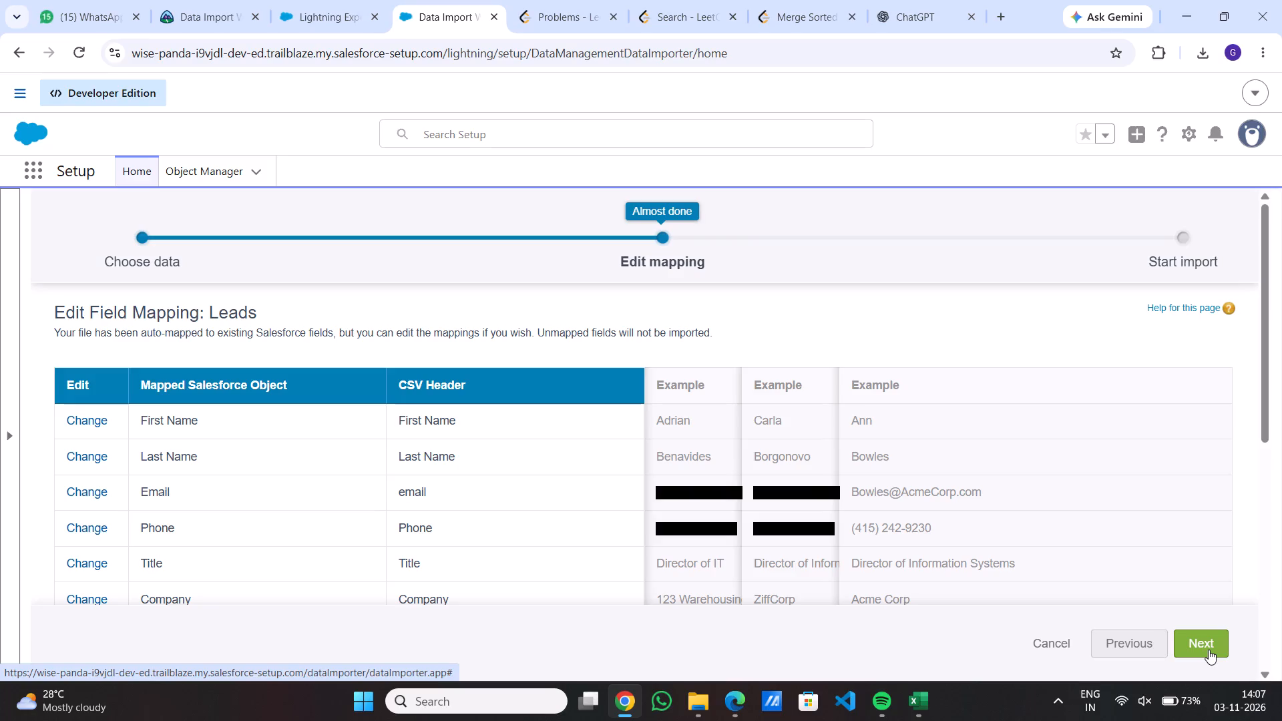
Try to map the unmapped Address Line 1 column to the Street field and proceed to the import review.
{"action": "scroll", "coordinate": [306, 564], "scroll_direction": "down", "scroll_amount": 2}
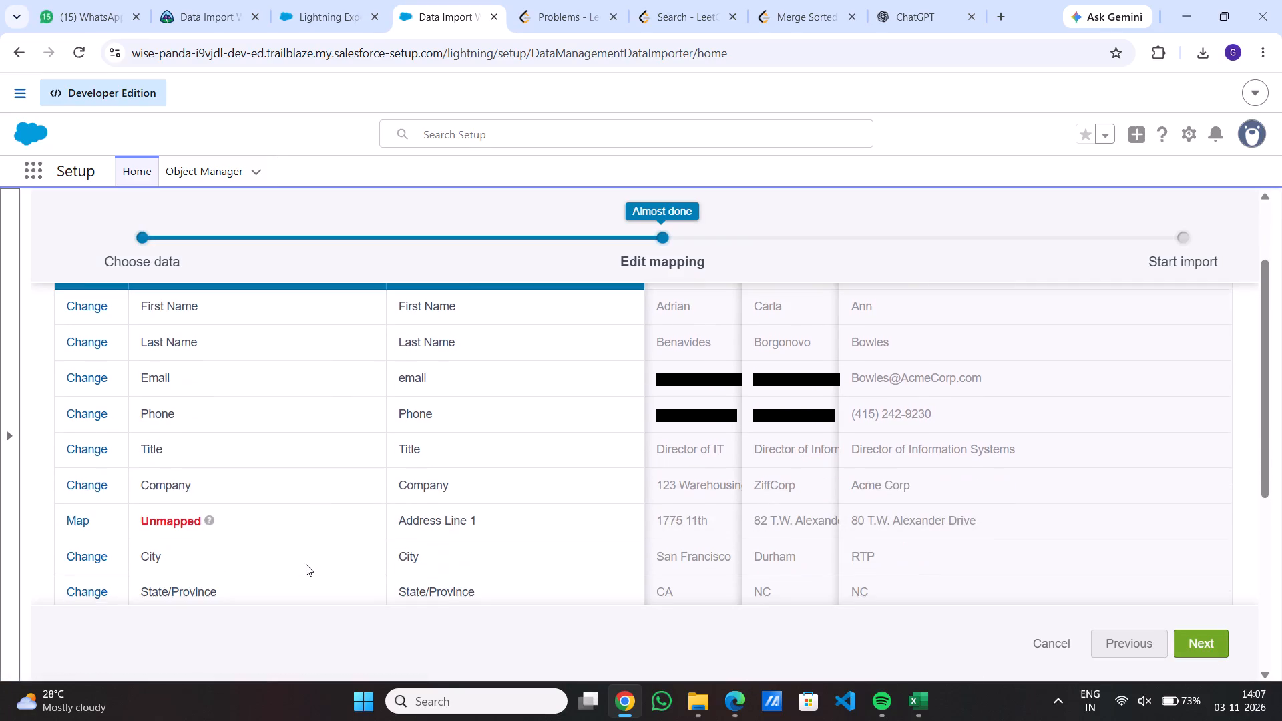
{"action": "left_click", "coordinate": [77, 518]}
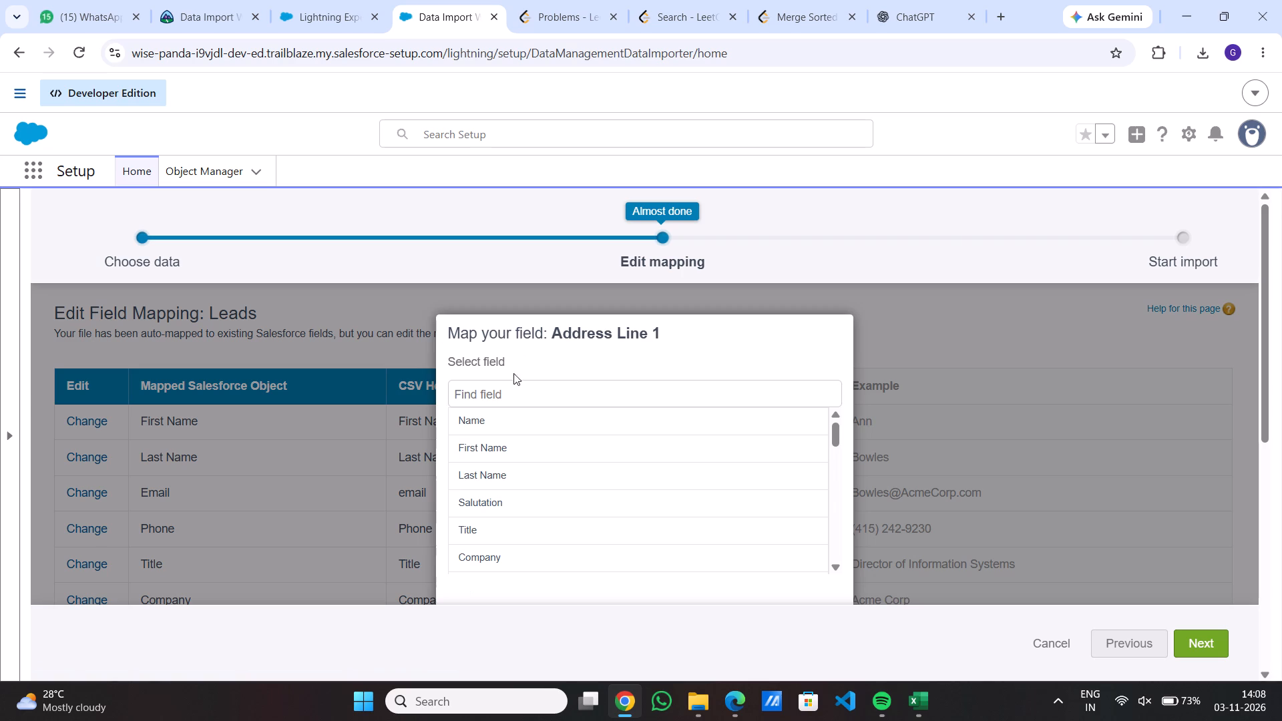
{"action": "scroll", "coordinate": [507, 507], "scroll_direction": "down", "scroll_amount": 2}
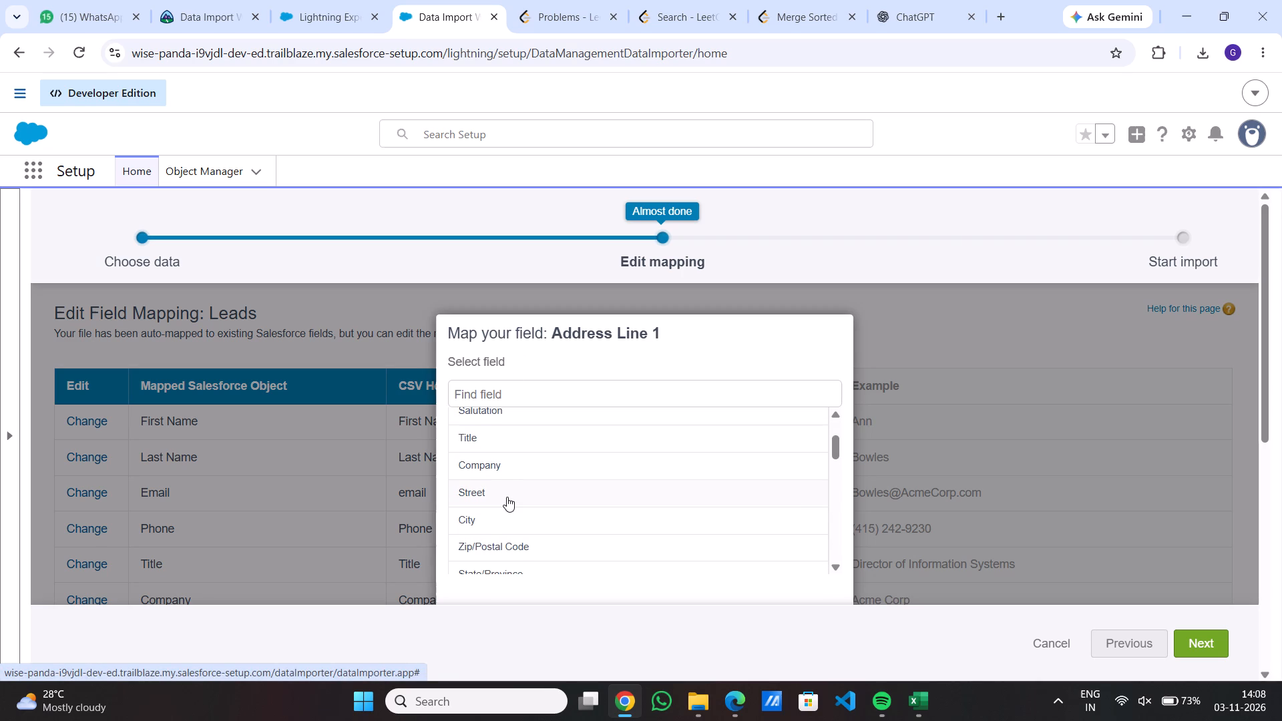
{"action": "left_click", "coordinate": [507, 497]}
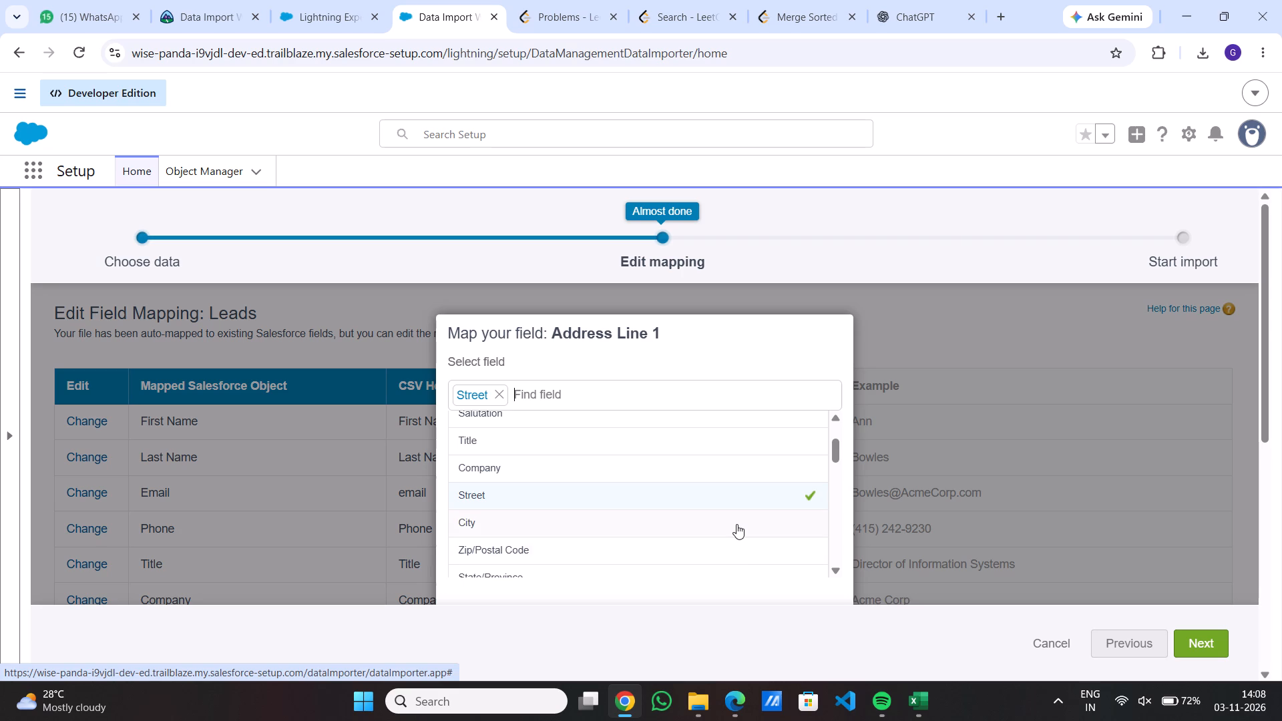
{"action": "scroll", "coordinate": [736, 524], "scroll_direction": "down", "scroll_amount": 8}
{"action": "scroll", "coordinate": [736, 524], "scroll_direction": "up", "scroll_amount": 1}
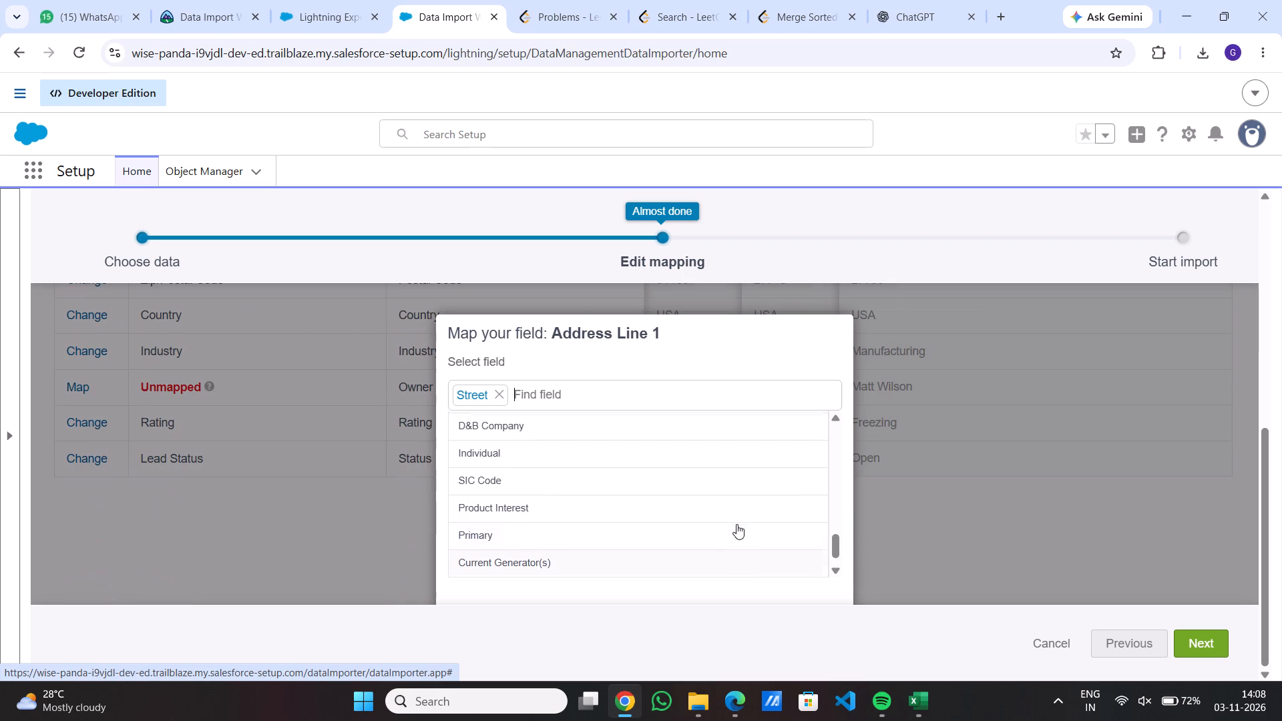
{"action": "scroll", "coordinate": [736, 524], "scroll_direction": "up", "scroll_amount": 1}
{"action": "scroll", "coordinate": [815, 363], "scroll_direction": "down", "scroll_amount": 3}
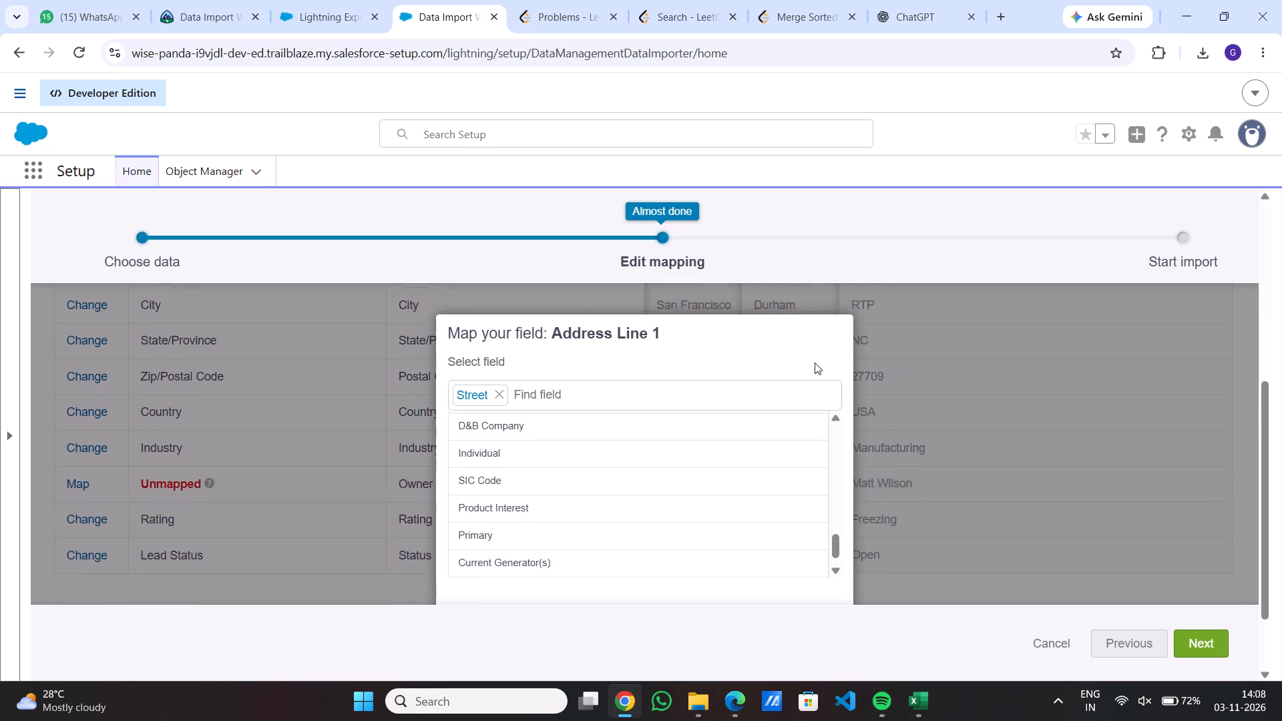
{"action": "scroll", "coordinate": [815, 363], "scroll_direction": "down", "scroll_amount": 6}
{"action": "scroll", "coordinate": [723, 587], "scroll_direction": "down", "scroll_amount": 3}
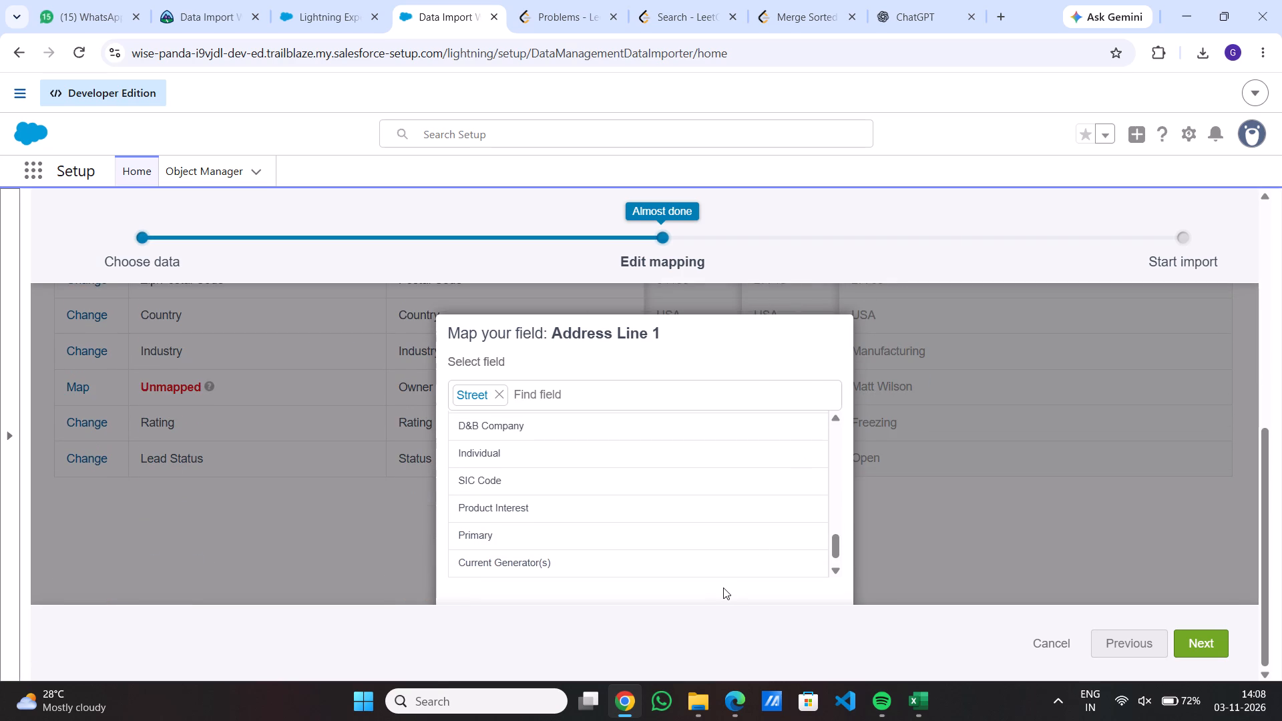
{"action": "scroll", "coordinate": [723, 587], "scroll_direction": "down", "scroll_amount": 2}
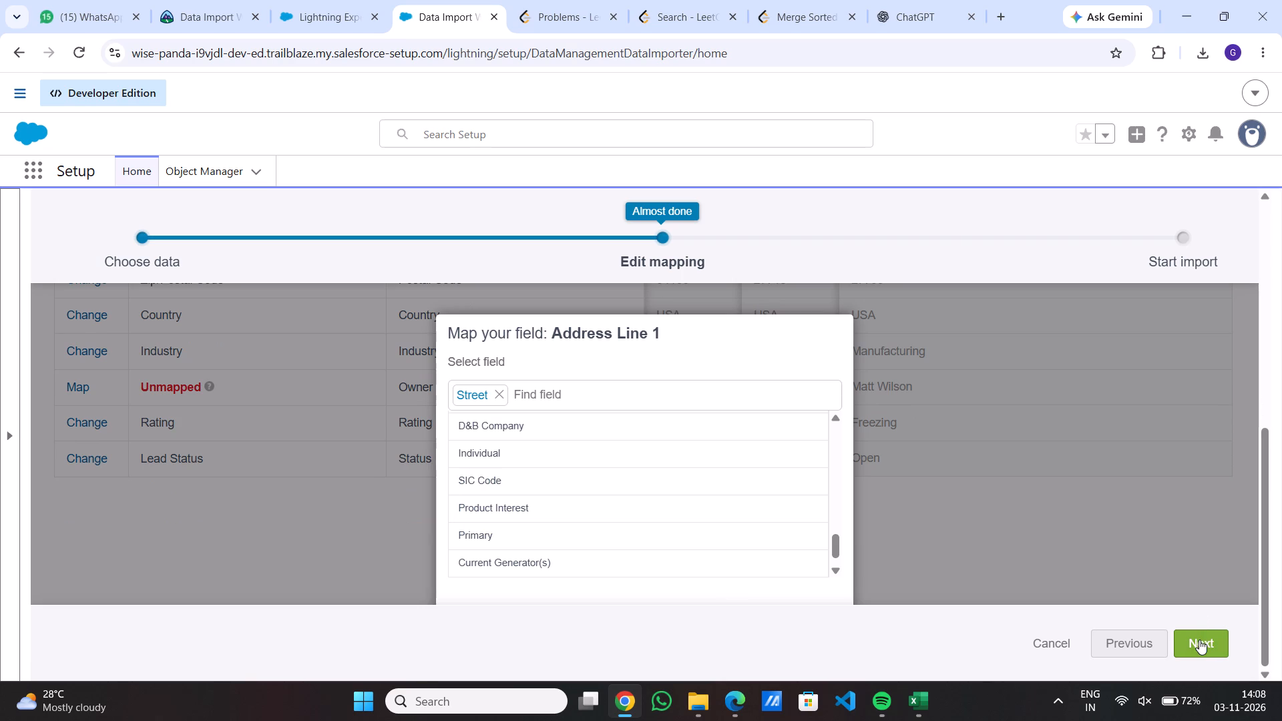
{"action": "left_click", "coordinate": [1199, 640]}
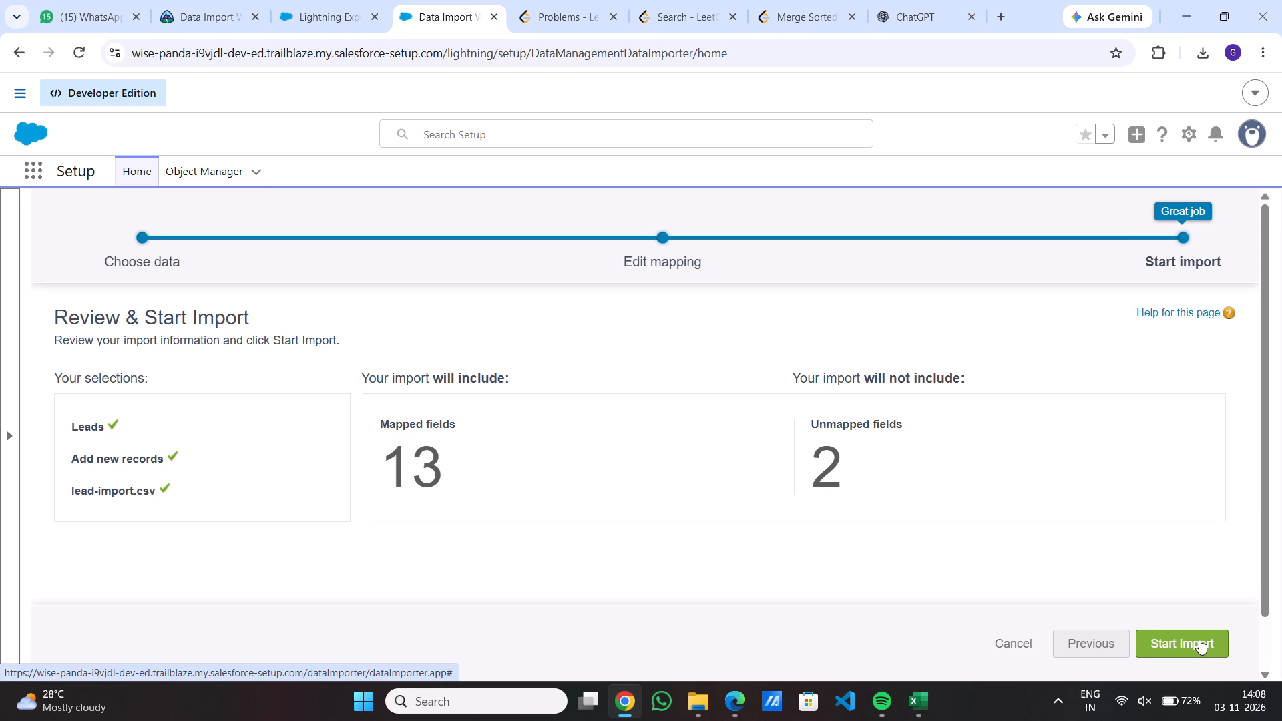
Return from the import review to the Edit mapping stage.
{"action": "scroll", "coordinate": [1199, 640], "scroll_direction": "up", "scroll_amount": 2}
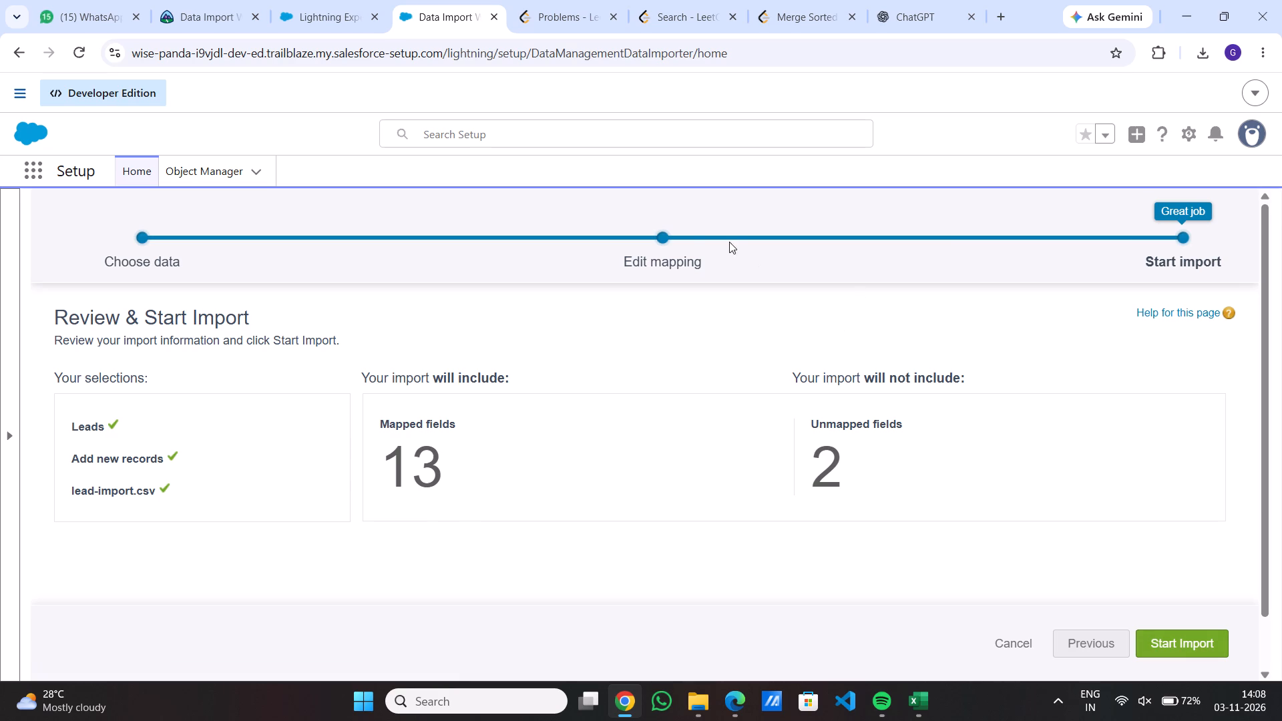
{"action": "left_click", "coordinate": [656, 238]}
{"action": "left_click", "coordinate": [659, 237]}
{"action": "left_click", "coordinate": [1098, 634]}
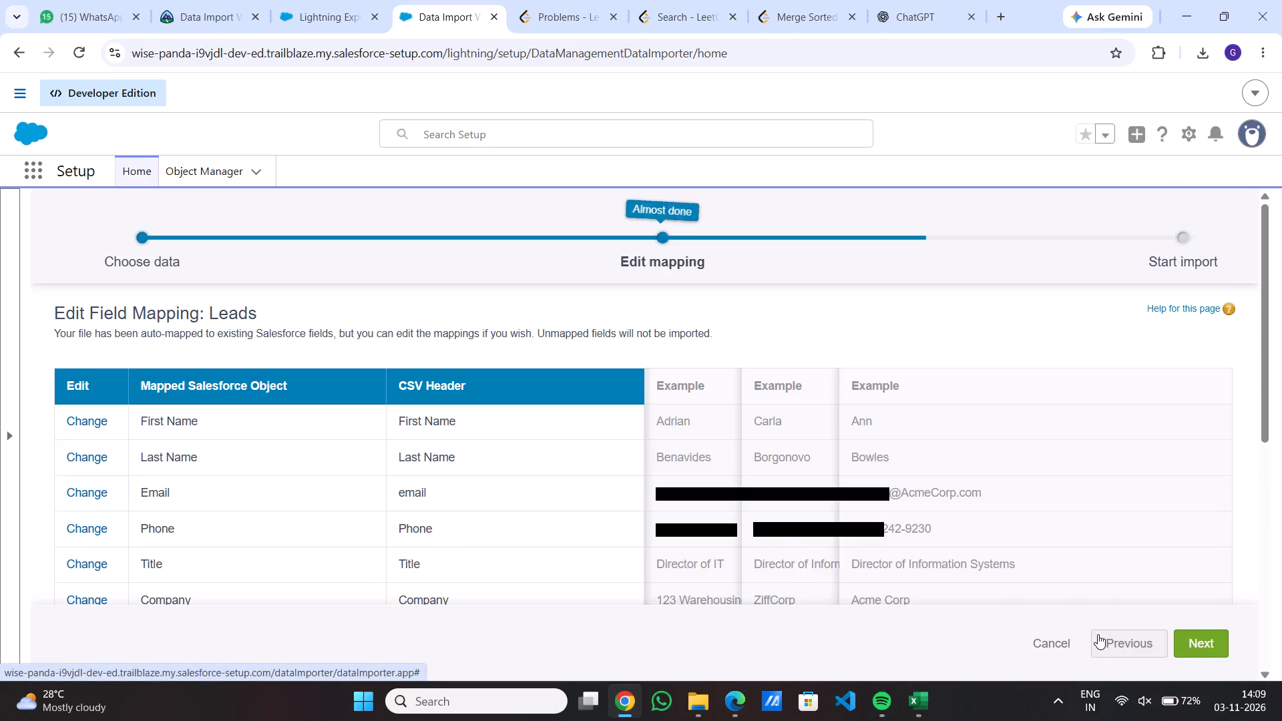
Reopen the mapping for the Address Line 1 column and select Street as its Salesforce field.
{"action": "scroll", "coordinate": [85, 527], "scroll_direction": "down", "scroll_amount": 3}
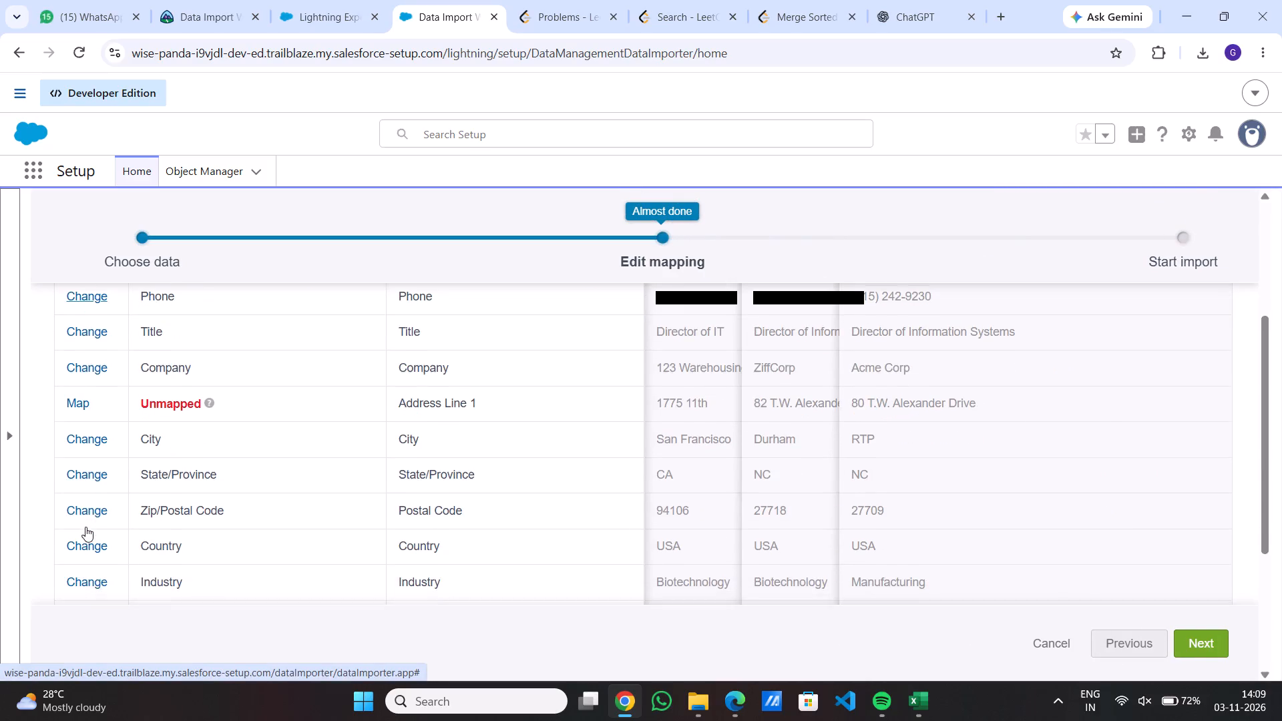
{"action": "left_click", "coordinate": [75, 401]}
{"action": "scroll", "coordinate": [406, 449], "scroll_direction": "down", "scroll_amount": 4}
{"action": "scroll", "coordinate": [620, 563], "scroll_direction": "down", "scroll_amount": 3}
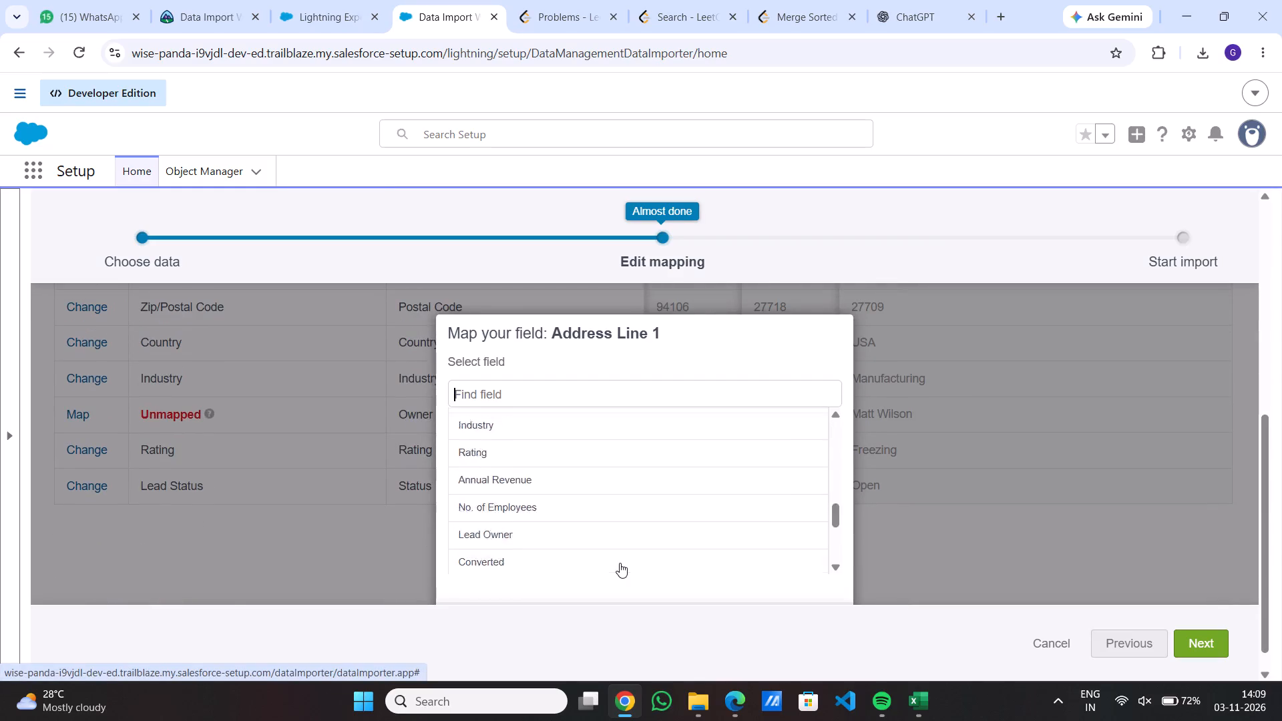
{"action": "scroll", "coordinate": [620, 563], "scroll_direction": "down", "scroll_amount": 2}
{"action": "scroll", "coordinate": [620, 563], "scroll_direction": "up", "scroll_amount": 1}
{"action": "scroll", "coordinate": [588, 475], "scroll_direction": "up", "scroll_amount": 2}
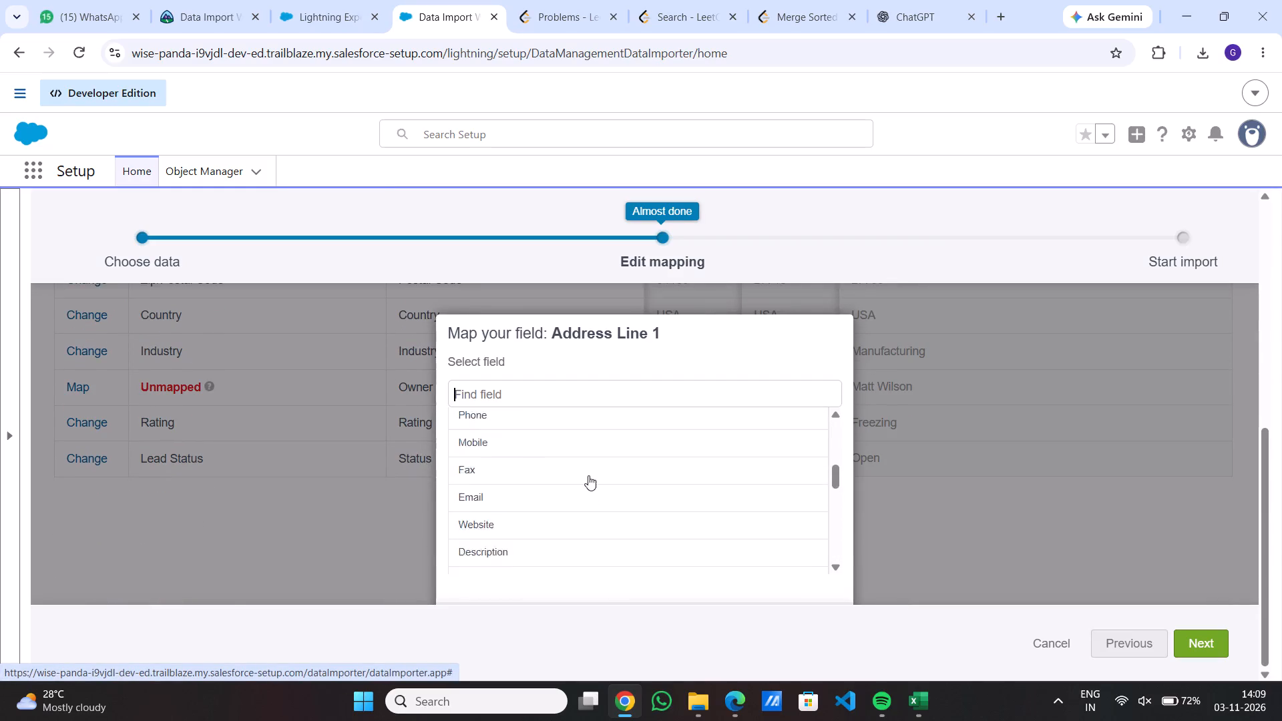
{"action": "scroll", "coordinate": [588, 475], "scroll_direction": "down", "scroll_amount": 1}
{"action": "scroll", "coordinate": [588, 475], "scroll_direction": "up", "scroll_amount": 4}
{"action": "scroll", "coordinate": [588, 475], "scroll_direction": "down", "scroll_amount": 1}
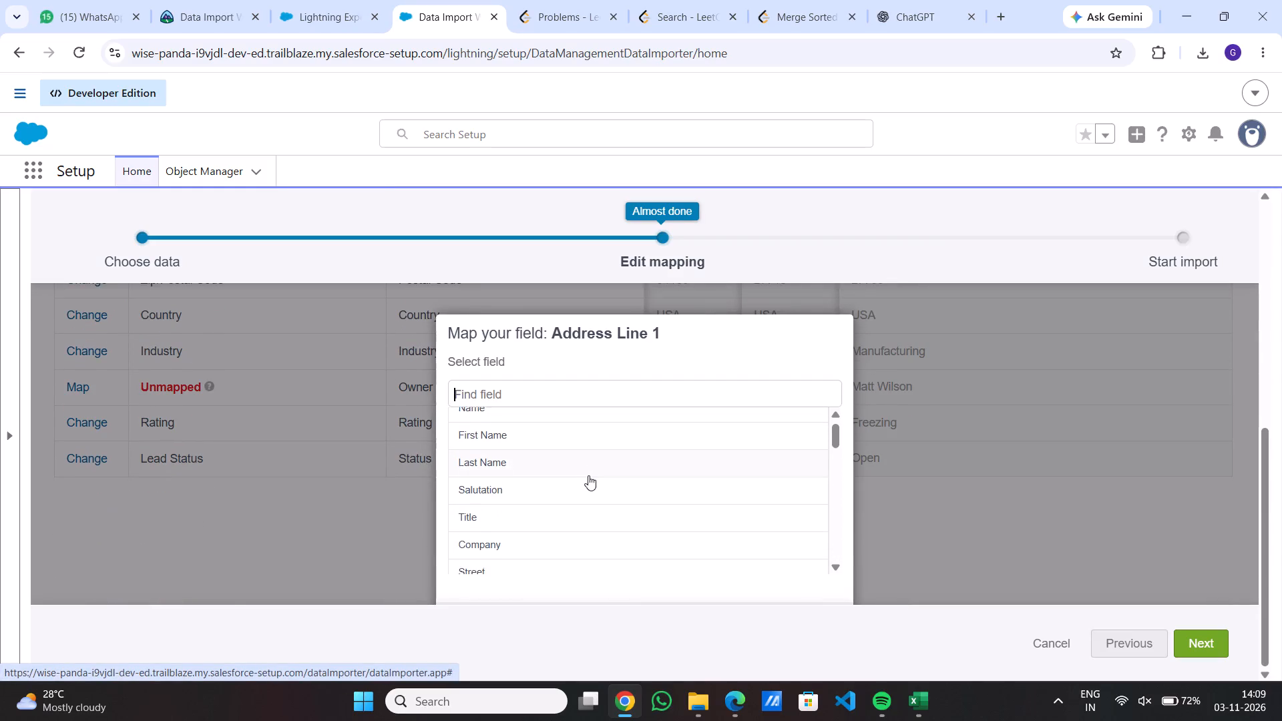
{"action": "scroll", "coordinate": [588, 475], "scroll_direction": "down", "scroll_amount": 1}
{"action": "left_click", "coordinate": [543, 517]}
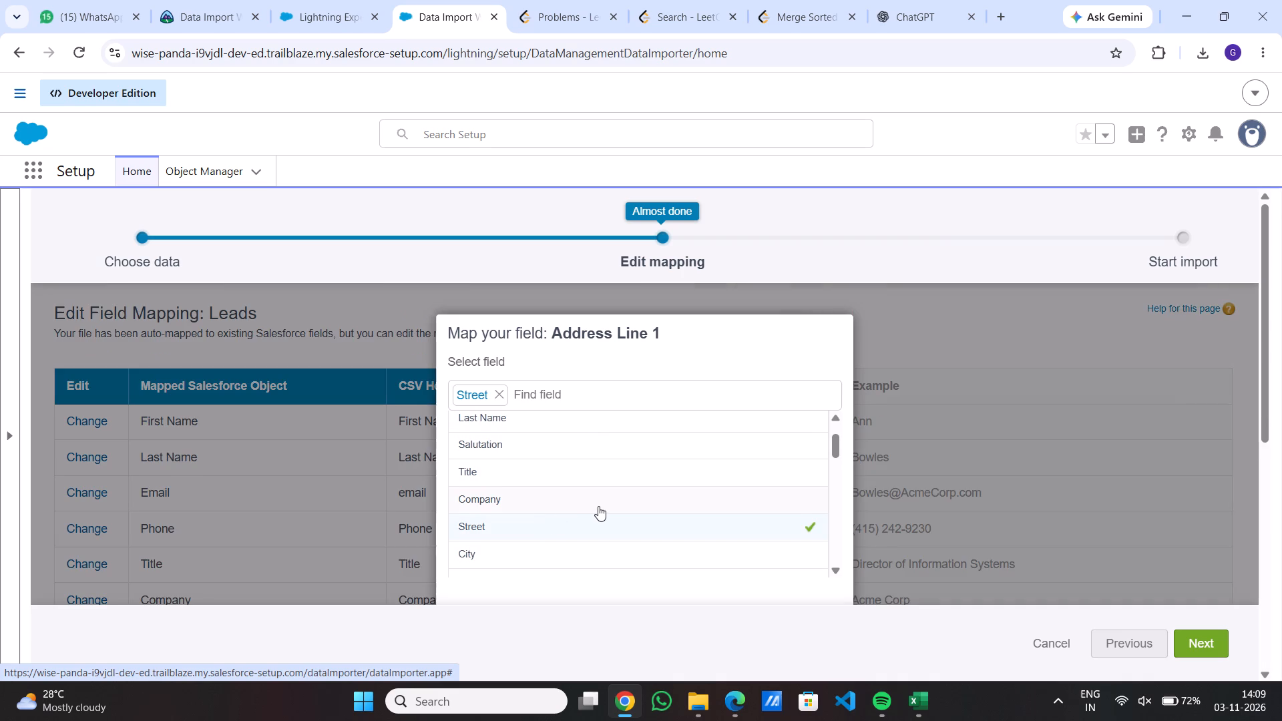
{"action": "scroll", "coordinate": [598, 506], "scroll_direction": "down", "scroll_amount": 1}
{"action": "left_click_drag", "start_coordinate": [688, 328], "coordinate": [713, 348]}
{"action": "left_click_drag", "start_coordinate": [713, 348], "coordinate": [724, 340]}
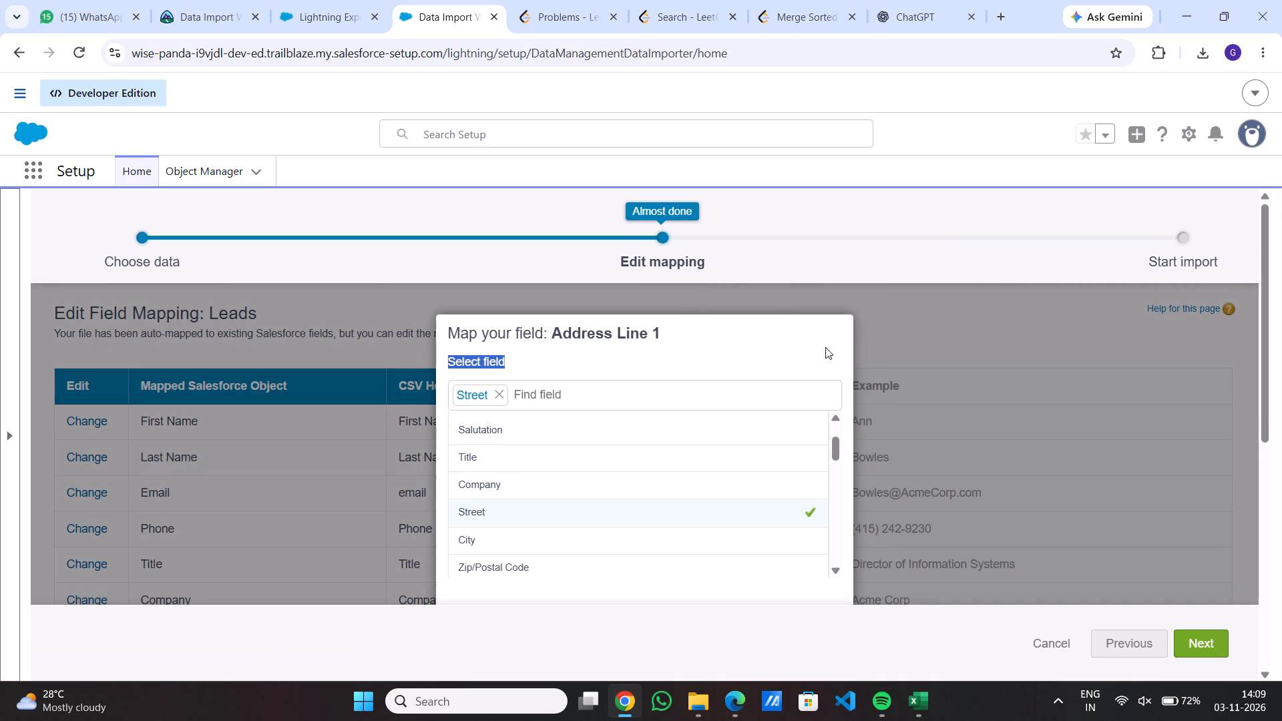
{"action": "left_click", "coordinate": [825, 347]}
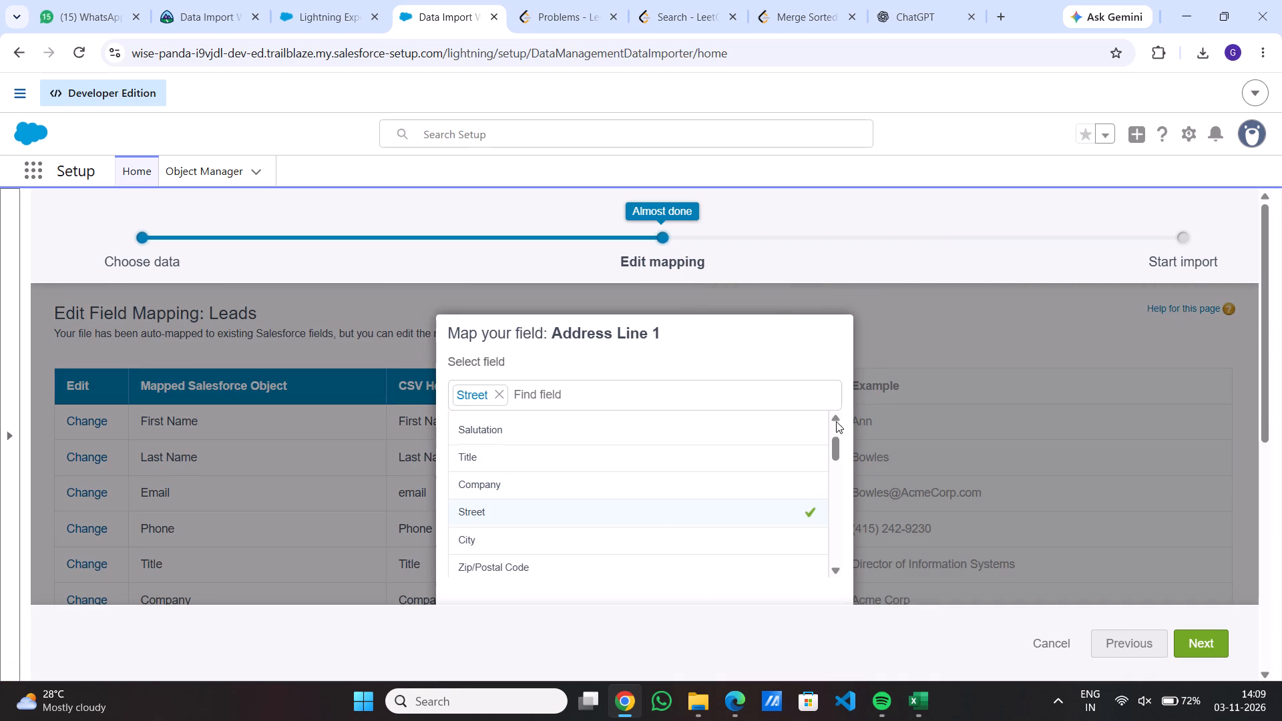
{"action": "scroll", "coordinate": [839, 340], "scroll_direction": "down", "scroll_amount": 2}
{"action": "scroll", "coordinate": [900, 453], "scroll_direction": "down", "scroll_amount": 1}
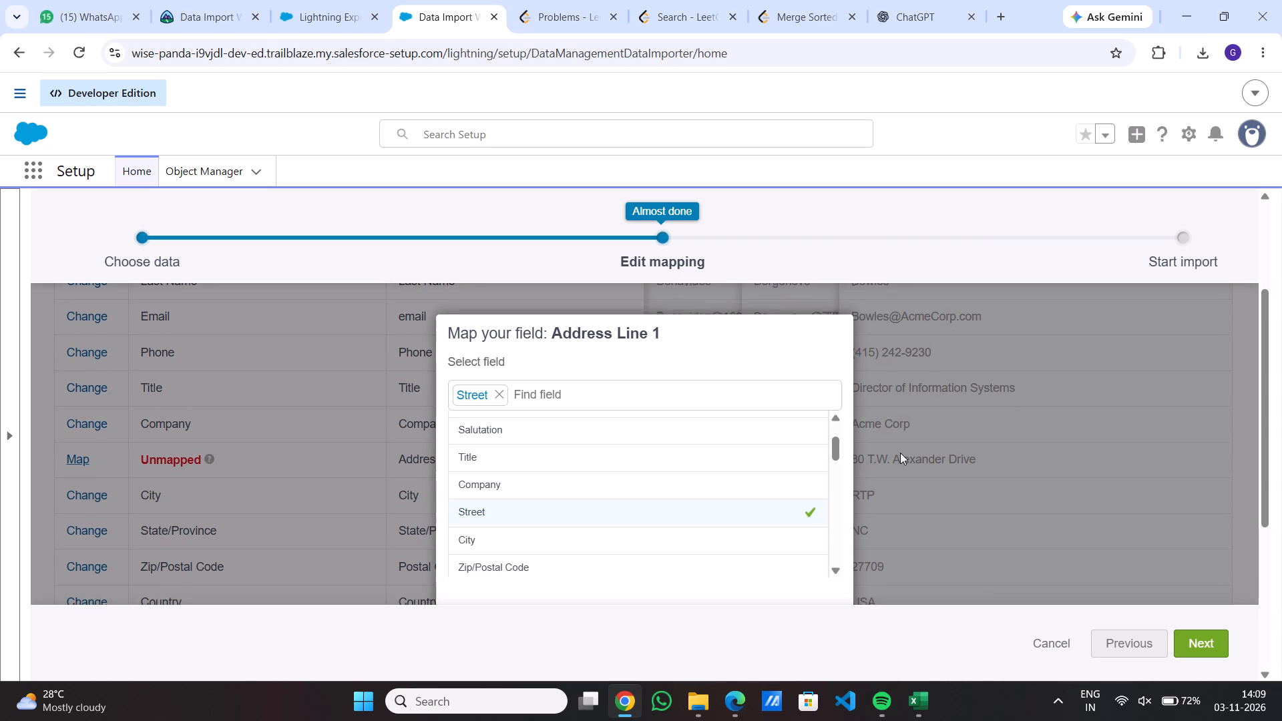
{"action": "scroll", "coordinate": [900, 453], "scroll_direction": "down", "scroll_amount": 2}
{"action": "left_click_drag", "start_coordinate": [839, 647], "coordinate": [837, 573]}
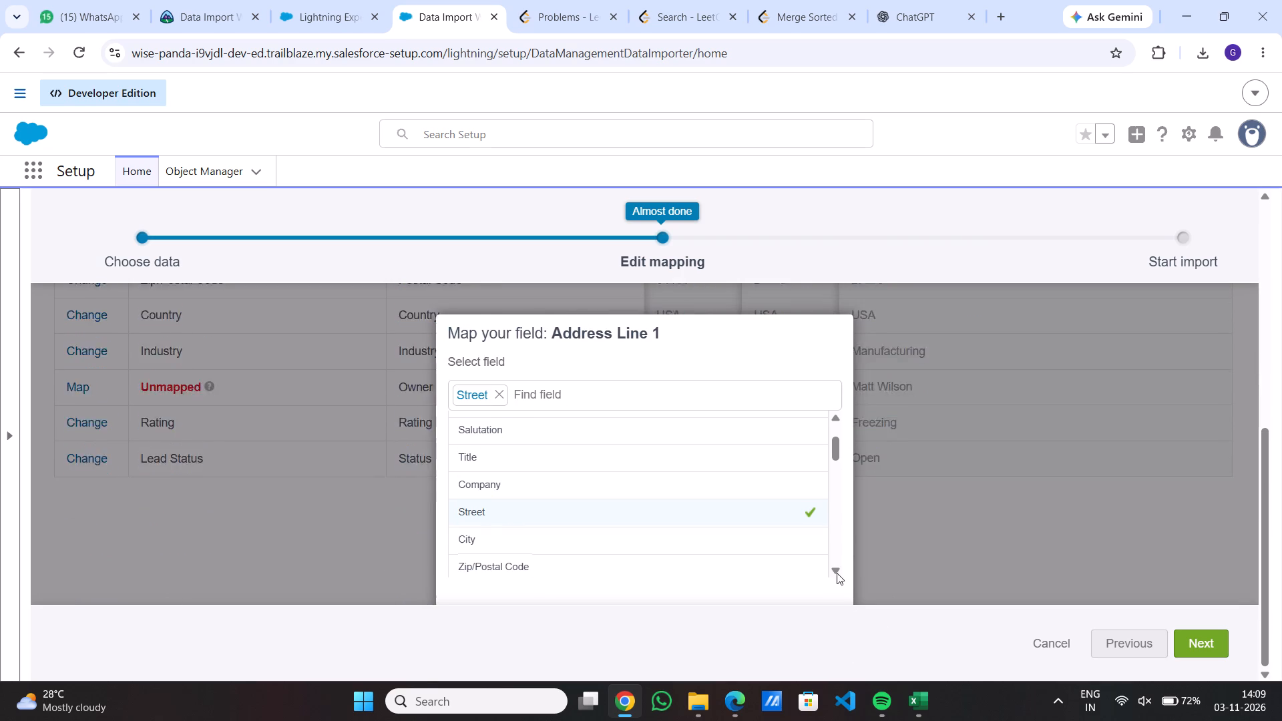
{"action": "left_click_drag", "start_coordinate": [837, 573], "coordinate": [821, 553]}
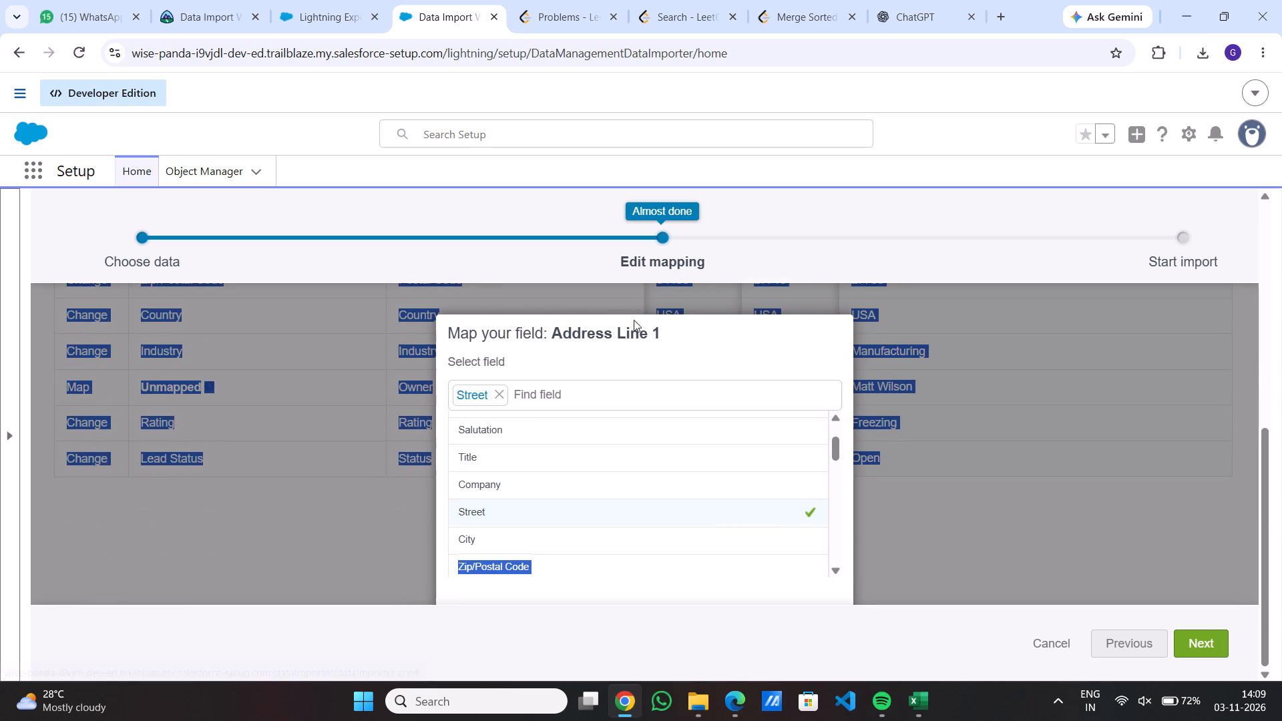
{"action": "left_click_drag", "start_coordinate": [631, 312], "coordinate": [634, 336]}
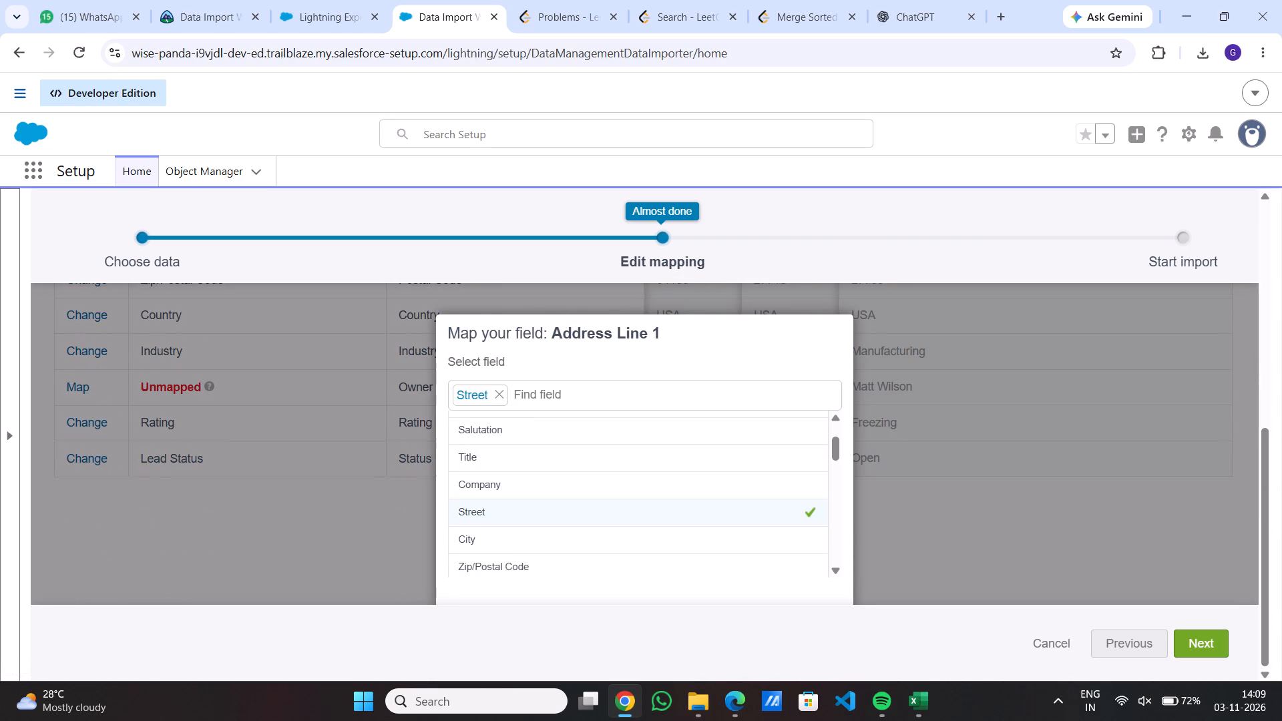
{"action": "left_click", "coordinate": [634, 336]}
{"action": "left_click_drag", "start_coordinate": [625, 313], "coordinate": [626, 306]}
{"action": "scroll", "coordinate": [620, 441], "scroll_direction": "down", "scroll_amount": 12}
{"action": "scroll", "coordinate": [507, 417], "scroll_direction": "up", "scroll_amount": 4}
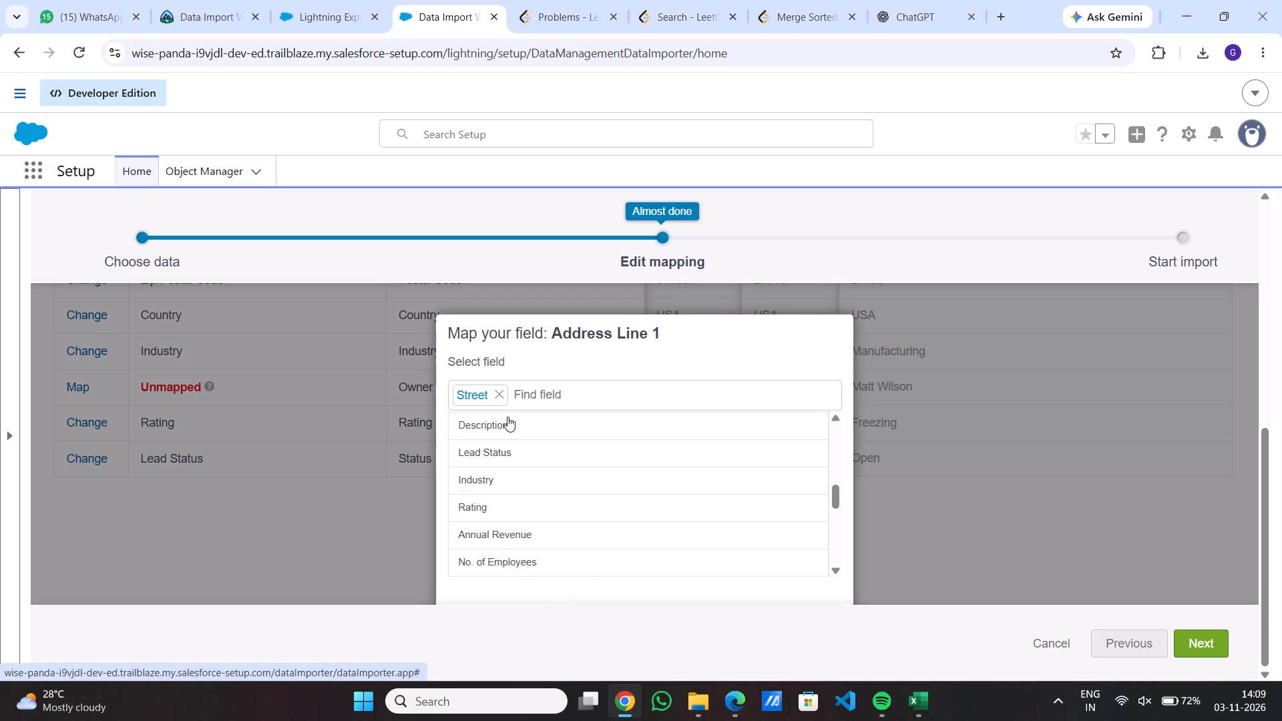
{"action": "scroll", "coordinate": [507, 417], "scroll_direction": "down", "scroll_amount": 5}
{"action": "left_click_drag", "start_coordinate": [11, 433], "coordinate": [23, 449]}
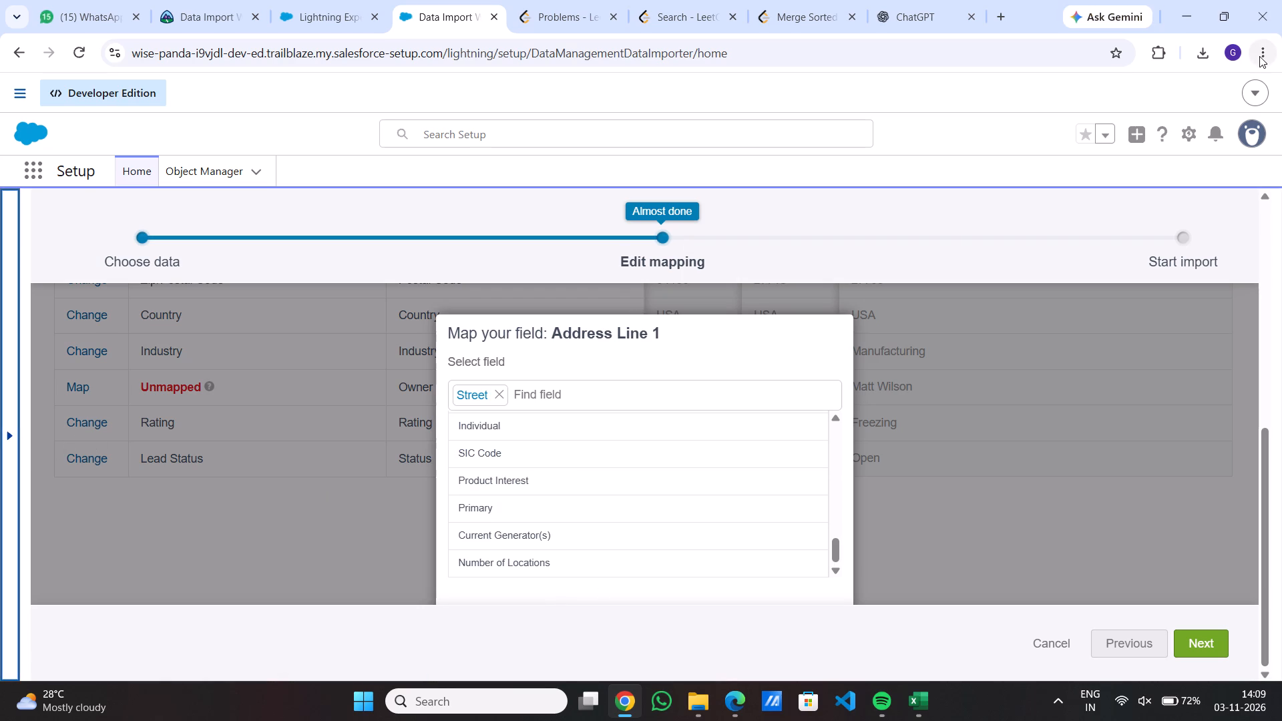
Reduce the page zoom to 90% and apply the Street mapping to the Address Line 1 column.
{"action": "left_click", "coordinate": [1258, 46]}
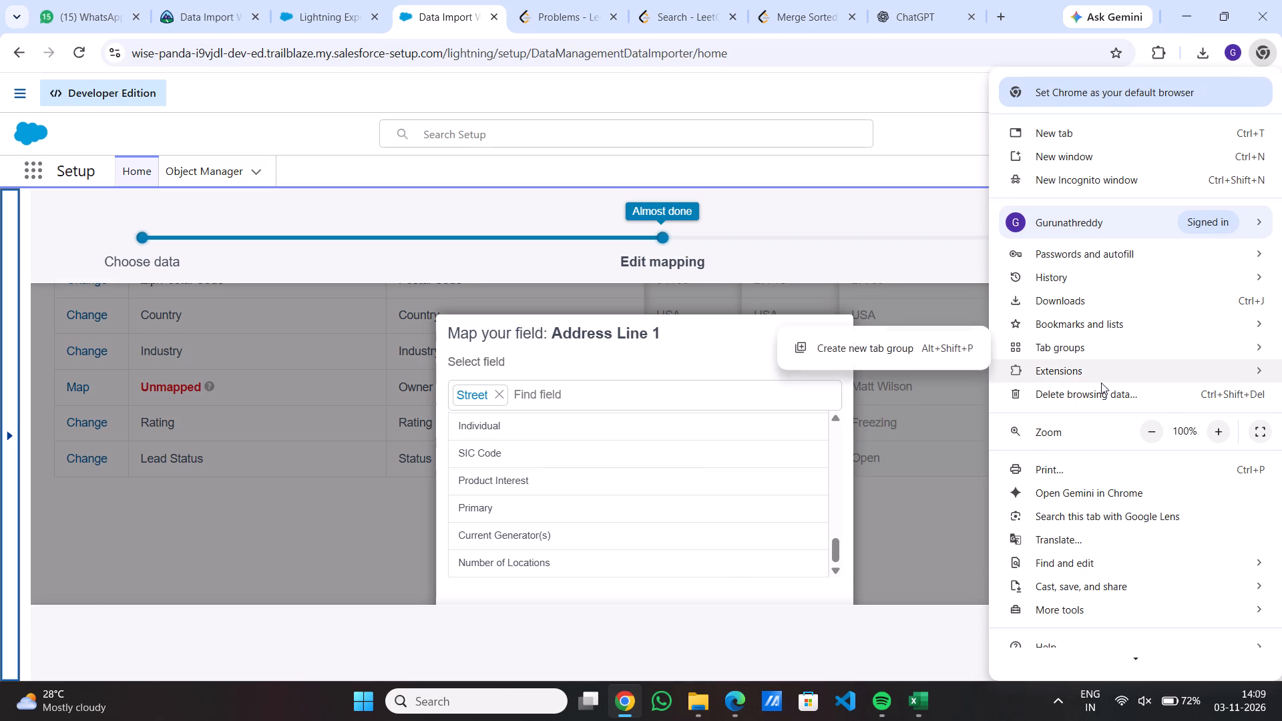
{"action": "left_click", "coordinate": [1161, 430]}
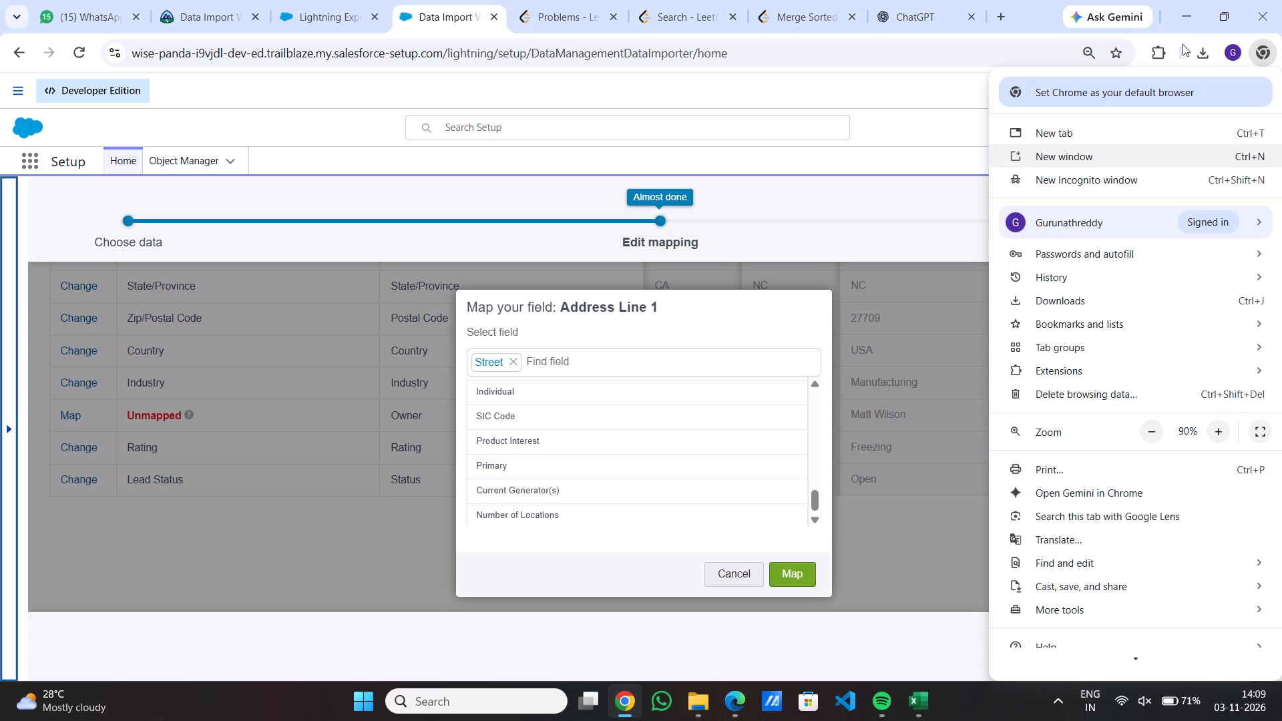
{"action": "left_click", "coordinate": [1256, 50]}
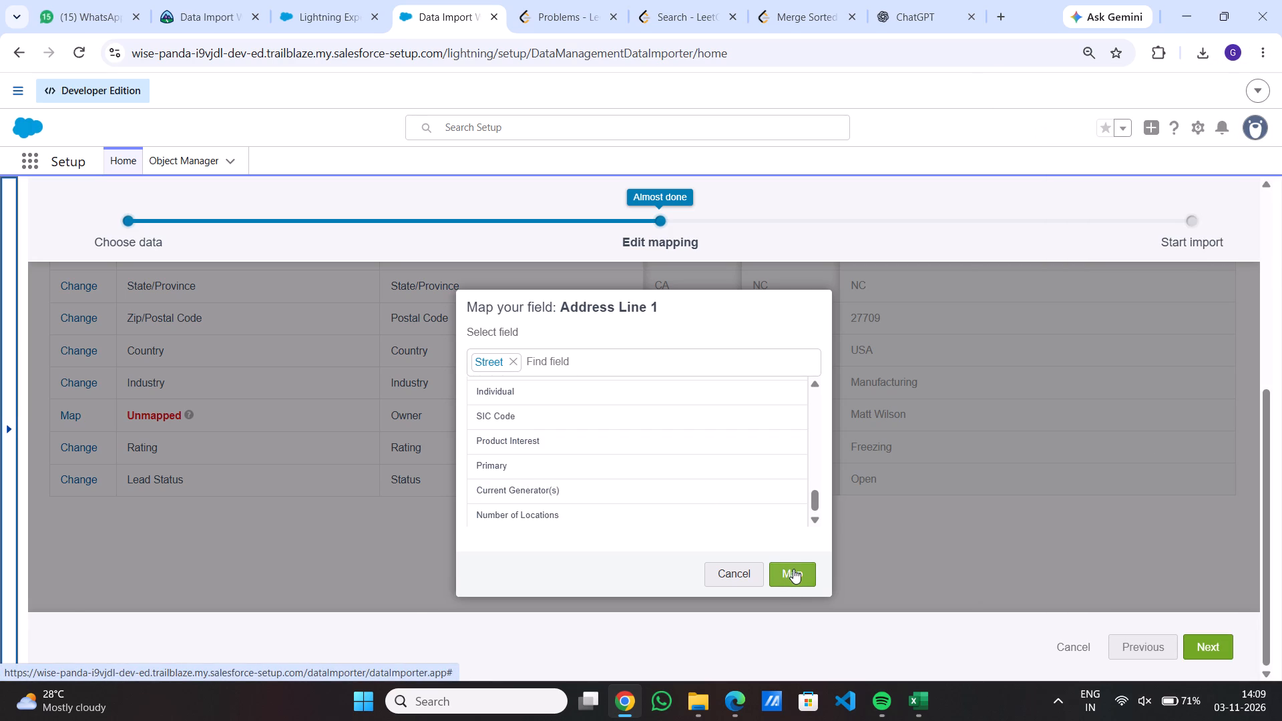
{"action": "left_click", "coordinate": [793, 569]}
Map the unmapped Owner column of the CSV to the Lead Owner field.
{"action": "scroll", "coordinate": [188, 485], "scroll_direction": "down", "scroll_amount": 1}
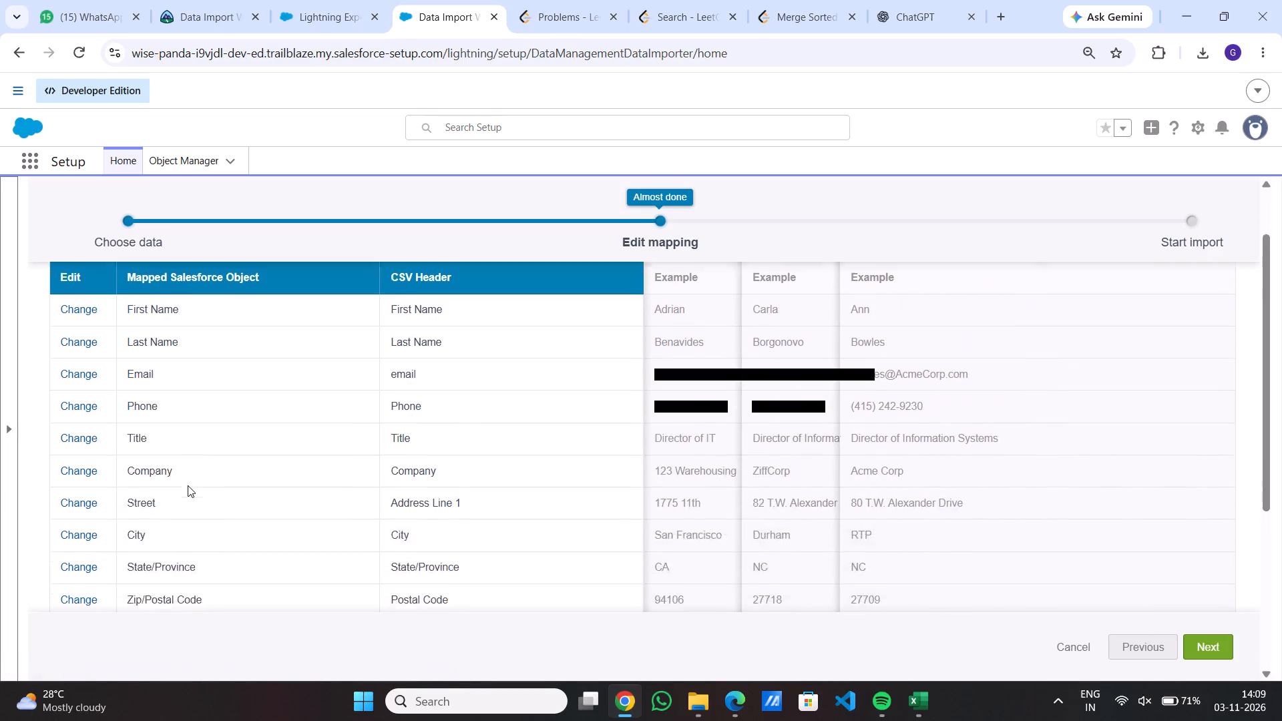
{"action": "scroll", "coordinate": [188, 485], "scroll_direction": "down", "scroll_amount": 2}
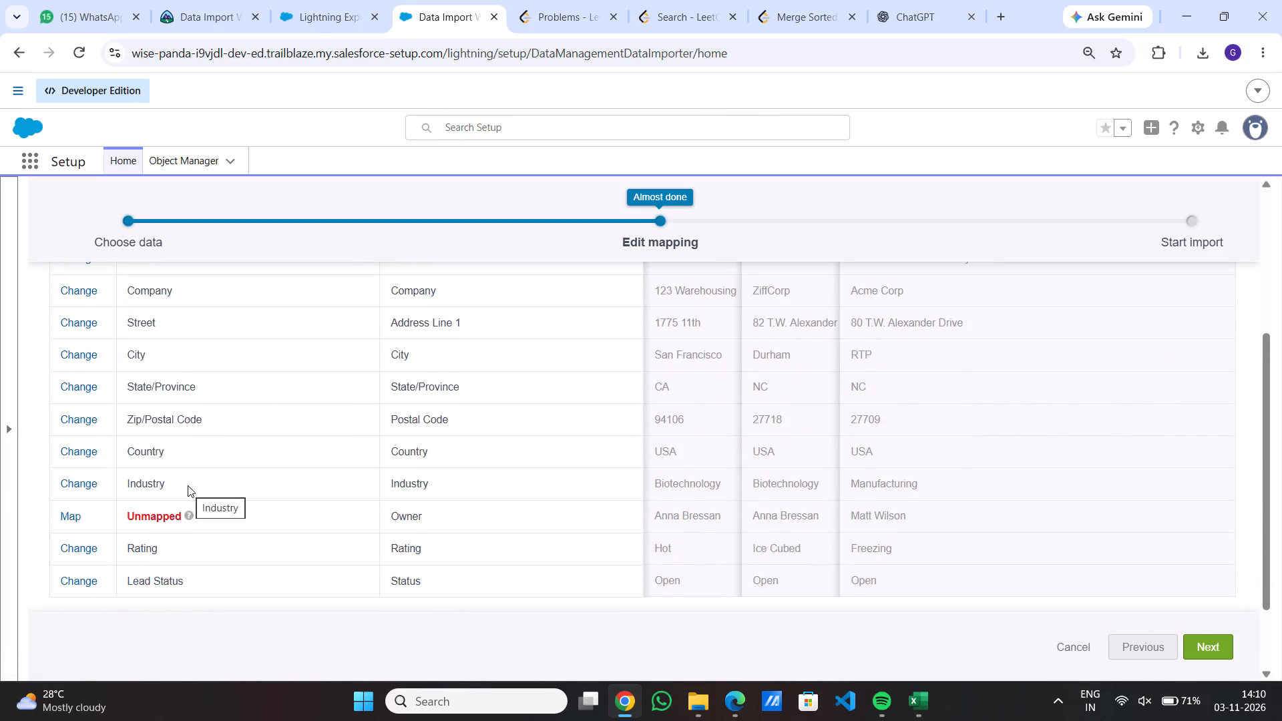
{"action": "scroll", "coordinate": [188, 485], "scroll_direction": "up", "scroll_amount": 1}
{"action": "scroll", "coordinate": [188, 485], "scroll_direction": "down", "scroll_amount": 2}
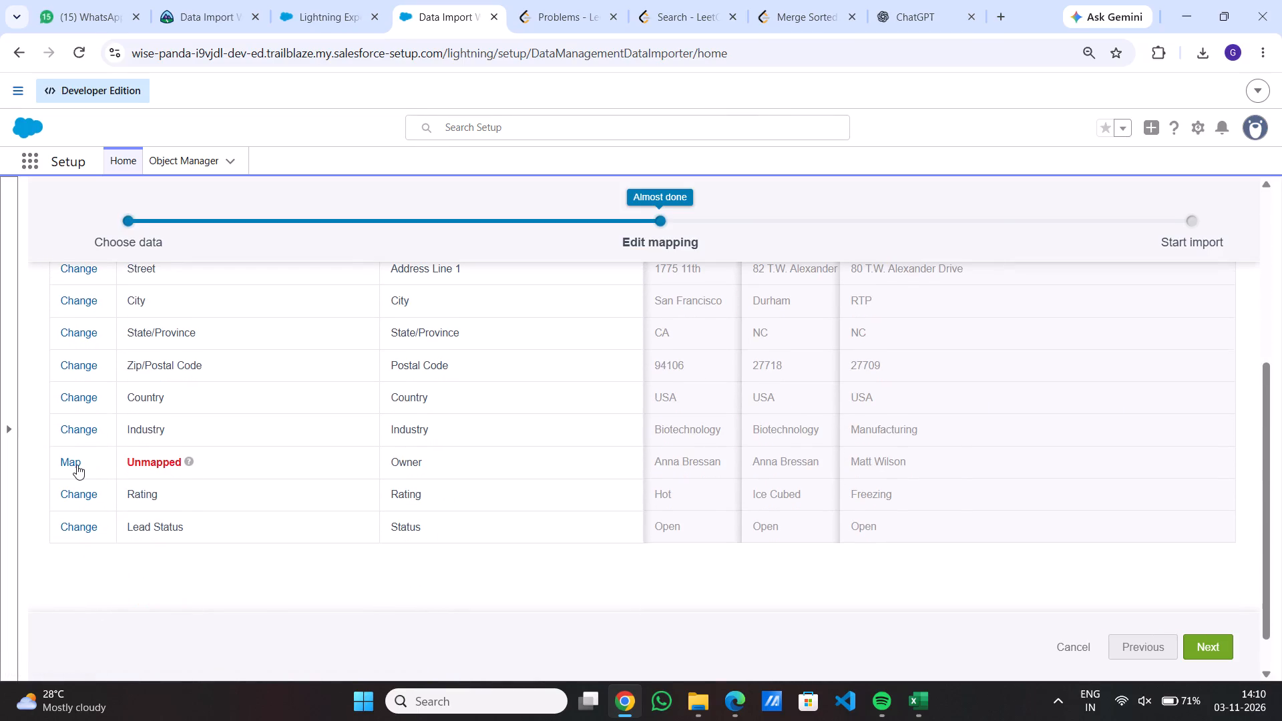
{"action": "left_click", "coordinate": [77, 465]}
{"action": "scroll", "coordinate": [541, 482], "scroll_direction": "down", "scroll_amount": 3}
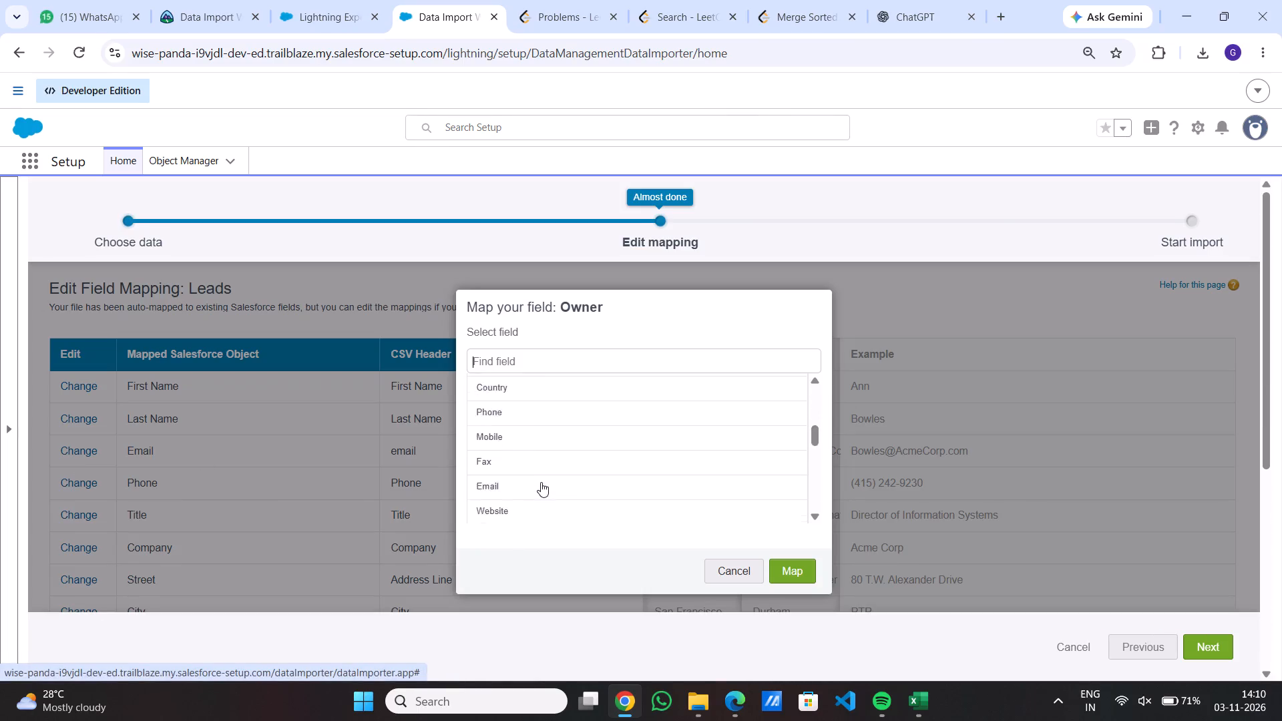
{"action": "scroll", "coordinate": [541, 482], "scroll_direction": "down", "scroll_amount": 1}
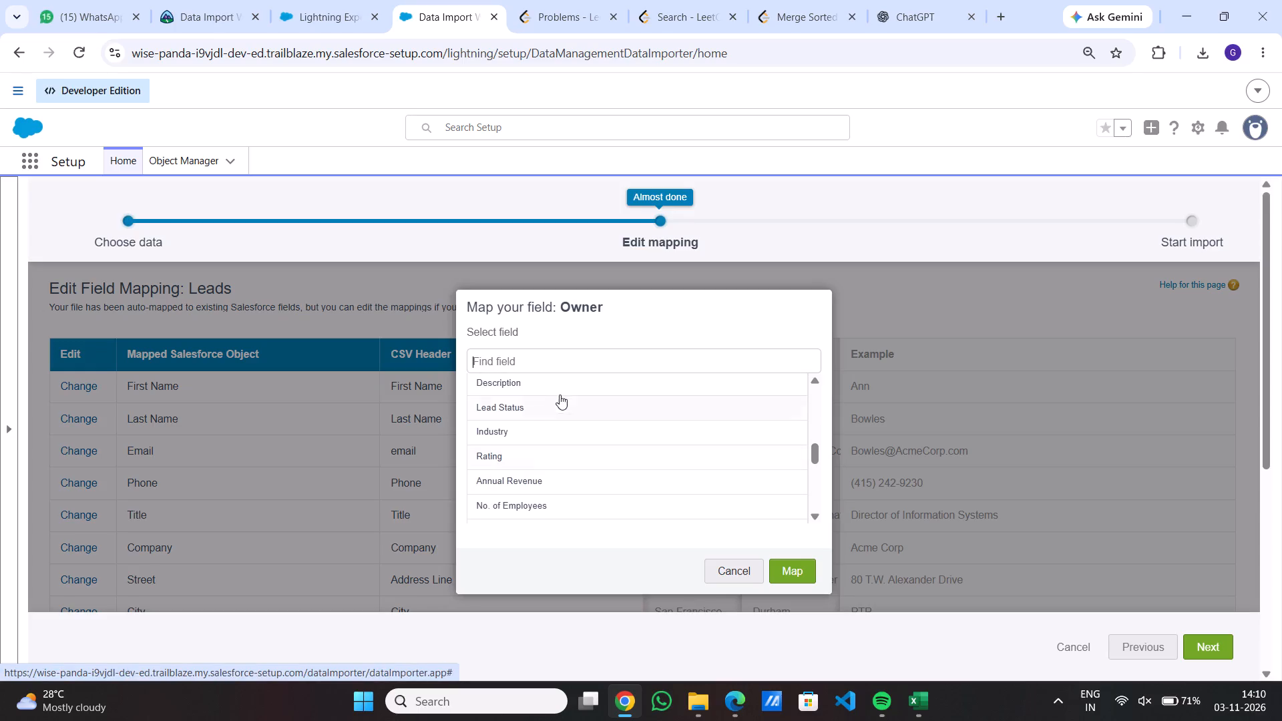
{"action": "scroll", "coordinate": [560, 392], "scroll_direction": "down", "scroll_amount": 3}
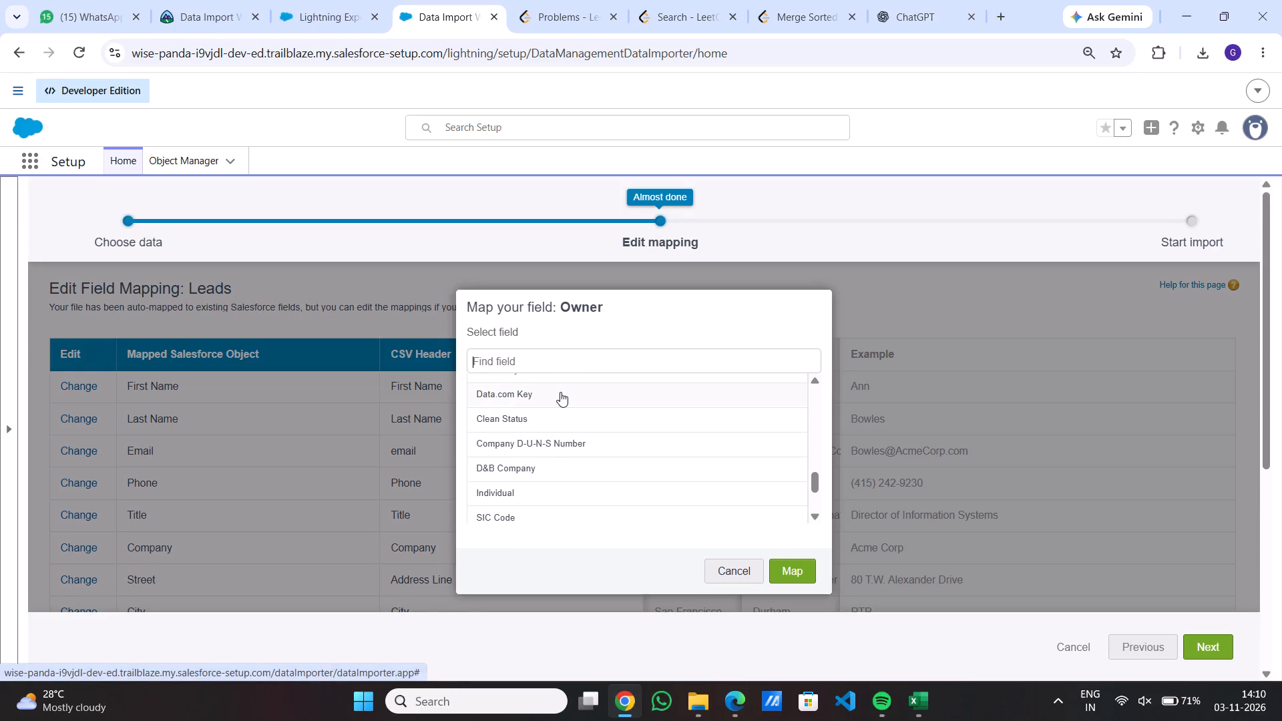
{"action": "scroll", "coordinate": [560, 392], "scroll_direction": "down", "scroll_amount": 2}
{"action": "scroll", "coordinate": [560, 392], "scroll_direction": "up", "scroll_amount": 1}
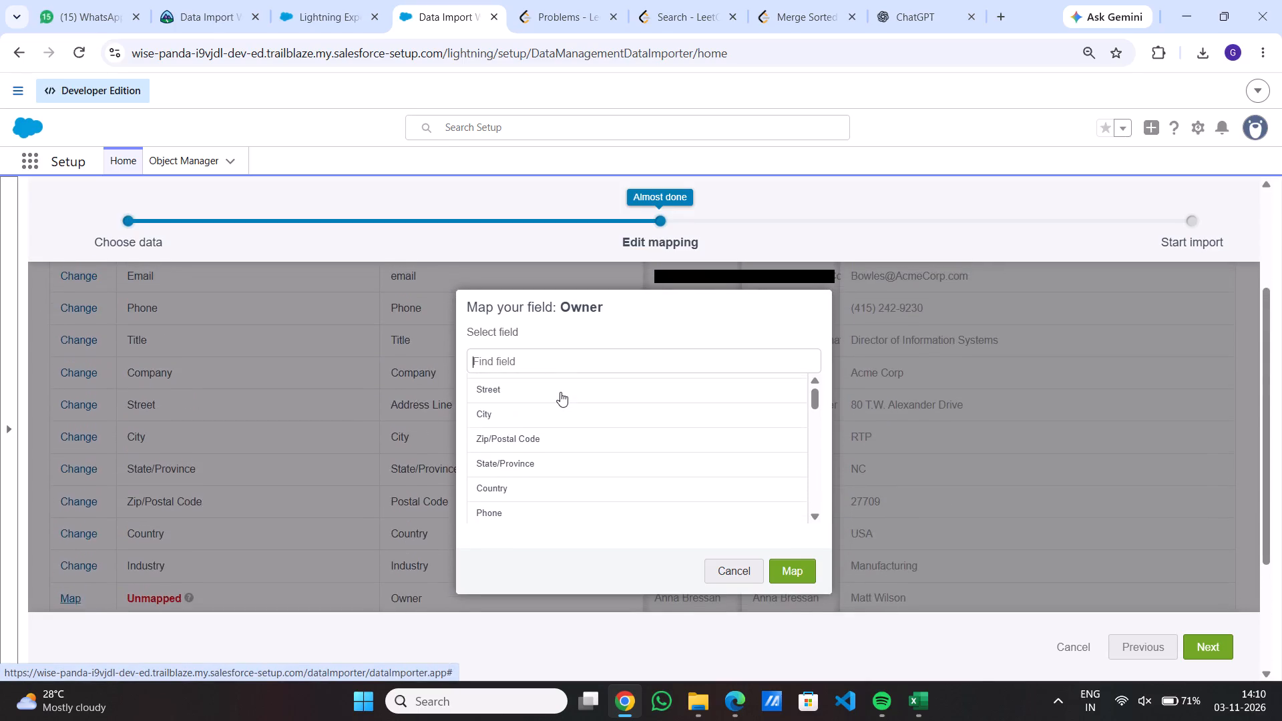
{"action": "scroll", "coordinate": [560, 392], "scroll_direction": "up", "scroll_amount": 1}
{"action": "scroll", "coordinate": [560, 392], "scroll_direction": "down", "scroll_amount": 2}
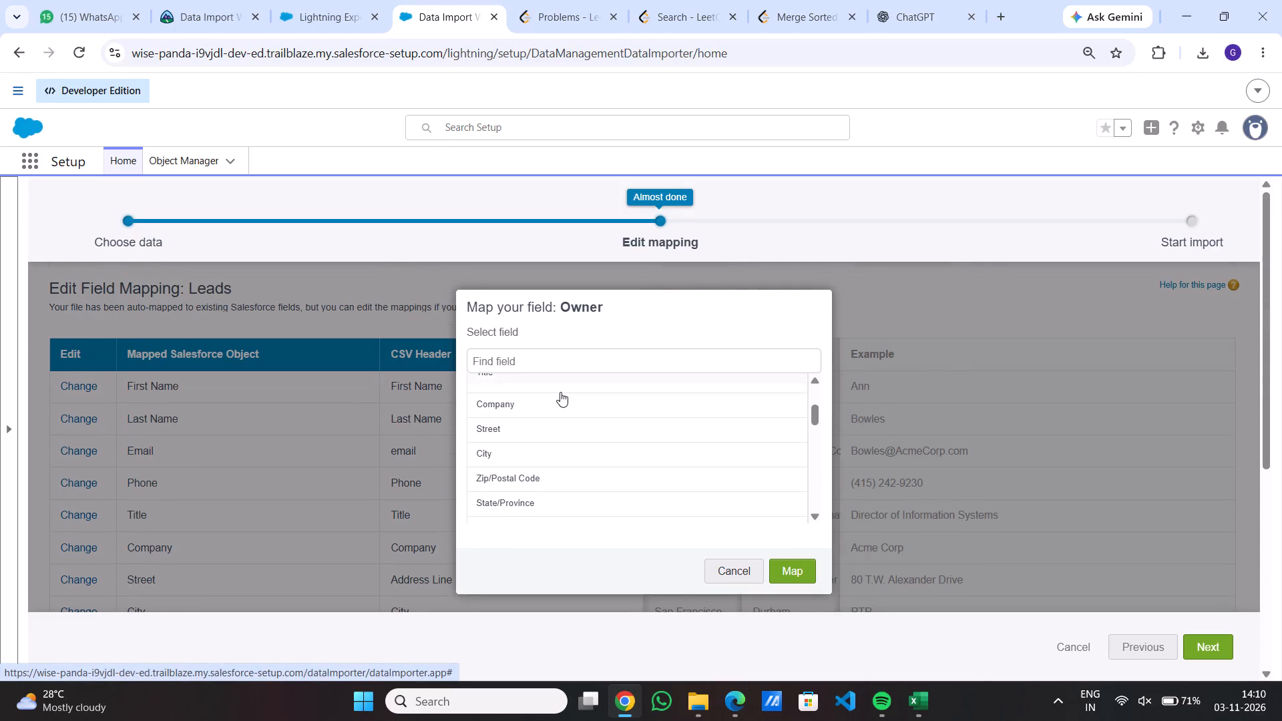
{"action": "scroll", "coordinate": [560, 392], "scroll_direction": "down", "scroll_amount": 4}
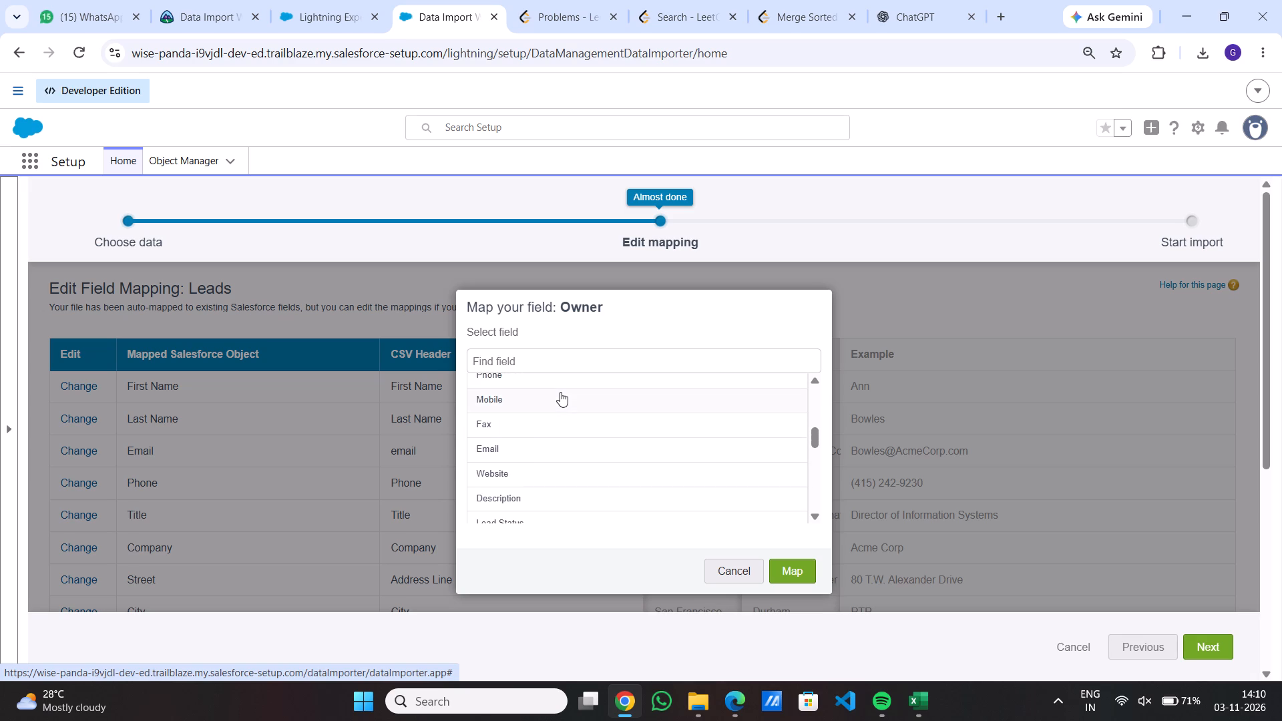
{"action": "scroll", "coordinate": [560, 392], "scroll_direction": "down", "scroll_amount": 3}
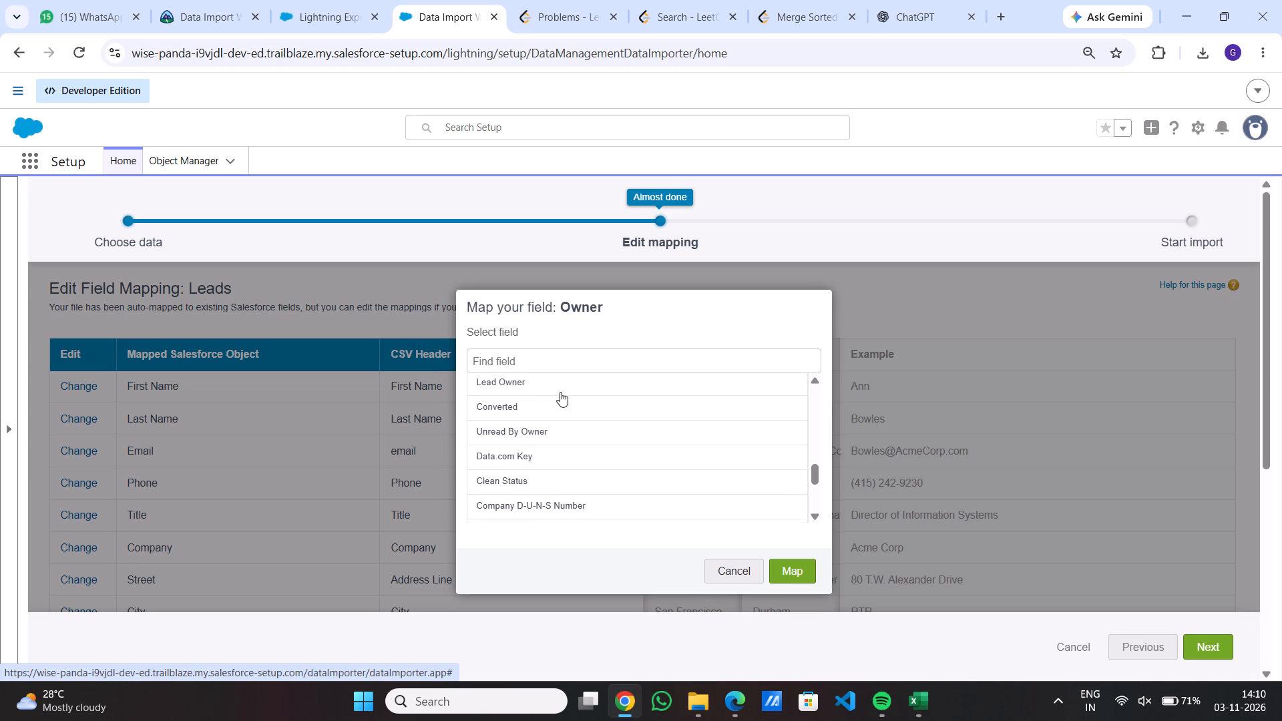
{"action": "scroll", "coordinate": [560, 392], "scroll_direction": "down", "scroll_amount": 2}
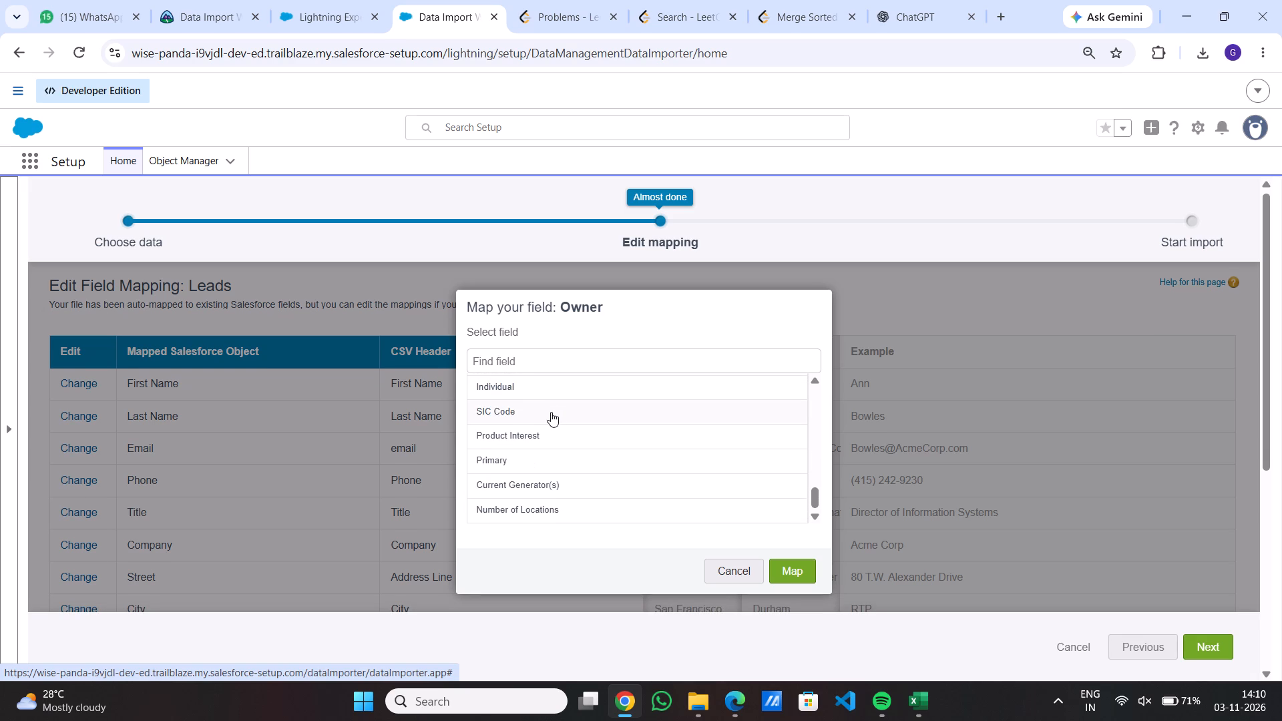
{"action": "scroll", "coordinate": [551, 412], "scroll_direction": "up", "scroll_amount": 1}
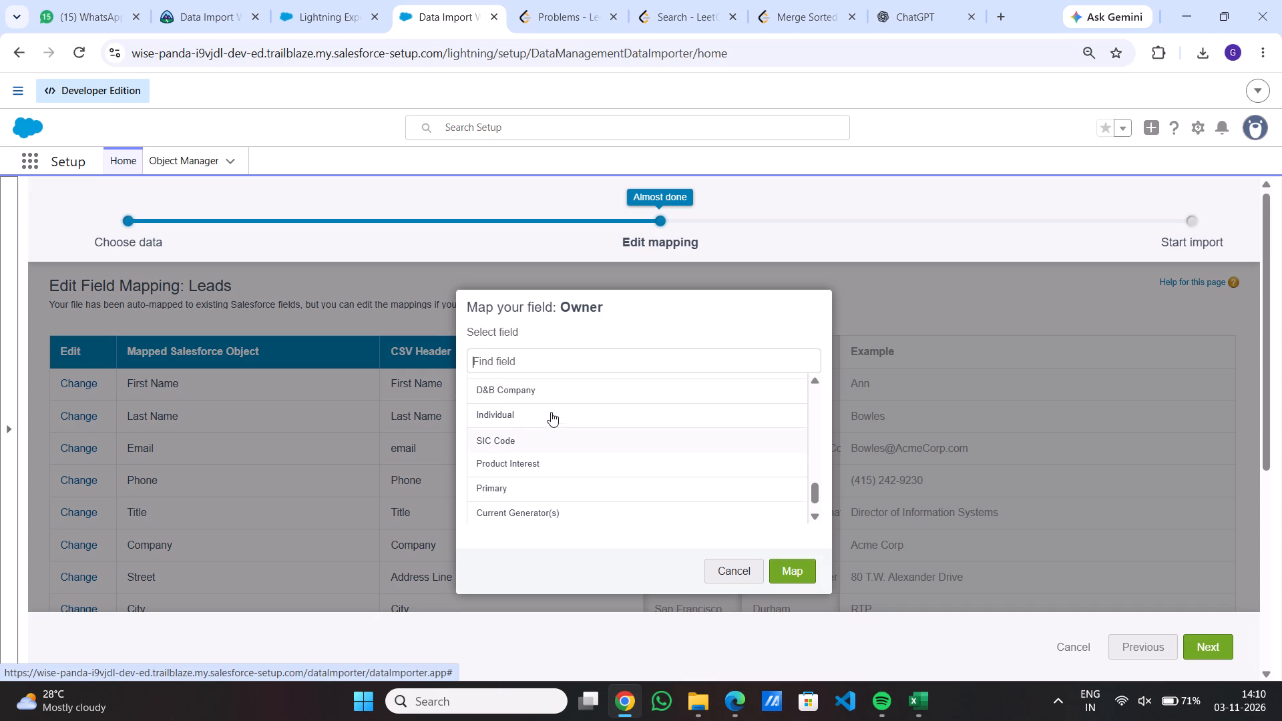
{"action": "scroll", "coordinate": [551, 412], "scroll_direction": "up", "scroll_amount": 2}
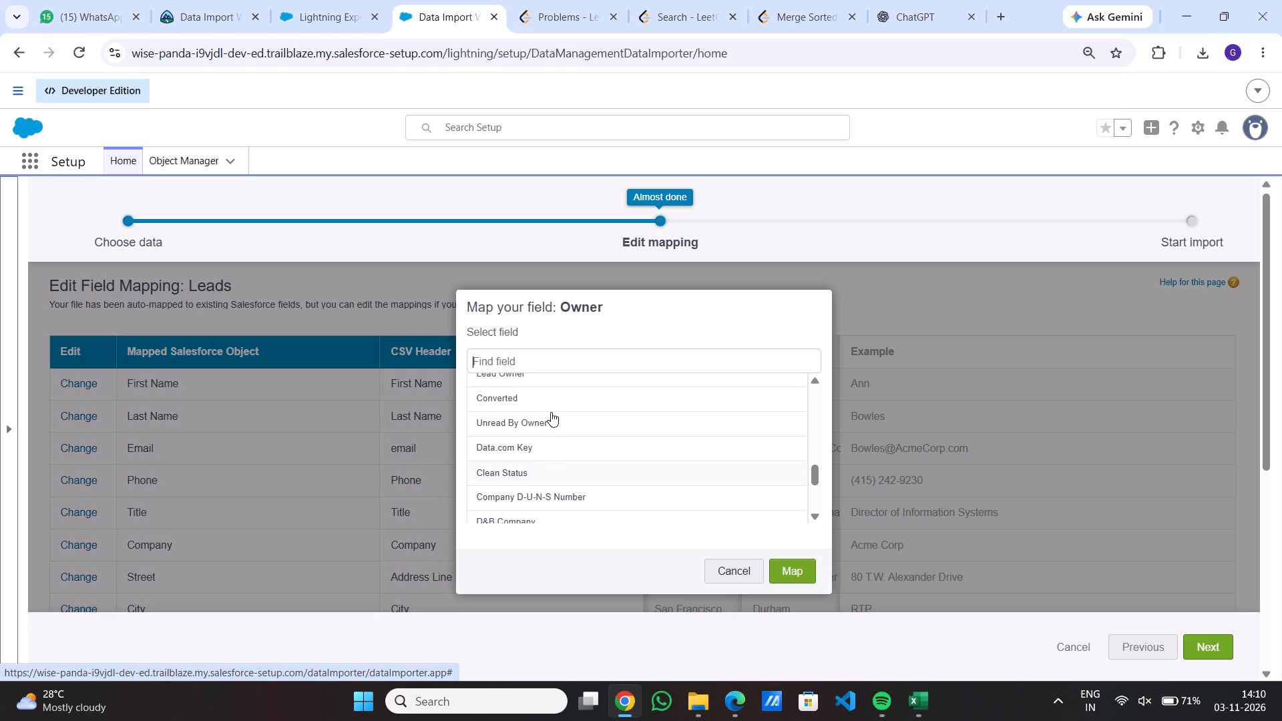
{"action": "scroll", "coordinate": [551, 412], "scroll_direction": "up", "scroll_amount": 2}
{"action": "left_click", "coordinate": [530, 431]}
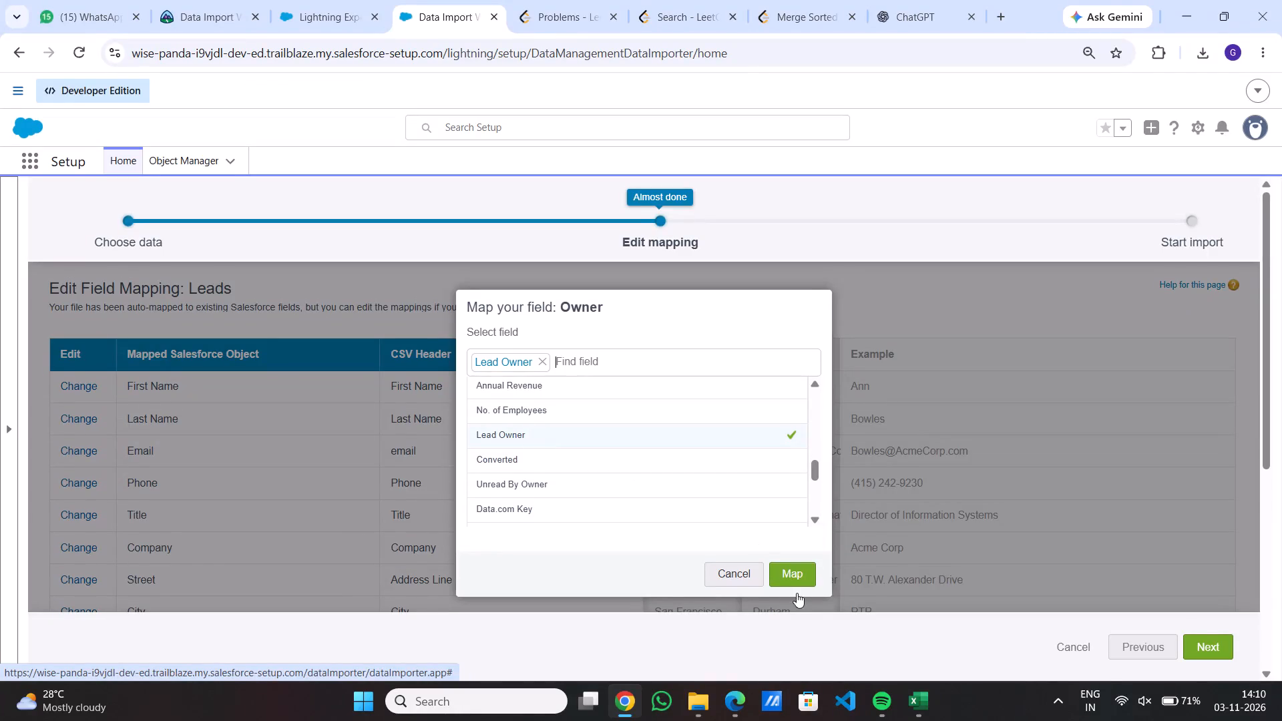
{"action": "left_click", "coordinate": [793, 571]}
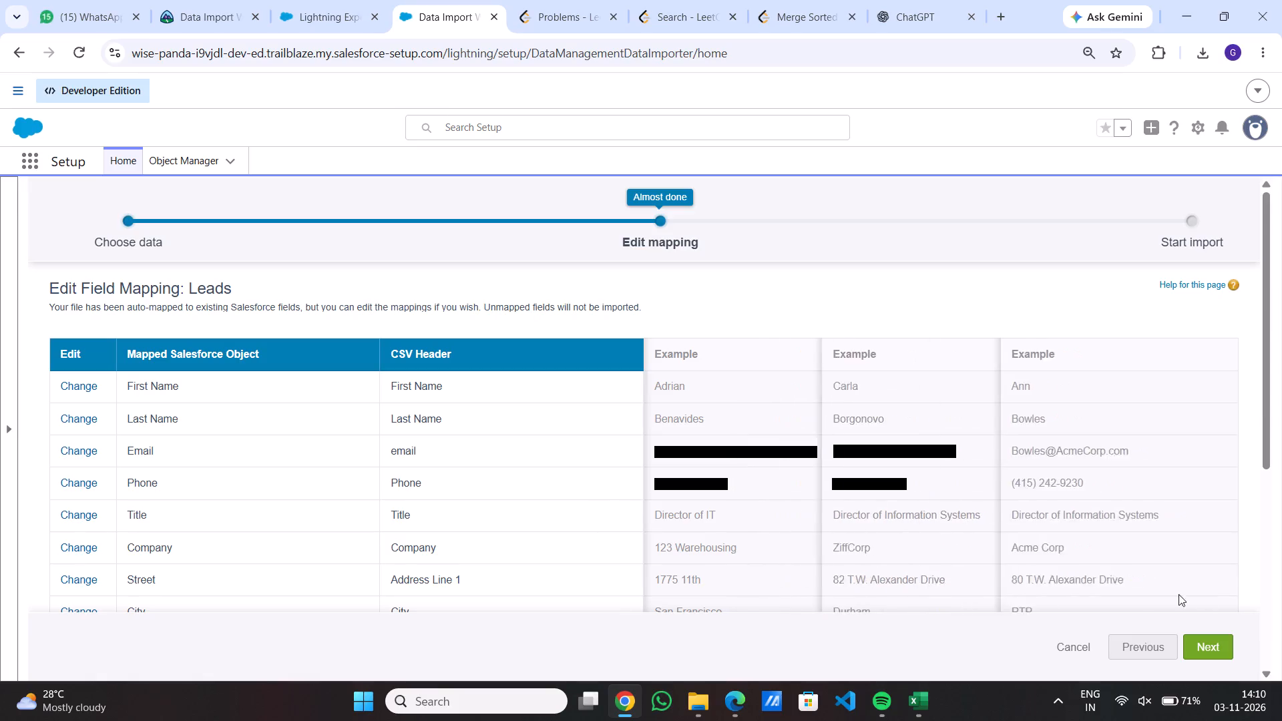
Proceed to the review stage, start the lead-import.csv import and open its bulk data load job status.
{"action": "left_click", "coordinate": [1202, 644]}
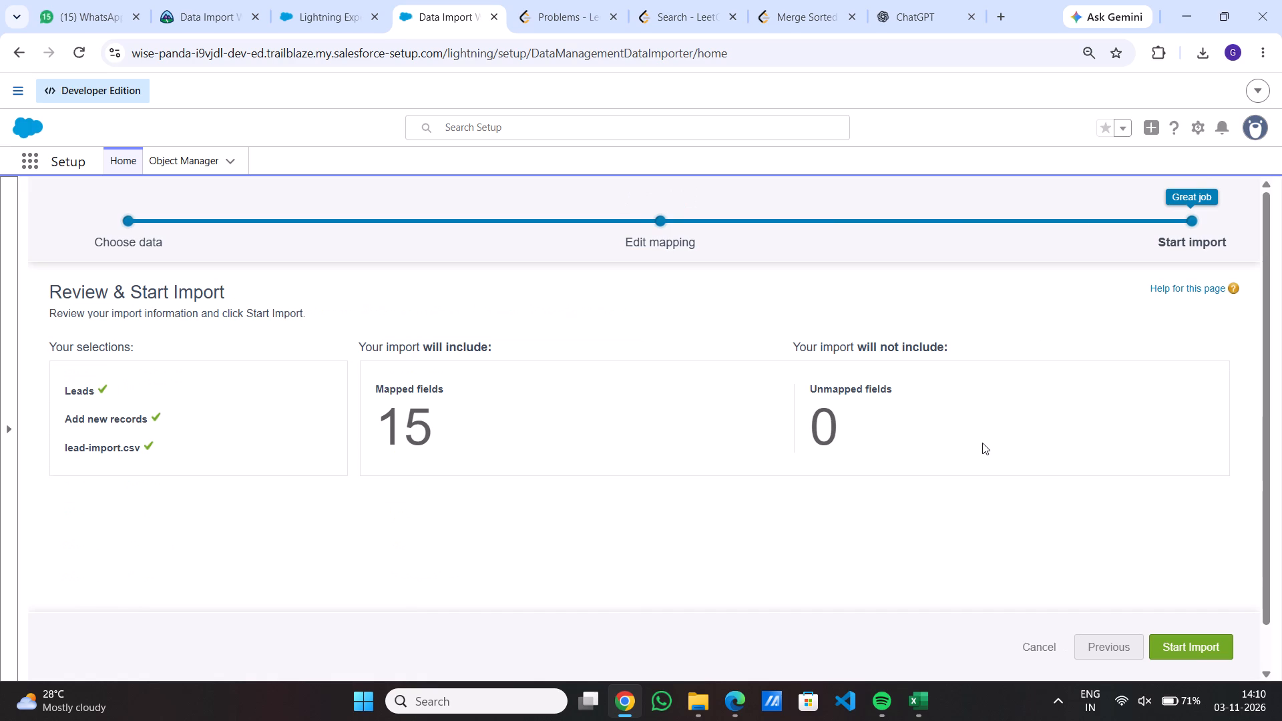
{"action": "left_click", "coordinate": [1185, 641]}
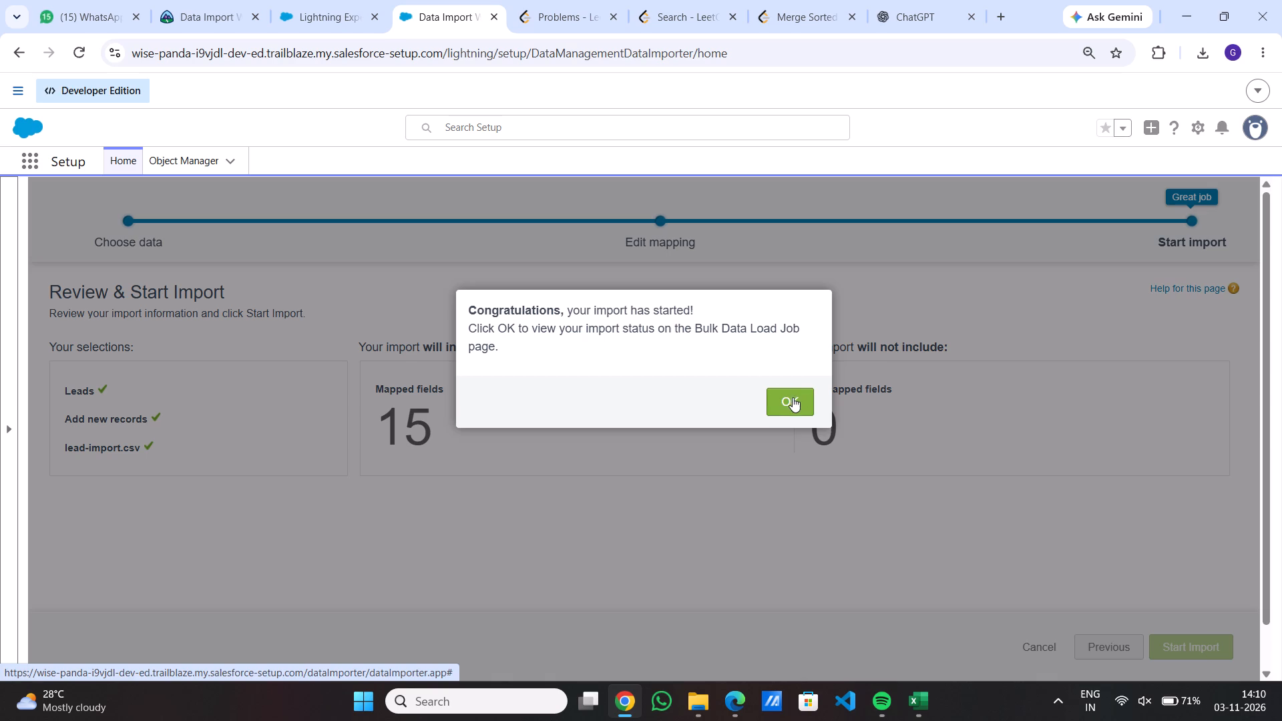
{"action": "left_click", "coordinate": [798, 409]}
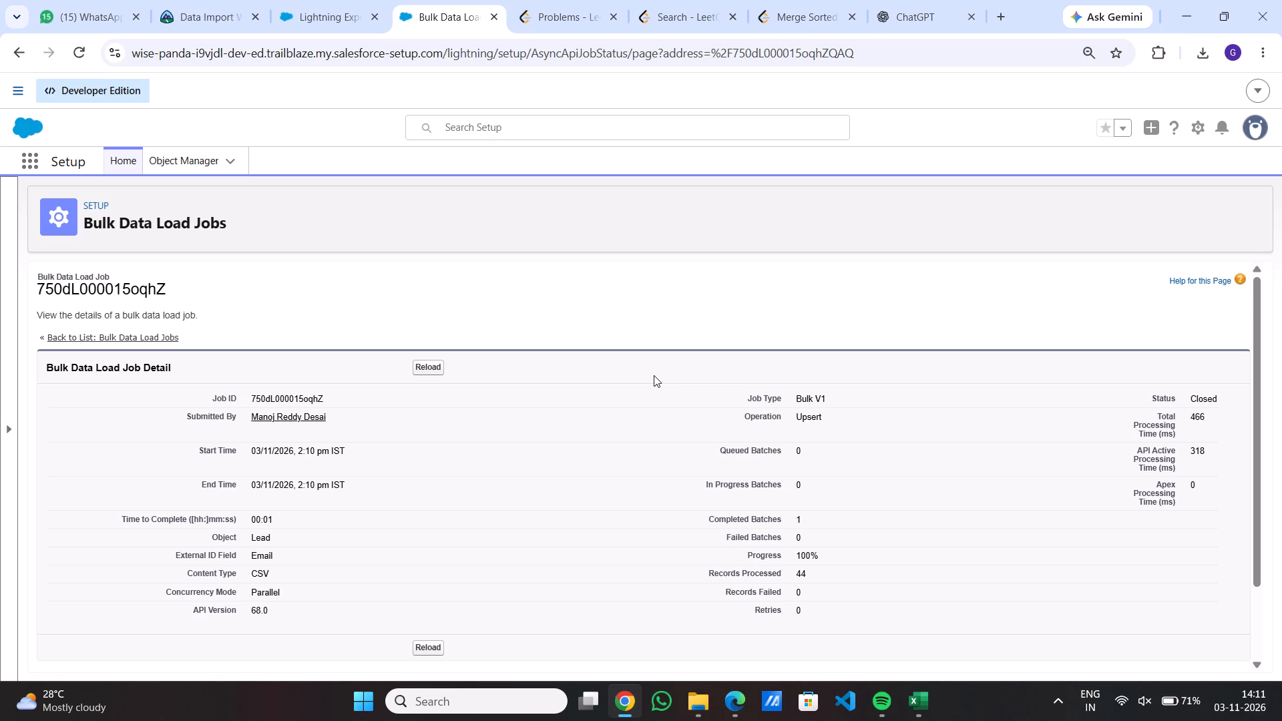
Return to Trailhead's Use the Data Import Wizard unit and verify the step to earn 100 points.
{"action": "left_click", "coordinate": [306, 0]}
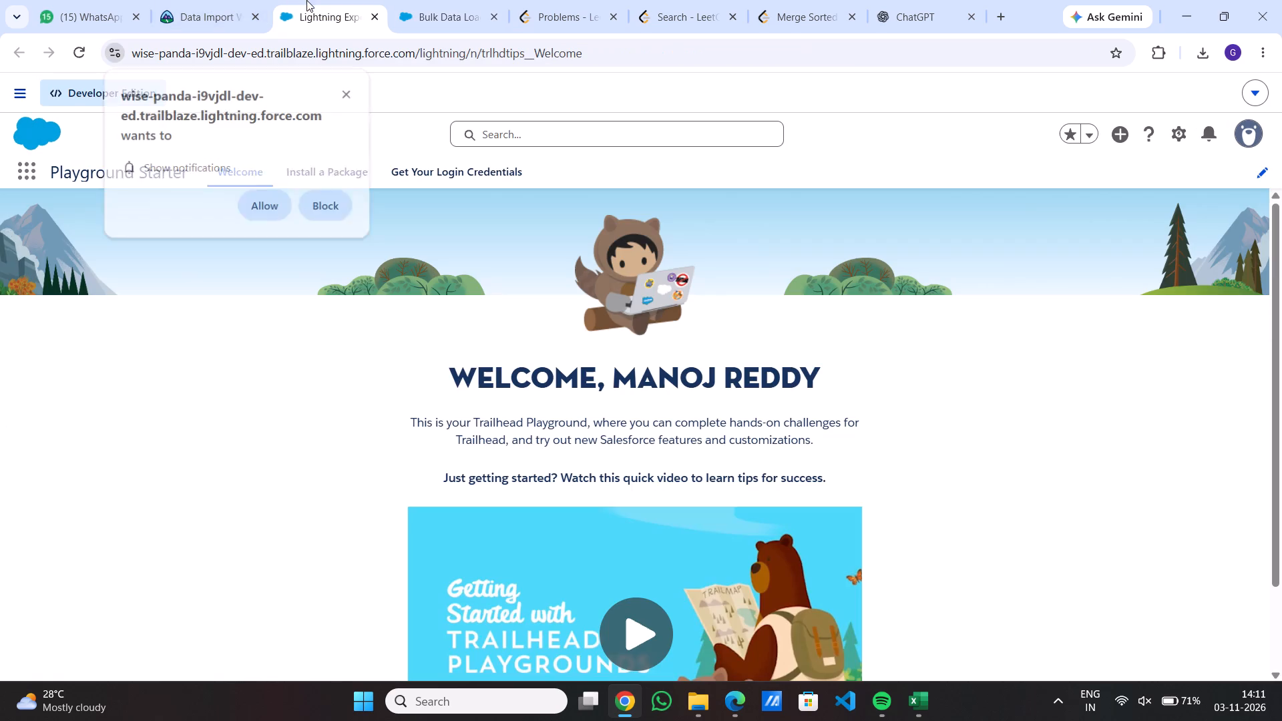
{"action": "left_click", "coordinate": [220, 0]}
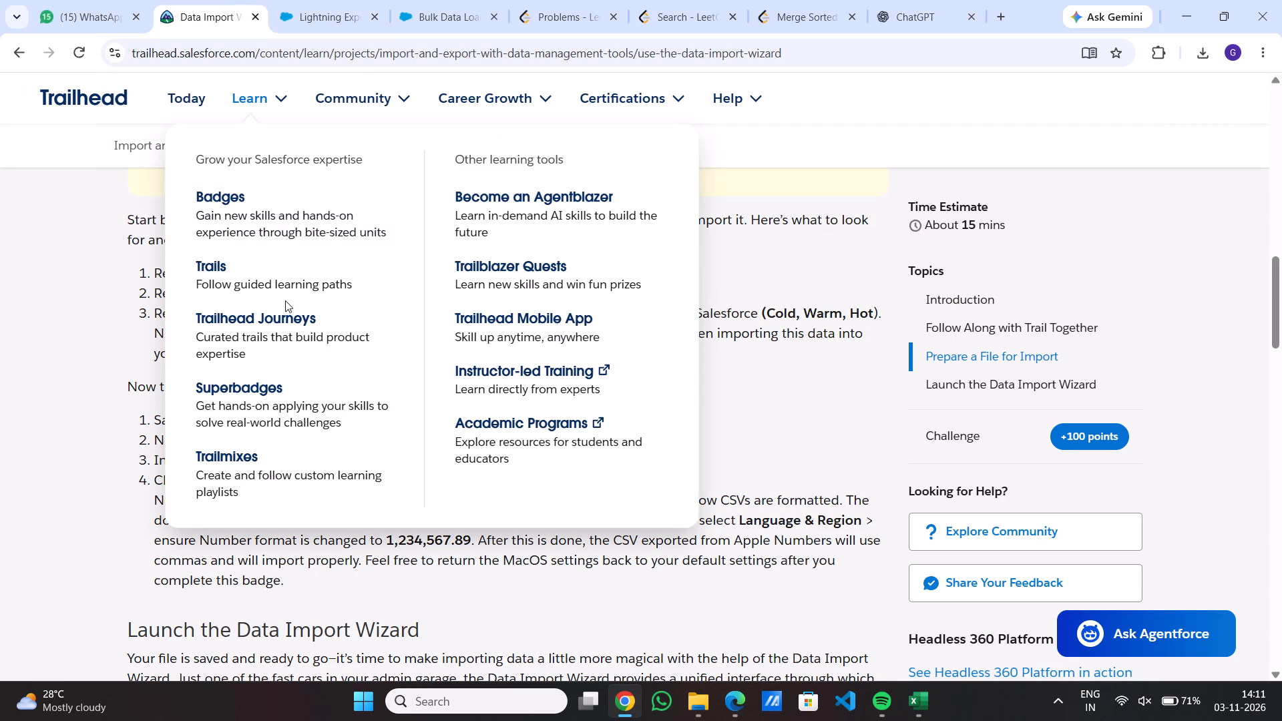
{"action": "scroll", "coordinate": [285, 300], "scroll_direction": "down", "scroll_amount": 7}
{"action": "scroll", "coordinate": [9, 346], "scroll_direction": "down", "scroll_amount": 12}
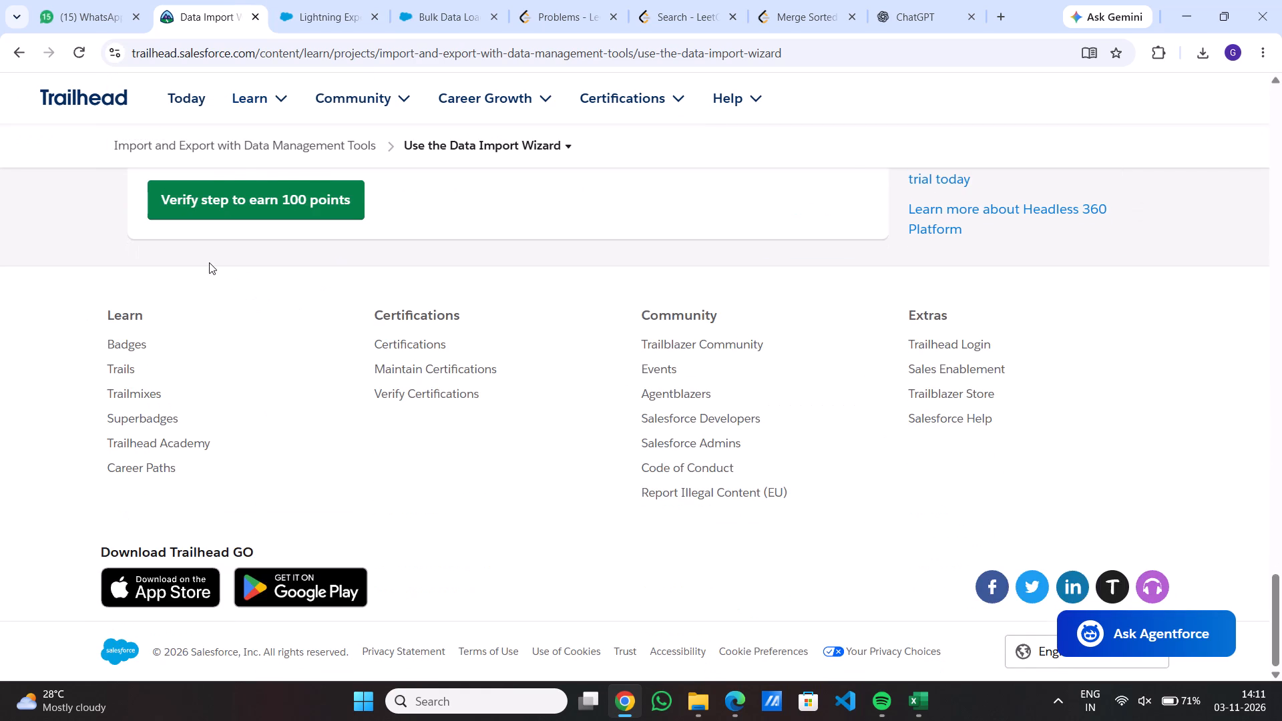
{"action": "scroll", "coordinate": [209, 262], "scroll_direction": "up", "scroll_amount": 1}
{"action": "left_click", "coordinate": [287, 289]}
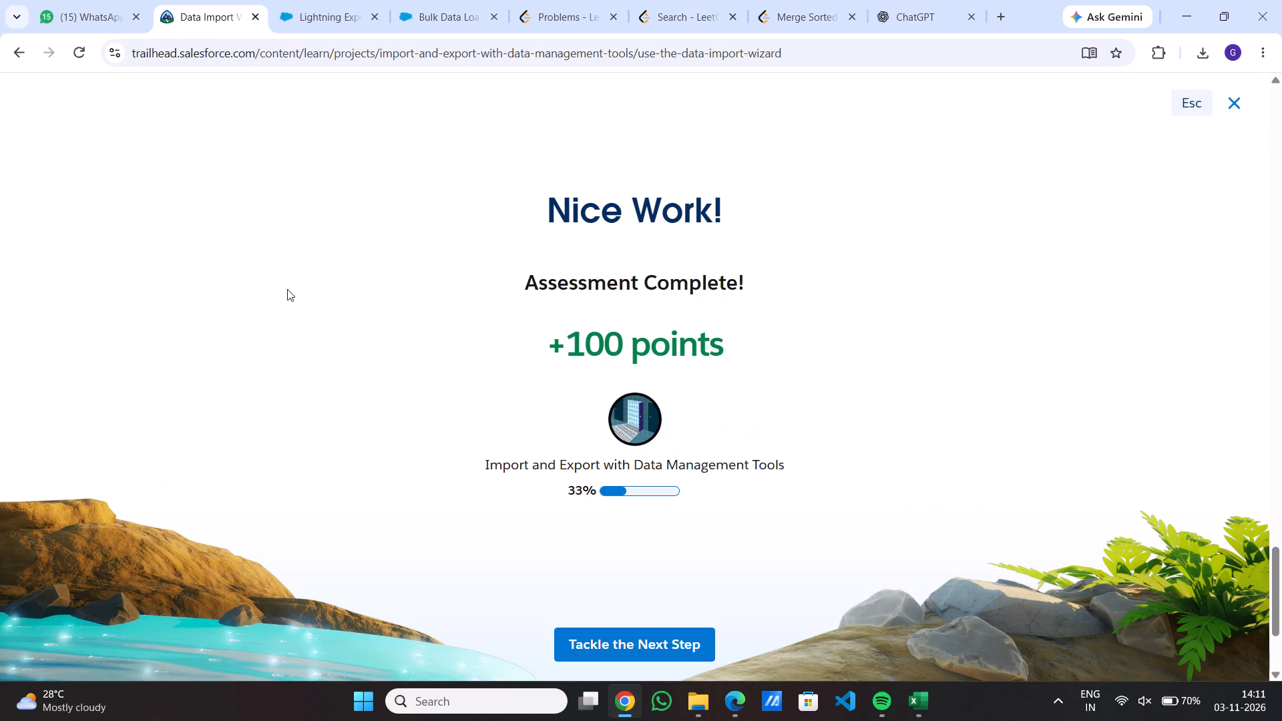
Close the browser tab showing the Bulk Data Load Jobs page.
{"action": "left_click", "coordinate": [294, 0]}
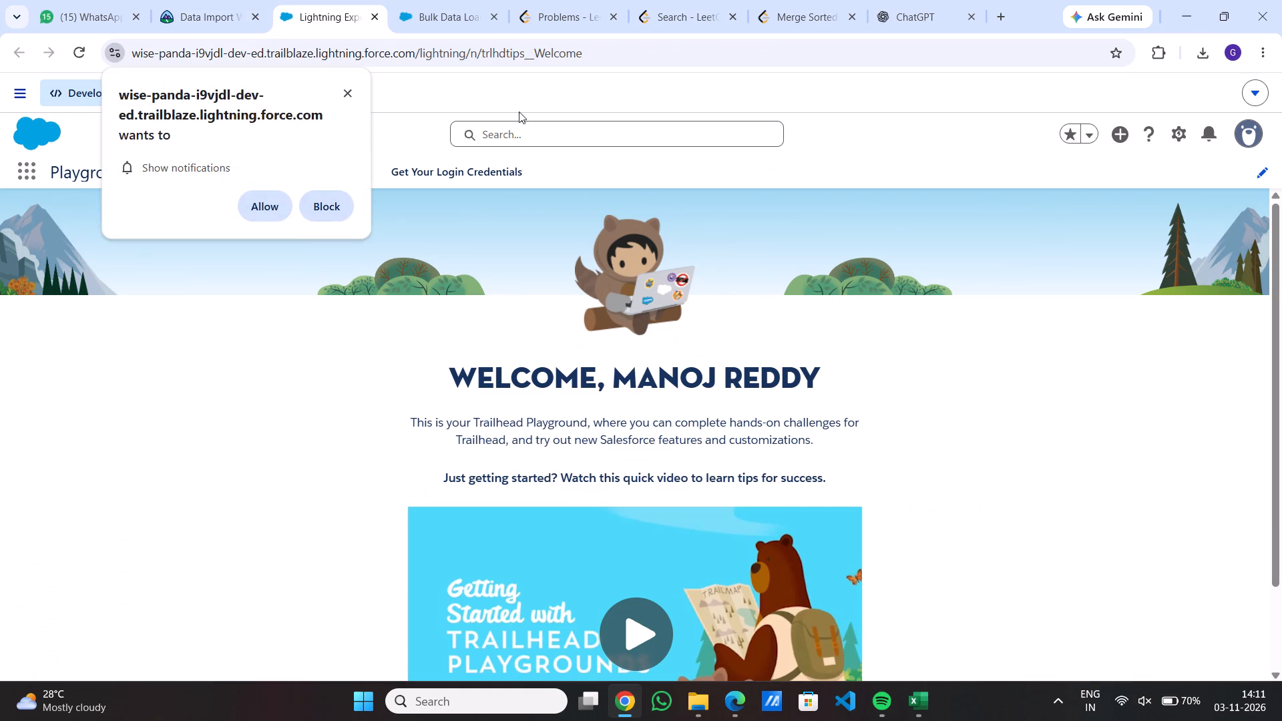
{"action": "left_click", "coordinate": [477, 9]}
{"action": "left_click", "coordinate": [523, 0]}
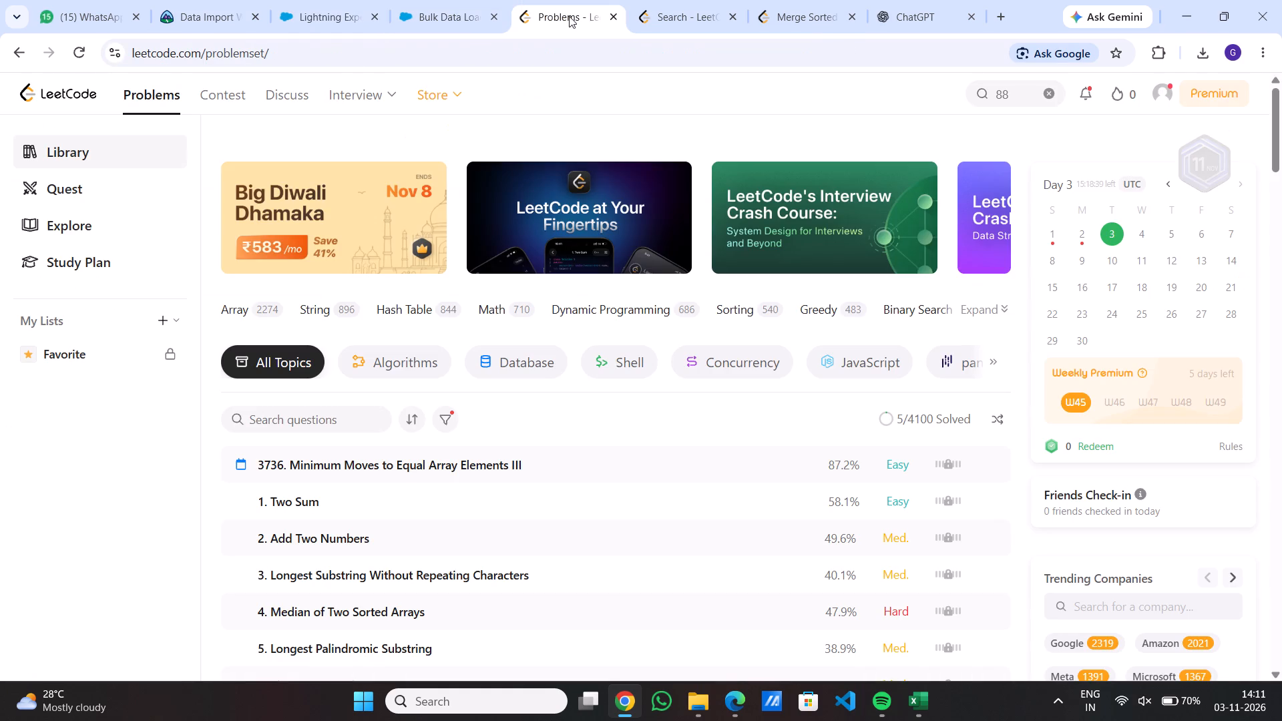
{"action": "left_click", "coordinate": [494, 16]}
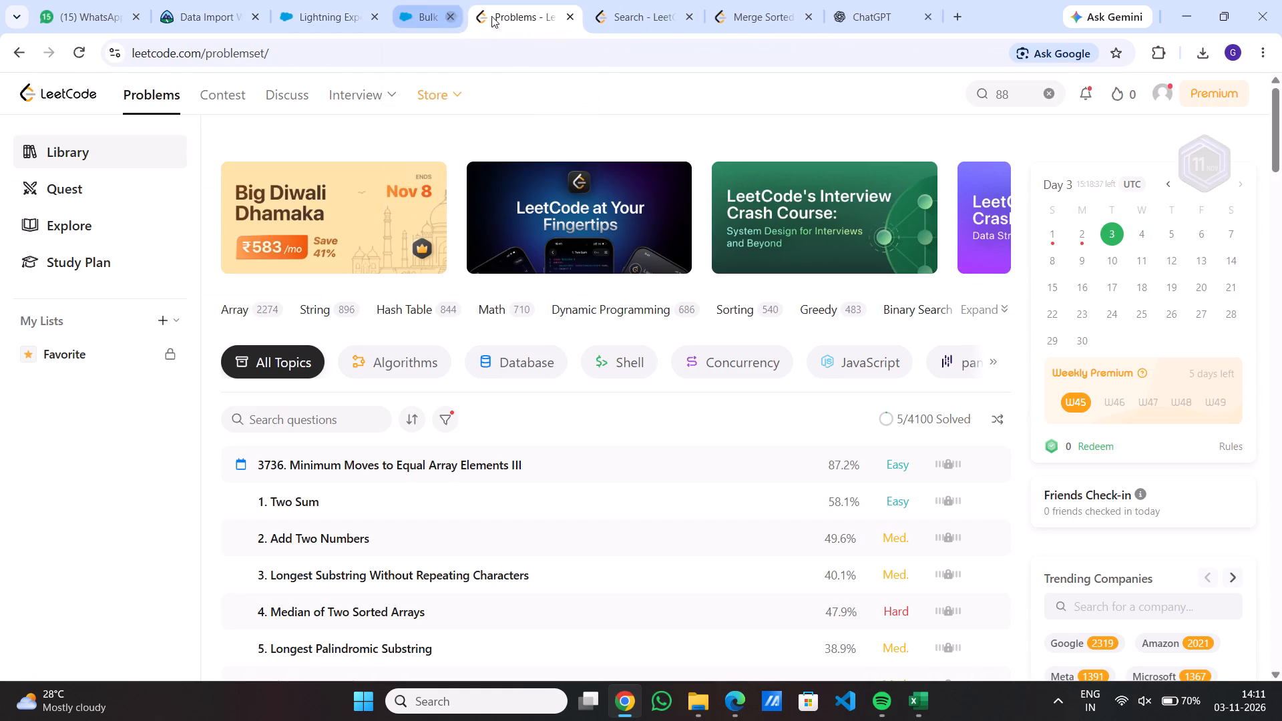
Switch to the open Trailhead Playground welcome page in Lightning Experience.
{"action": "left_click", "coordinate": [338, 6]}
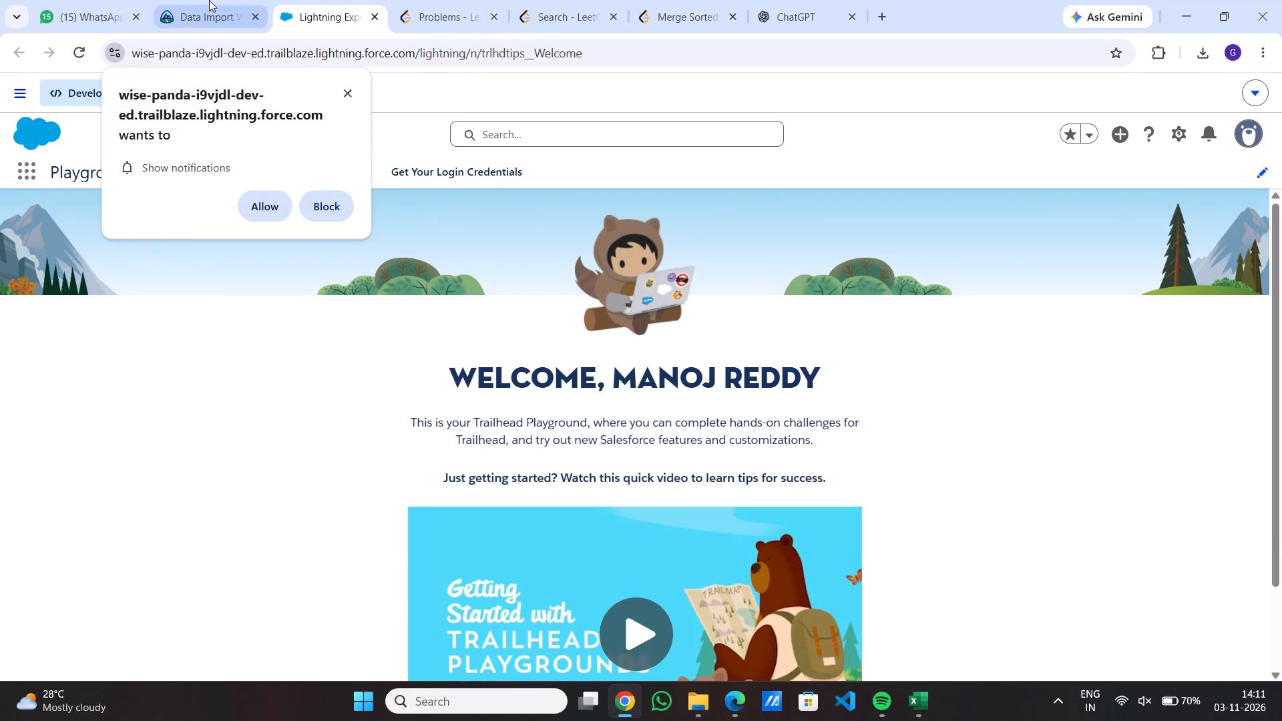
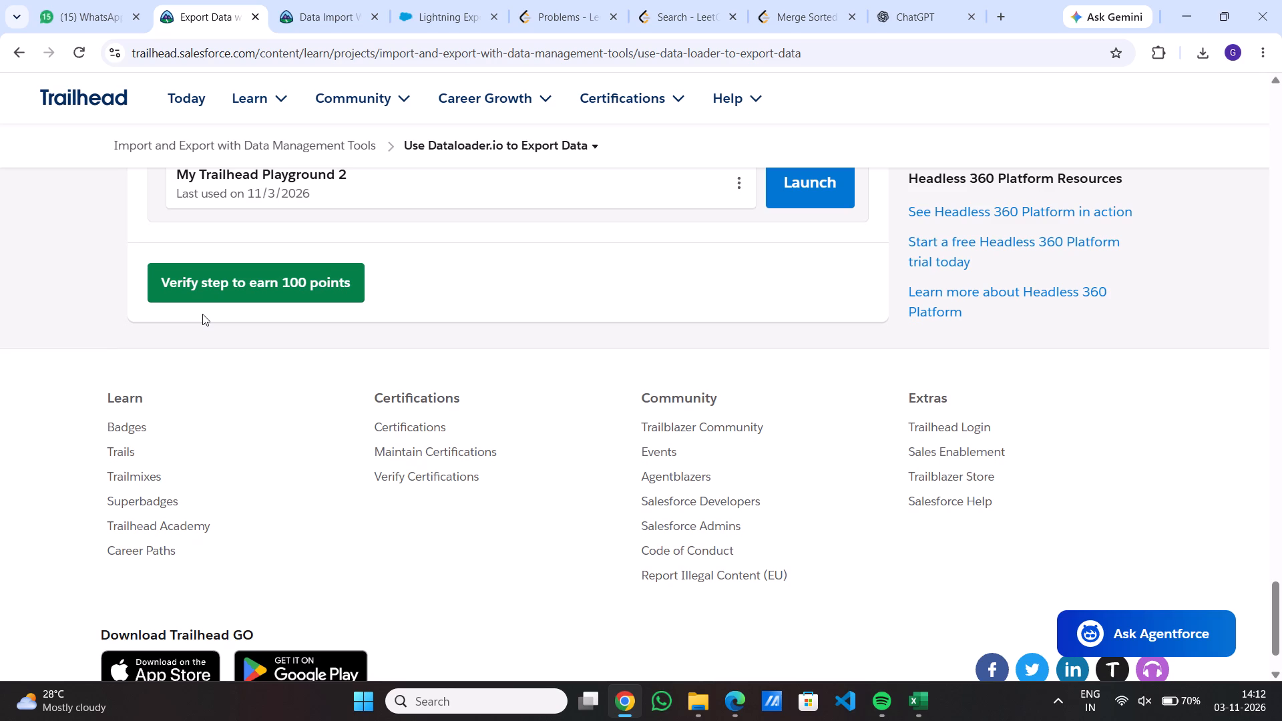
Launch My Trailhead Playground 2 from the Use Dataloader.io to Export Data unit.
{"action": "left_click", "coordinate": [797, 234]}
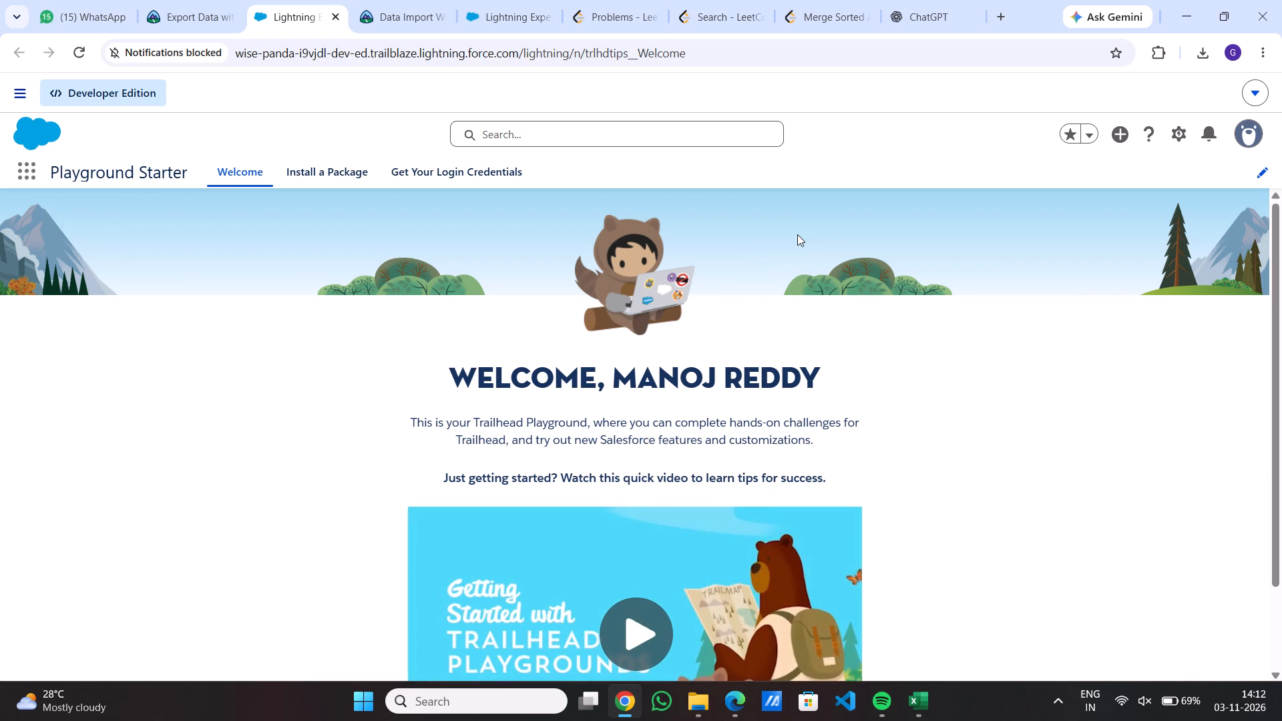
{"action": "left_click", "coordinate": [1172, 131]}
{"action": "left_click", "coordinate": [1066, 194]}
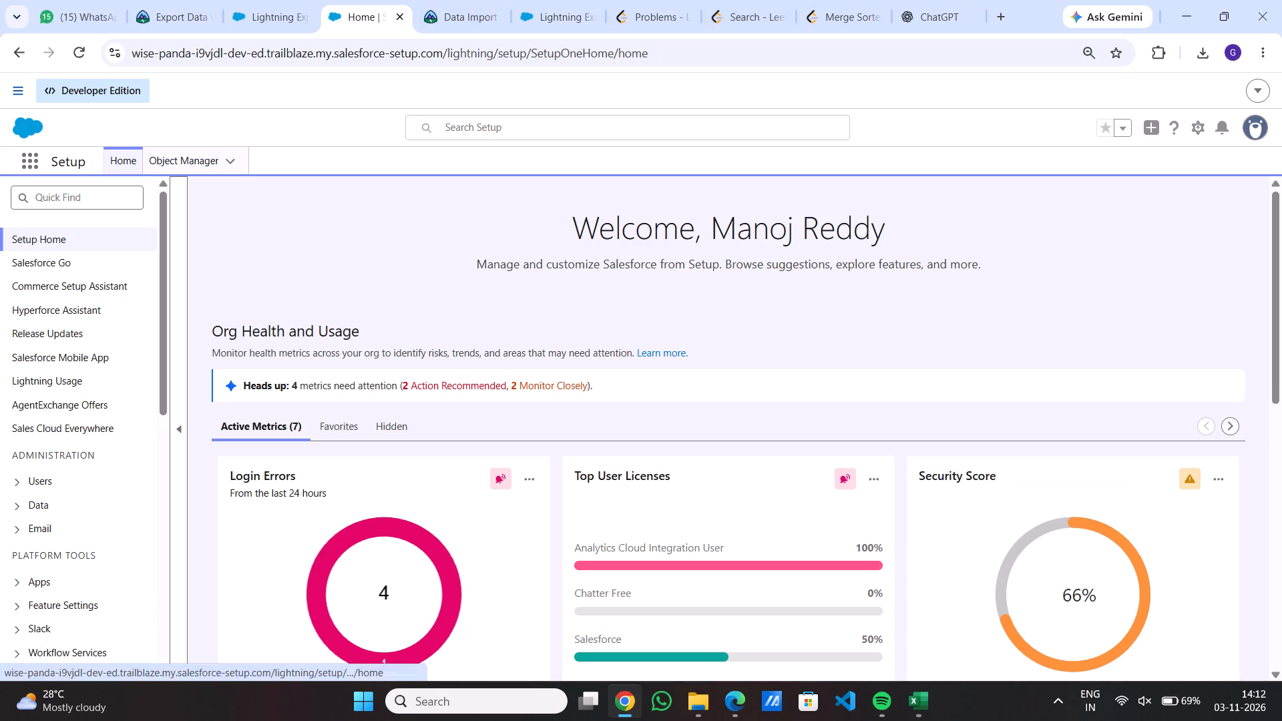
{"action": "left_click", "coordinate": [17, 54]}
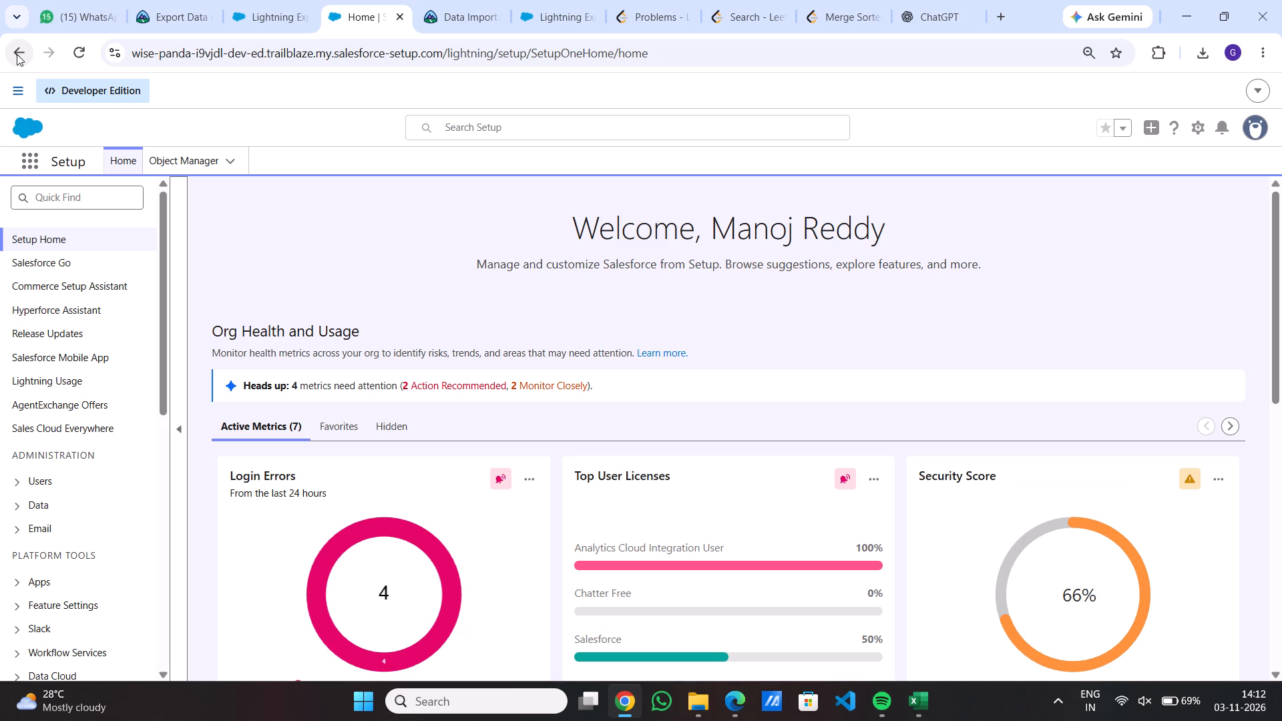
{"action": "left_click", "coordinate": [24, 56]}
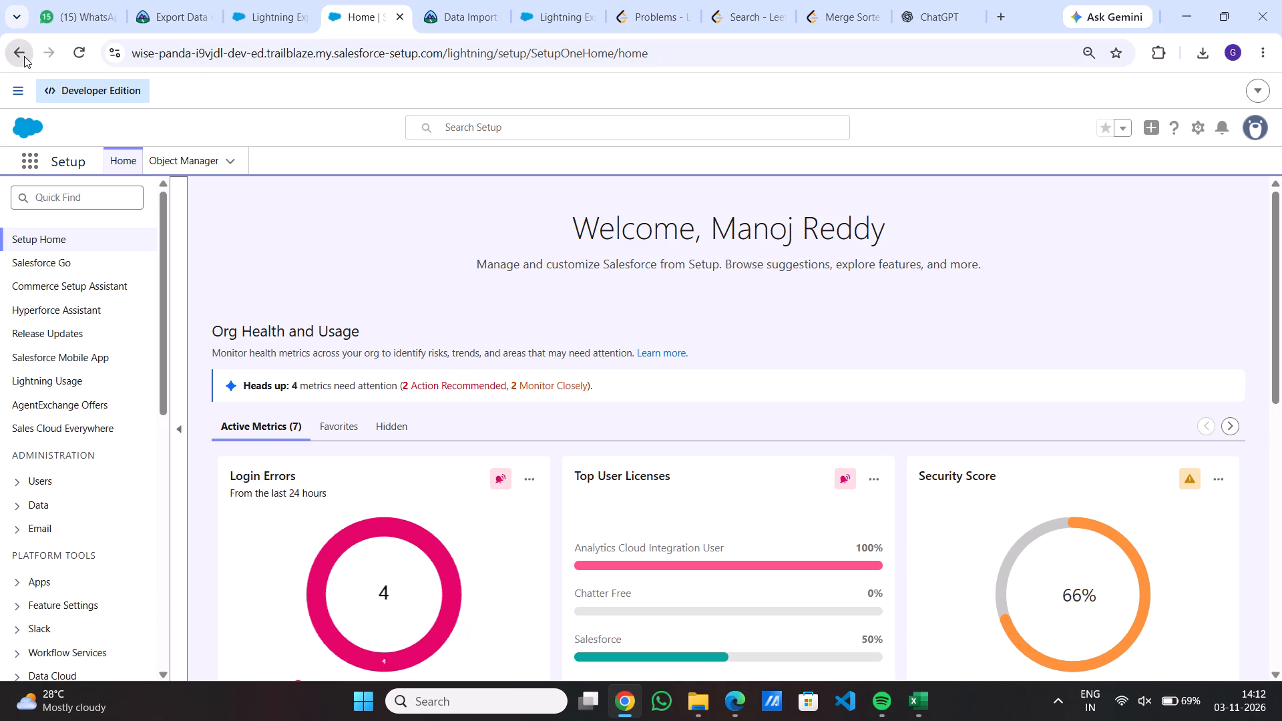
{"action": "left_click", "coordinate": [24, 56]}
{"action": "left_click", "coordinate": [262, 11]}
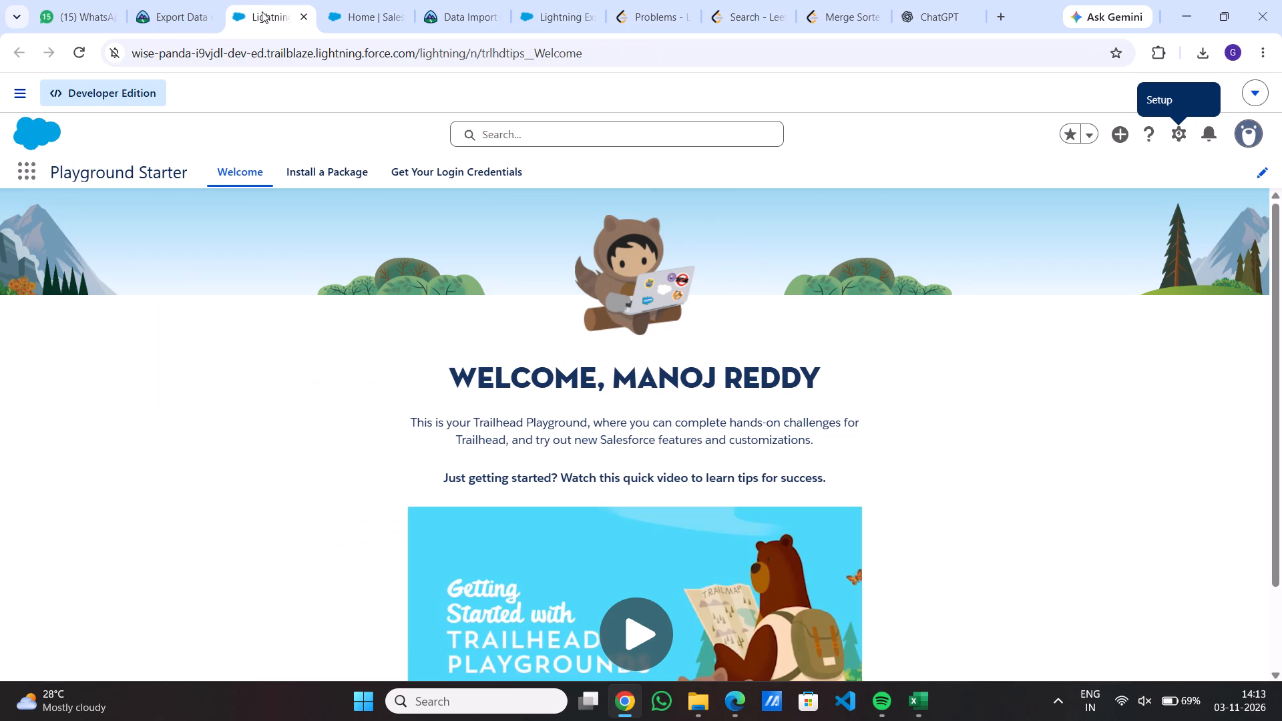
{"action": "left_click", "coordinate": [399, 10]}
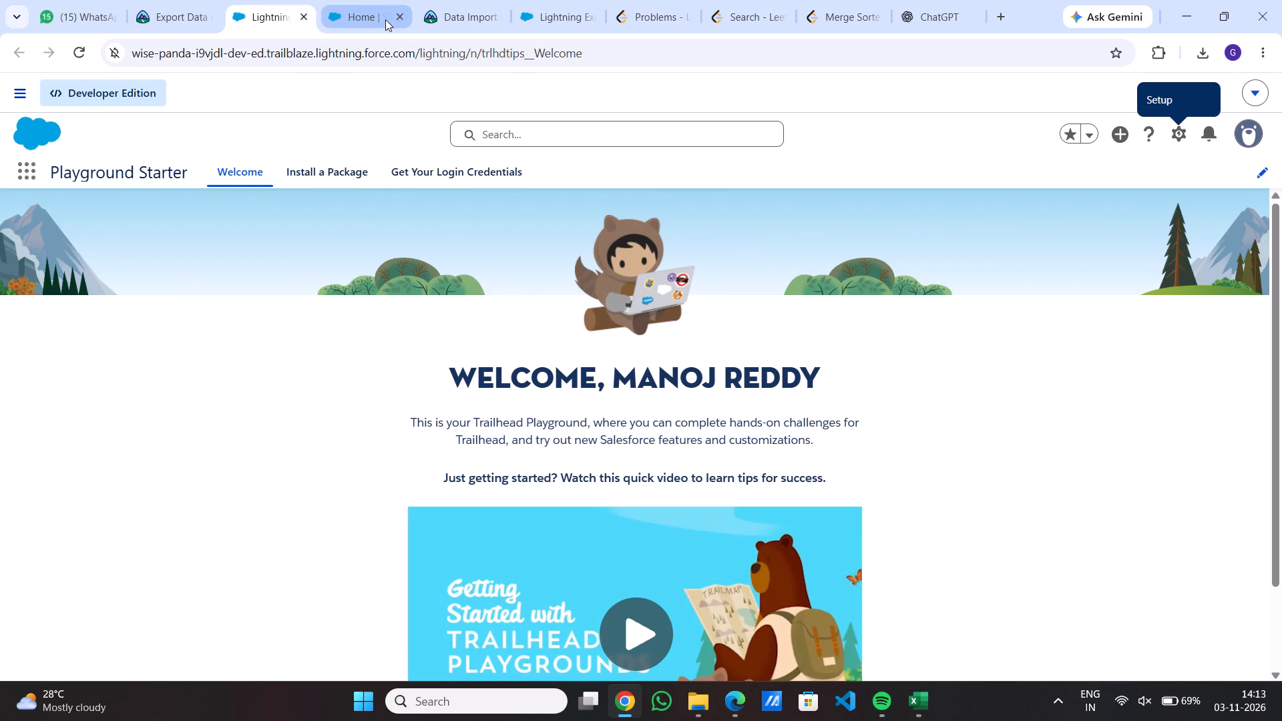
Close the Playground Starter browser tab and return to Trailhead's Use Dataloader.io to Export Data unit.
{"action": "left_click", "coordinate": [305, 13]}
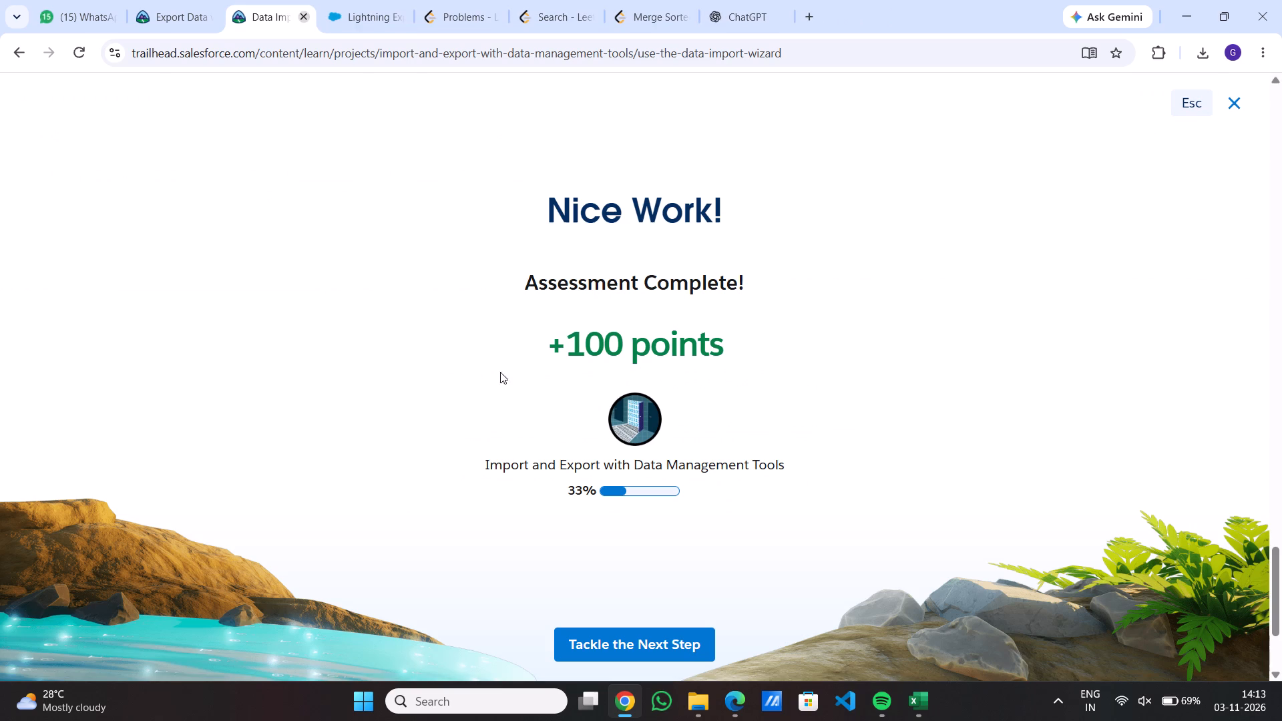
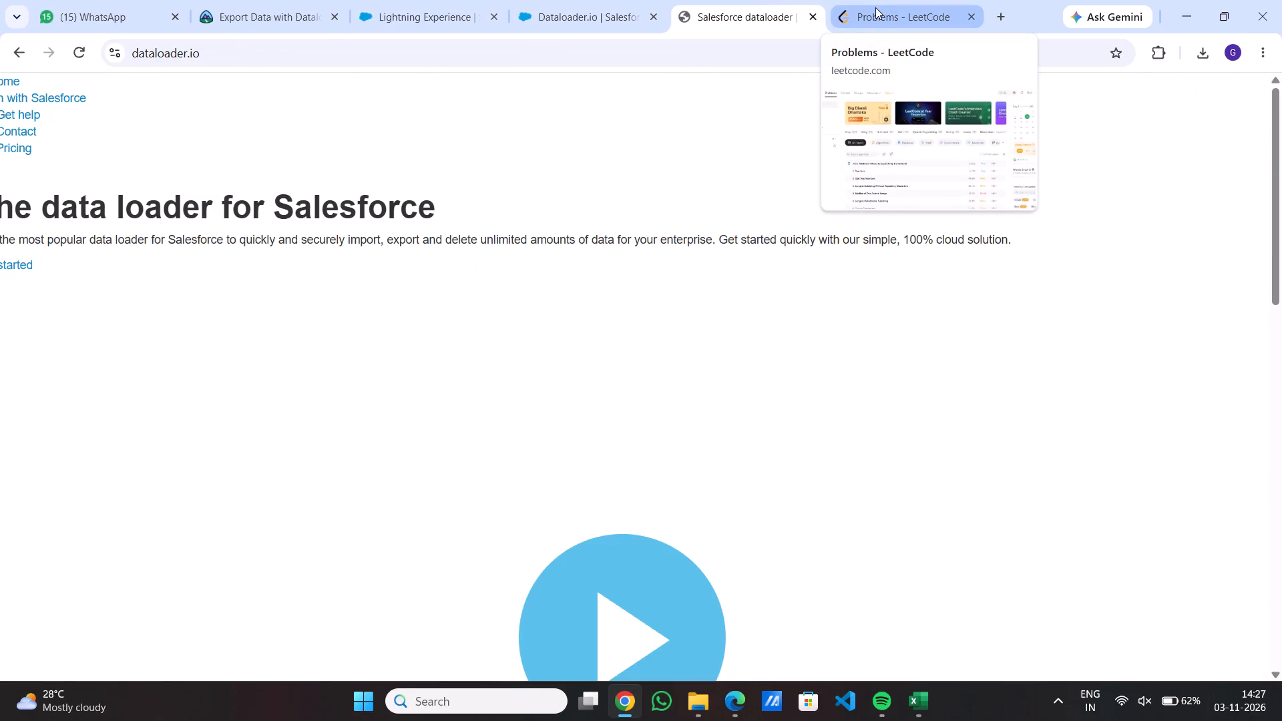
Return to the Salesforce dataloader browser tab and reload the dataloader.io page.
{"action": "left_click", "coordinate": [875, 7]}
{"action": "left_click", "coordinate": [774, 0]}
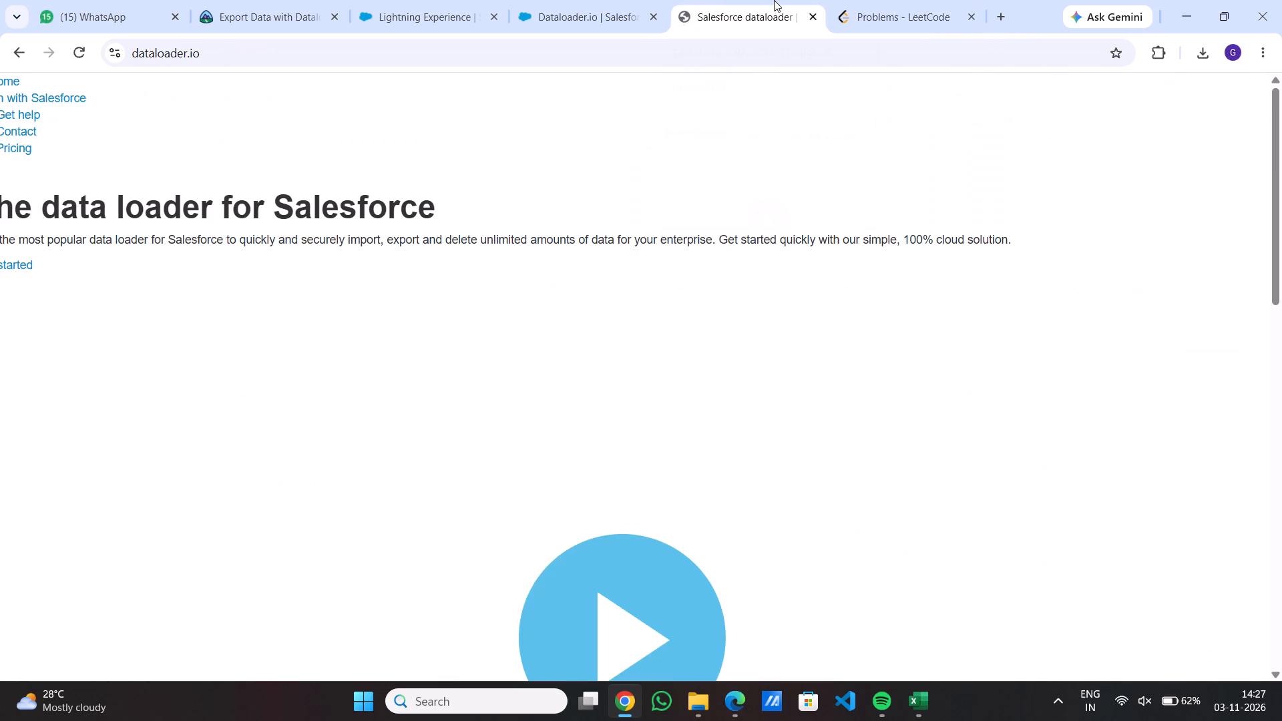
{"action": "scroll", "coordinate": [310, 282], "scroll_direction": "up", "scroll_amount": 5}
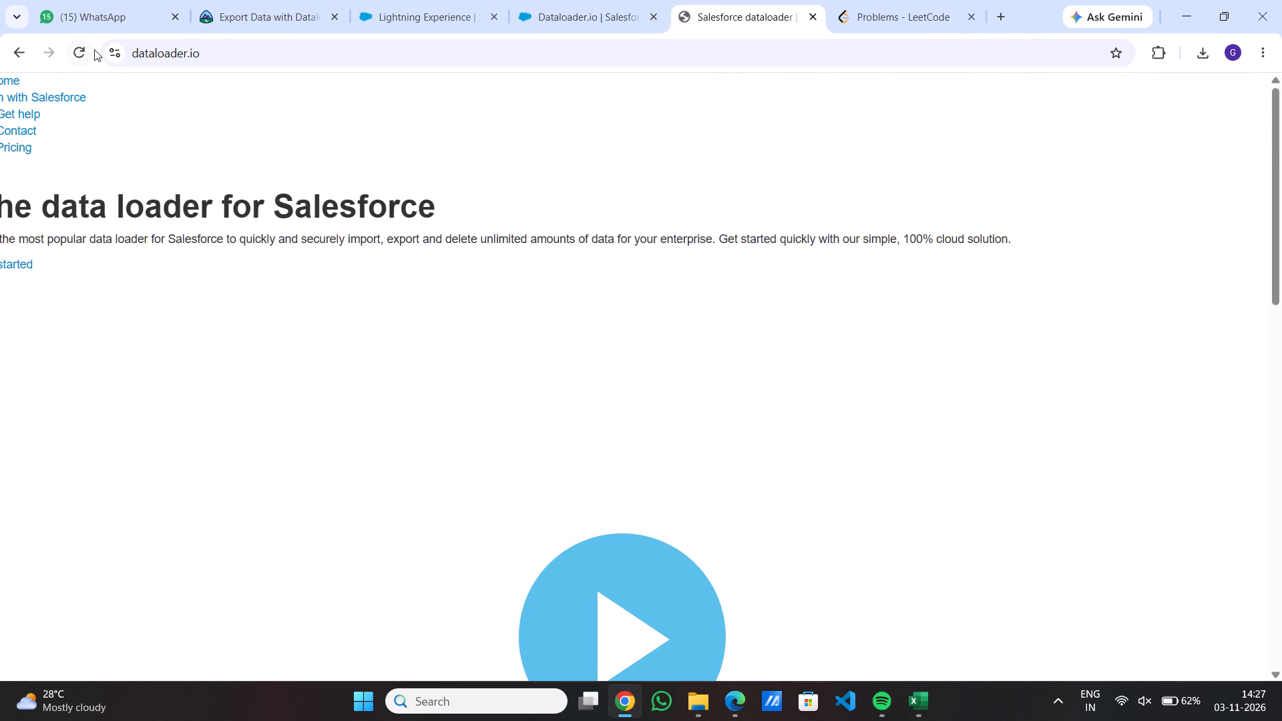
{"action": "left_click", "coordinate": [78, 53]}
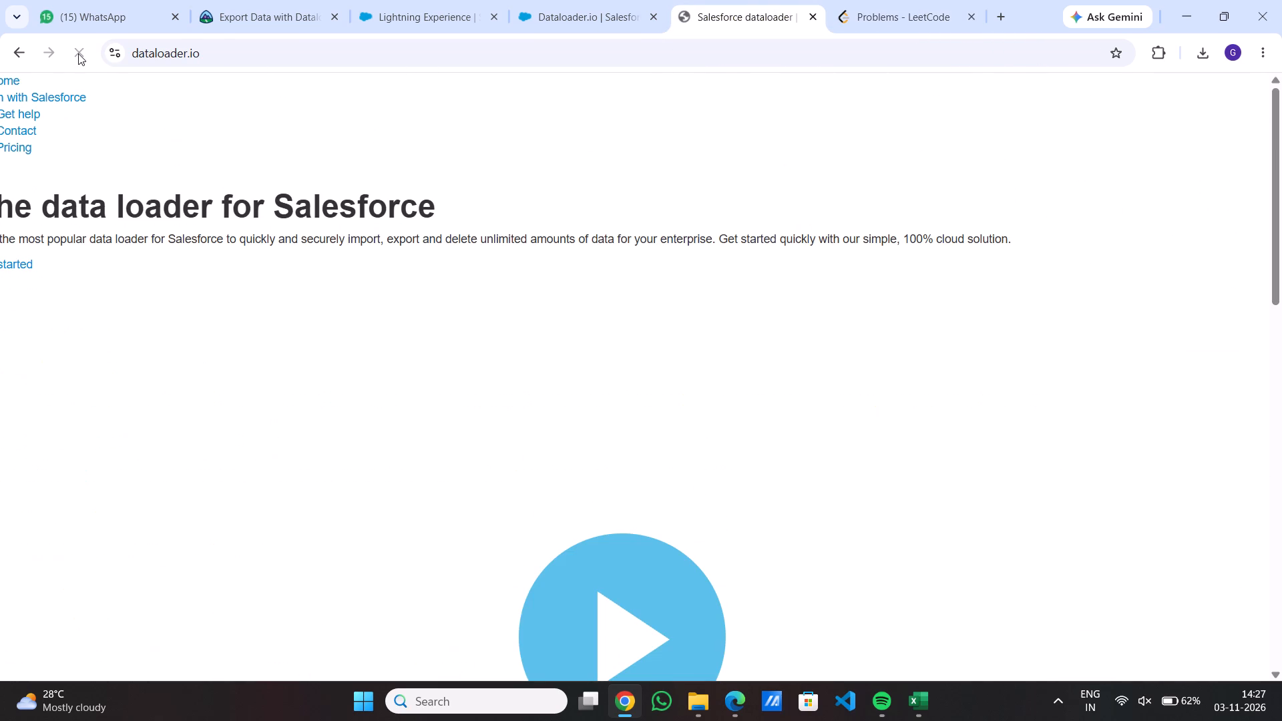
{"action": "triple_click", "coordinate": [78, 53]}
{"action": "triple_click", "coordinate": [78, 53]}
{"action": "left_click", "coordinate": [78, 53]}
{"action": "left_click", "coordinate": [78, 53]}
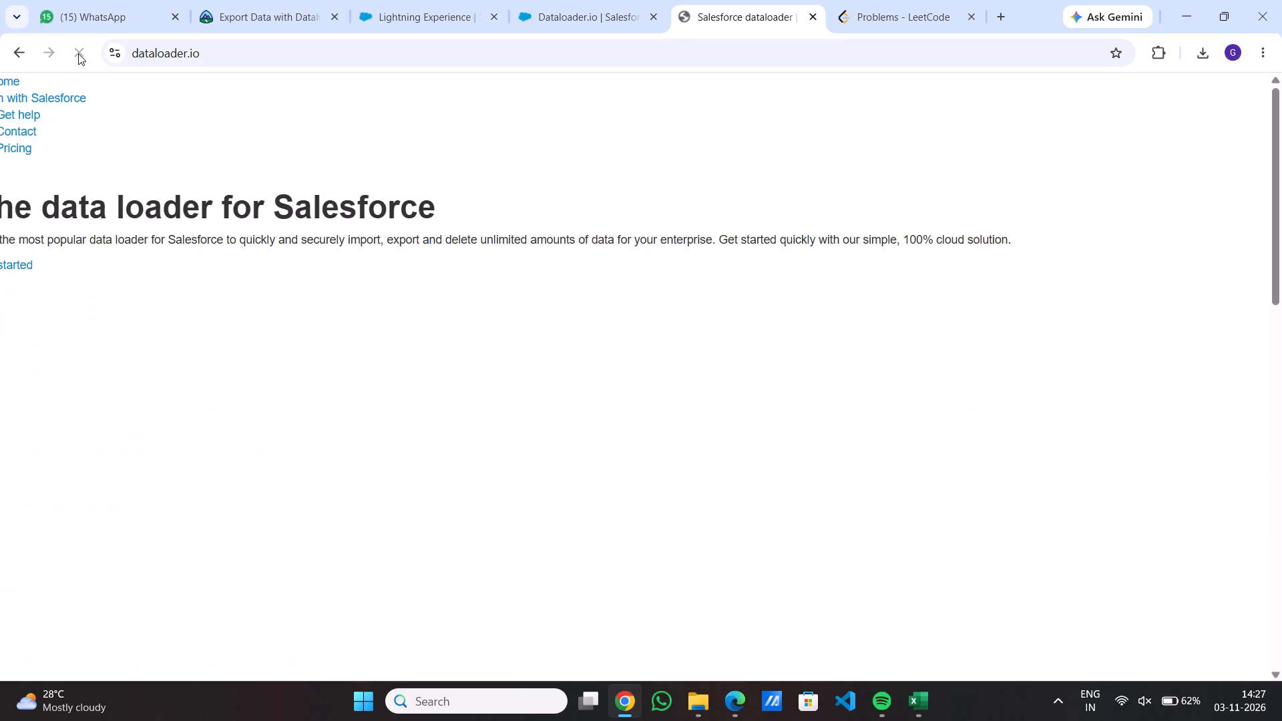
{"action": "left_click", "coordinate": [79, 56]}
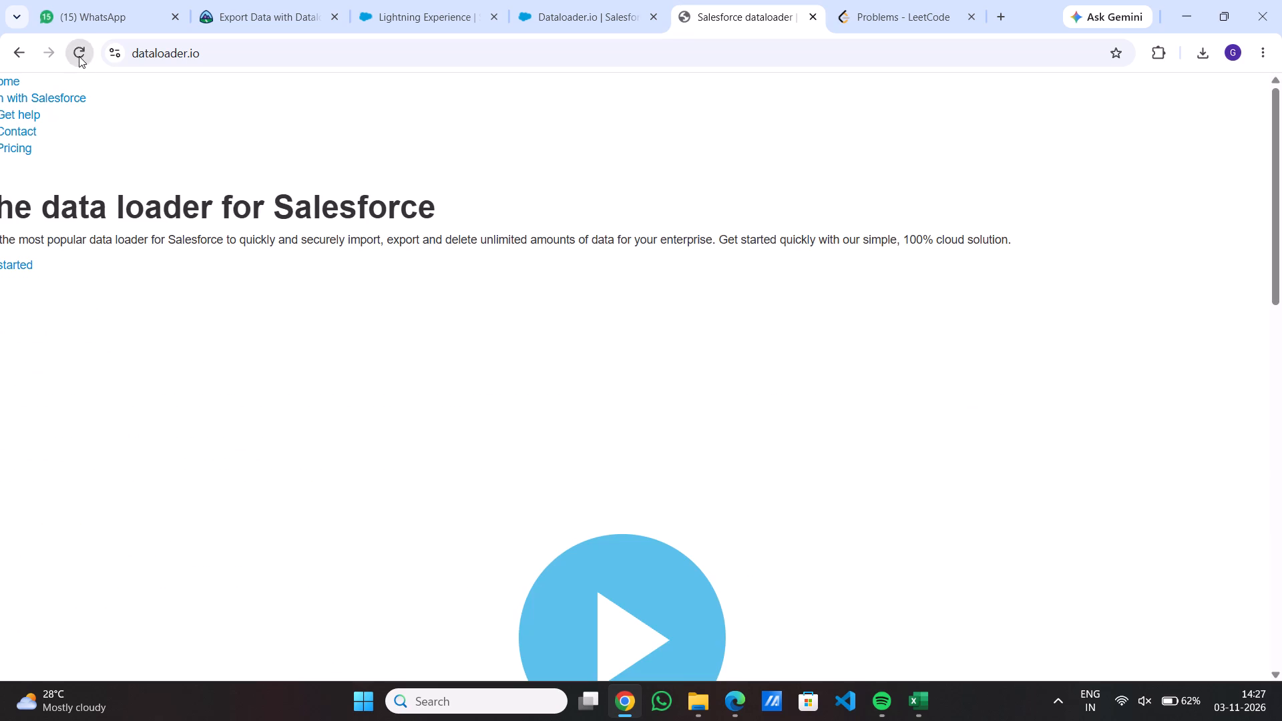
{"action": "left_click", "coordinate": [79, 56]}
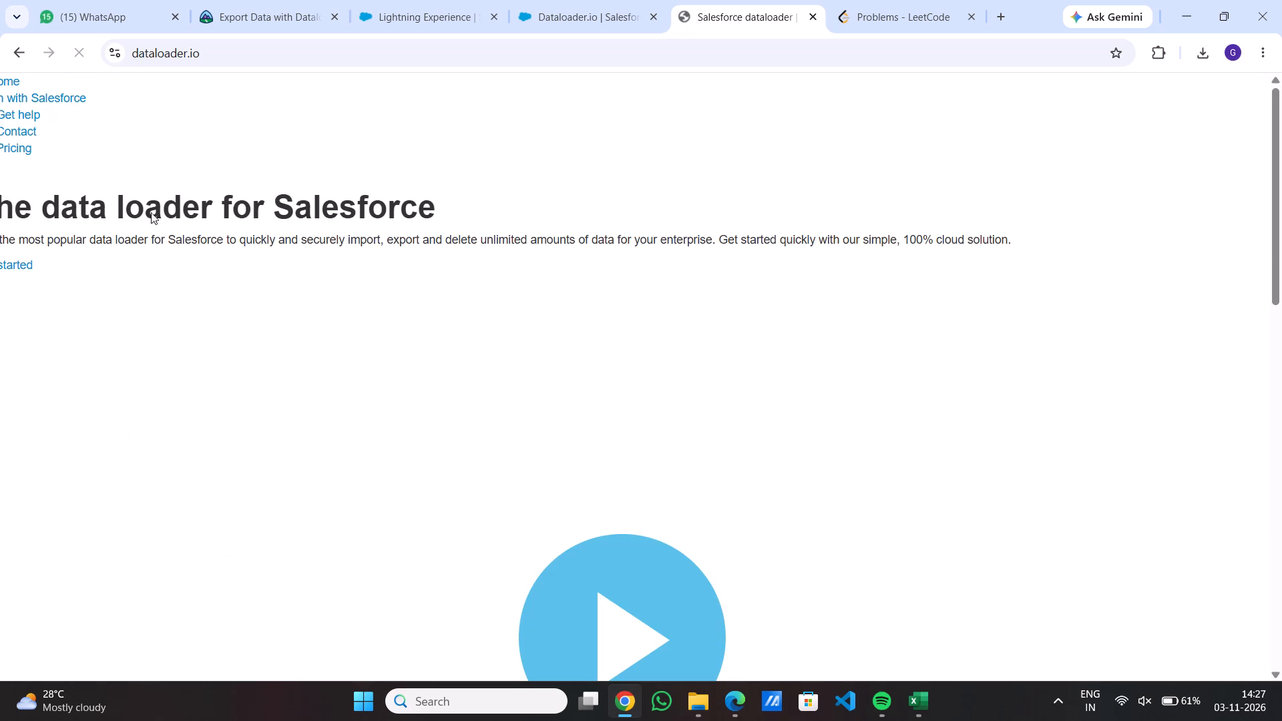
Play the Product Spotlight: Dataloader.io video, skip ahead through the import demonstration, and close the player.
{"action": "scroll", "coordinate": [160, 277], "scroll_direction": "down", "scroll_amount": 3}
{"action": "left_click", "coordinate": [602, 344]}
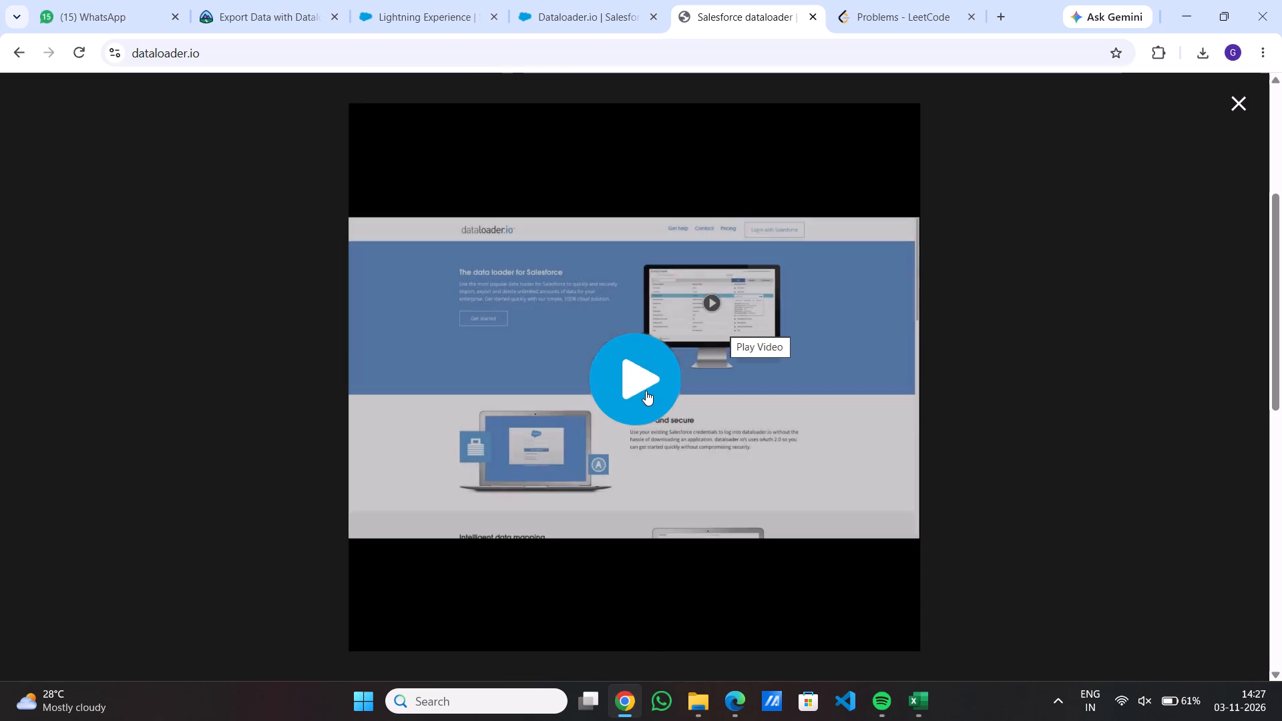
{"action": "left_click", "coordinate": [654, 389]}
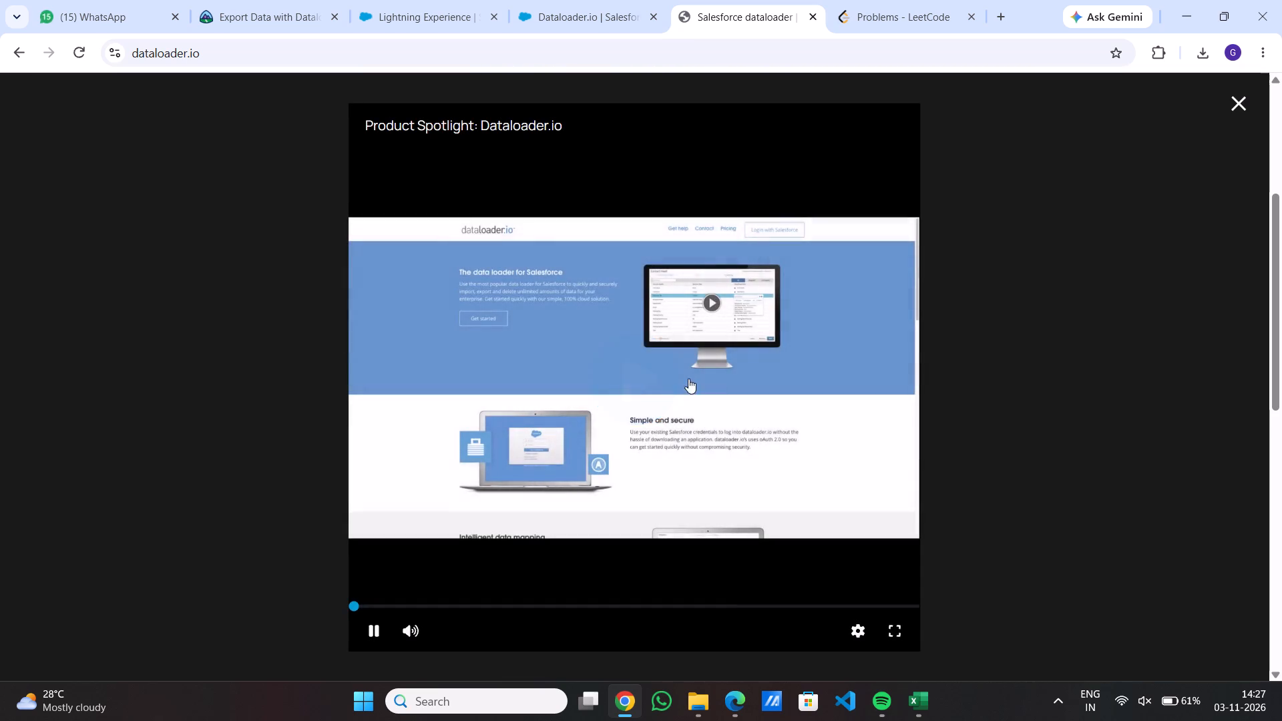
{"action": "left_click", "coordinate": [556, 604]}
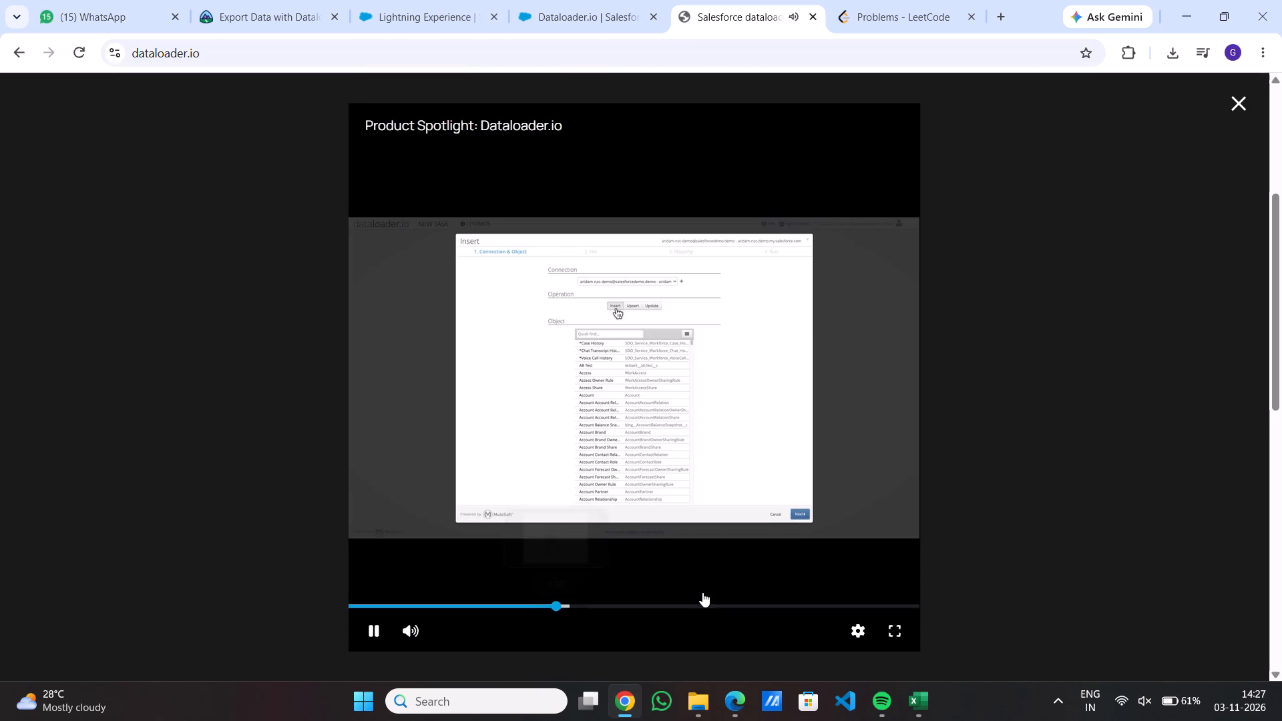
{"action": "left_click", "coordinate": [743, 599]}
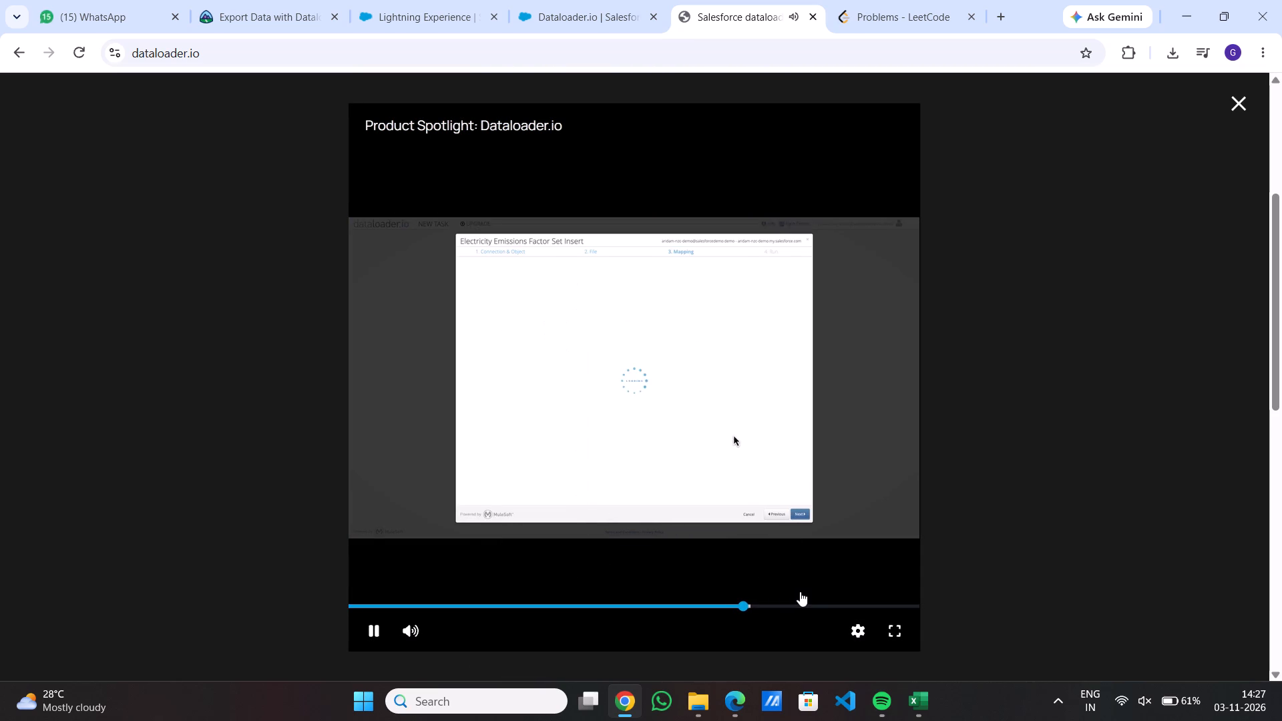
{"action": "left_click", "coordinate": [800, 591]}
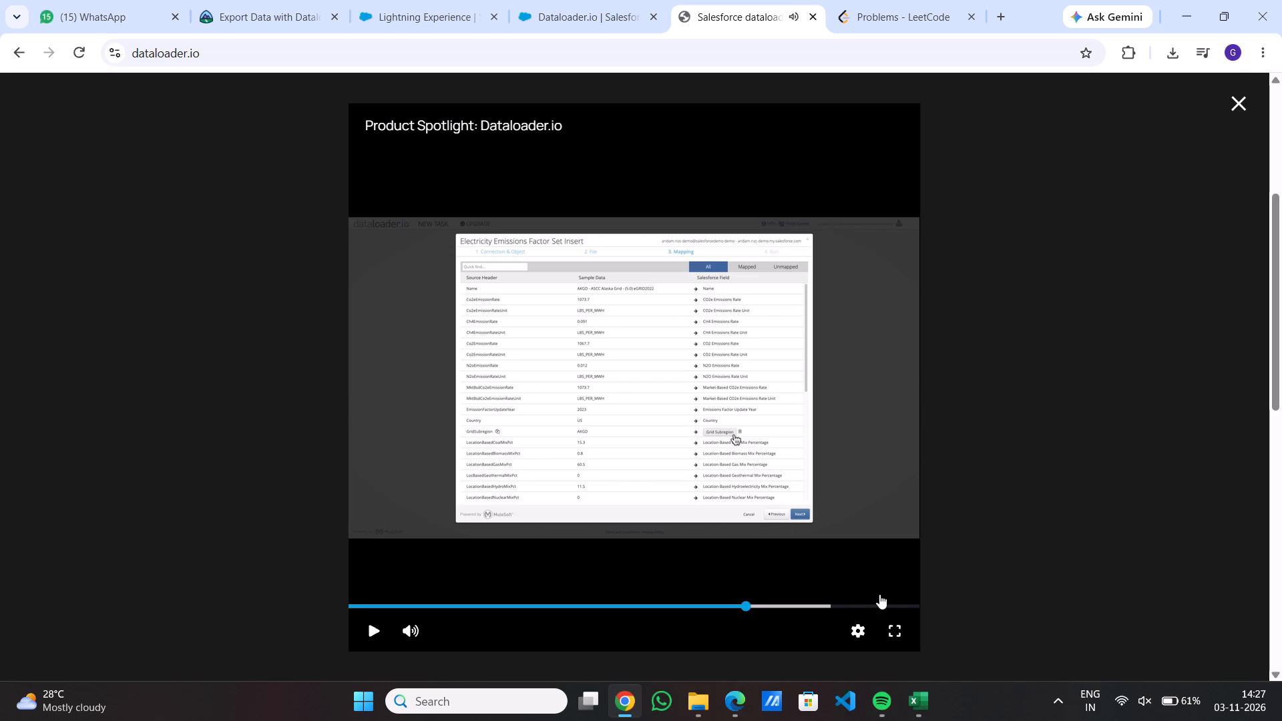
{"action": "left_click", "coordinate": [863, 600]}
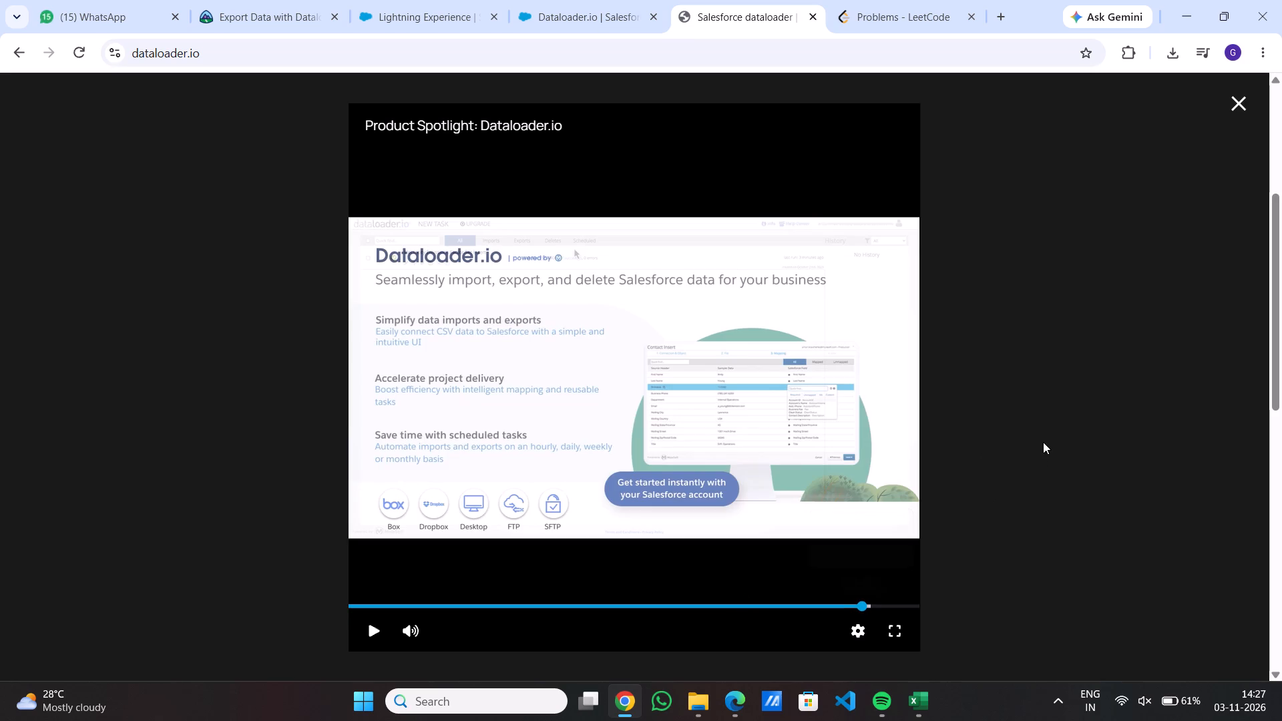
{"action": "left_click", "coordinate": [1233, 103]}
{"action": "scroll", "coordinate": [711, 289], "scroll_direction": "up", "scroll_amount": 13}
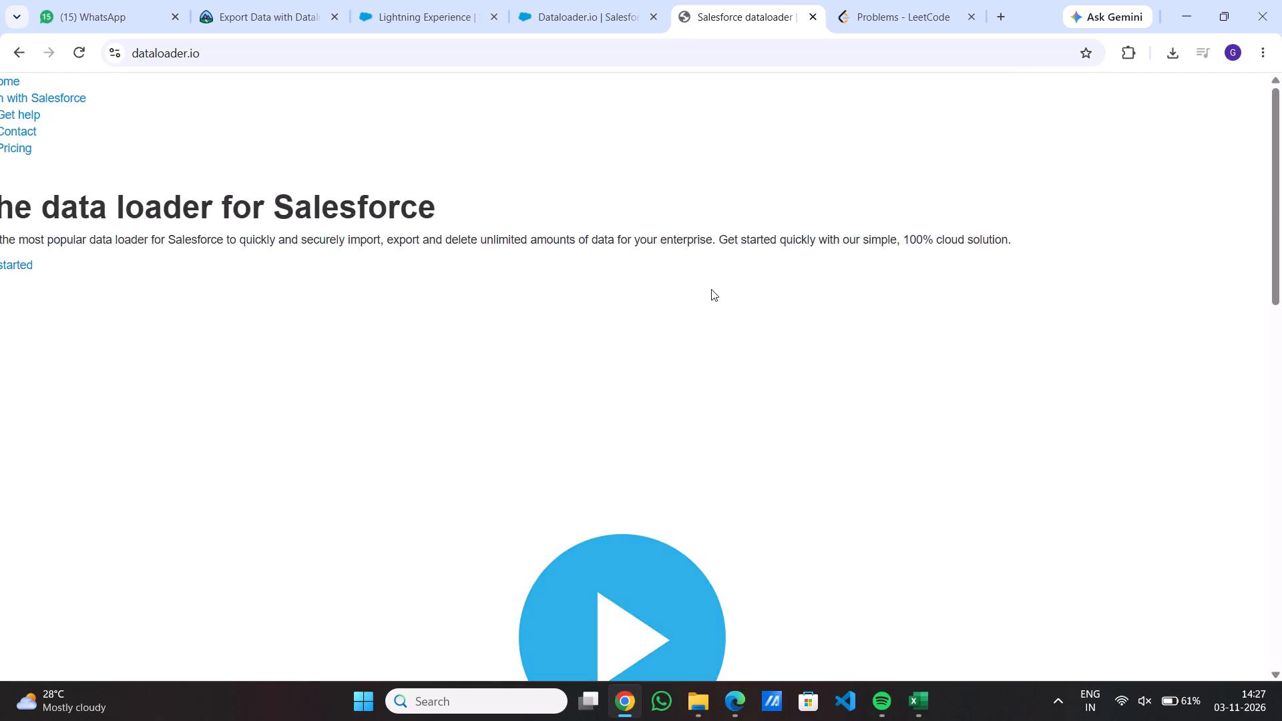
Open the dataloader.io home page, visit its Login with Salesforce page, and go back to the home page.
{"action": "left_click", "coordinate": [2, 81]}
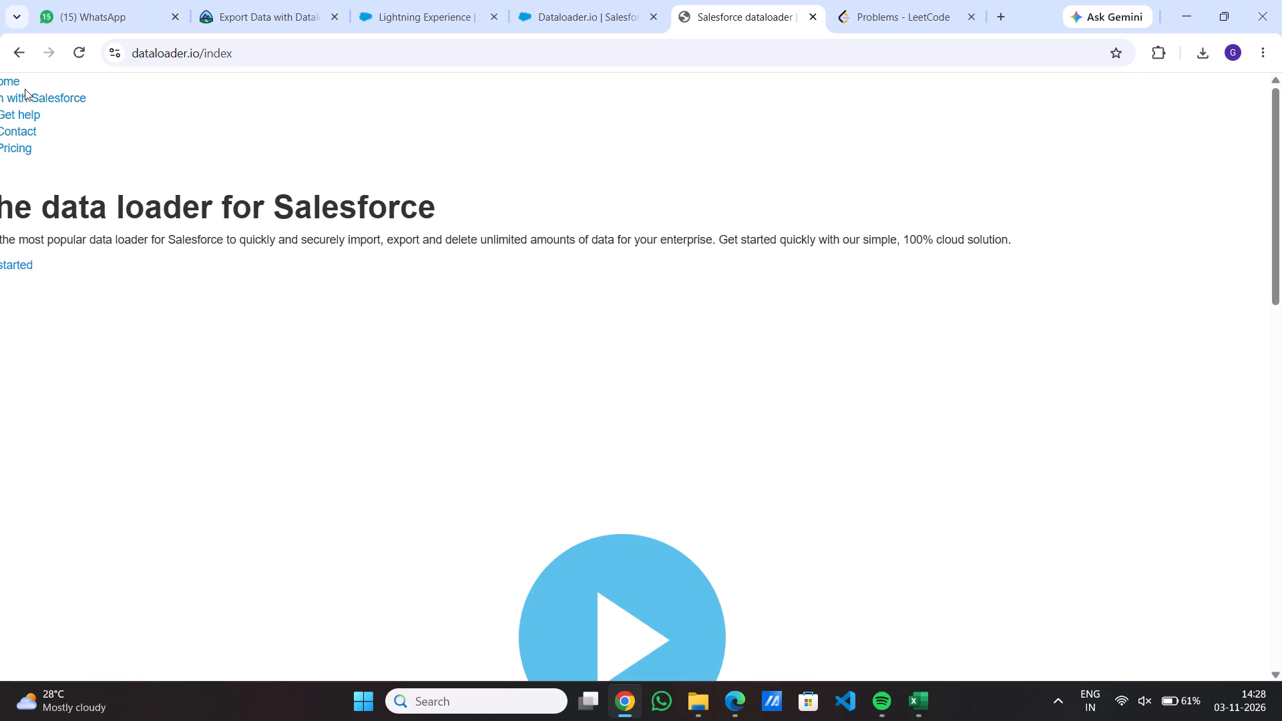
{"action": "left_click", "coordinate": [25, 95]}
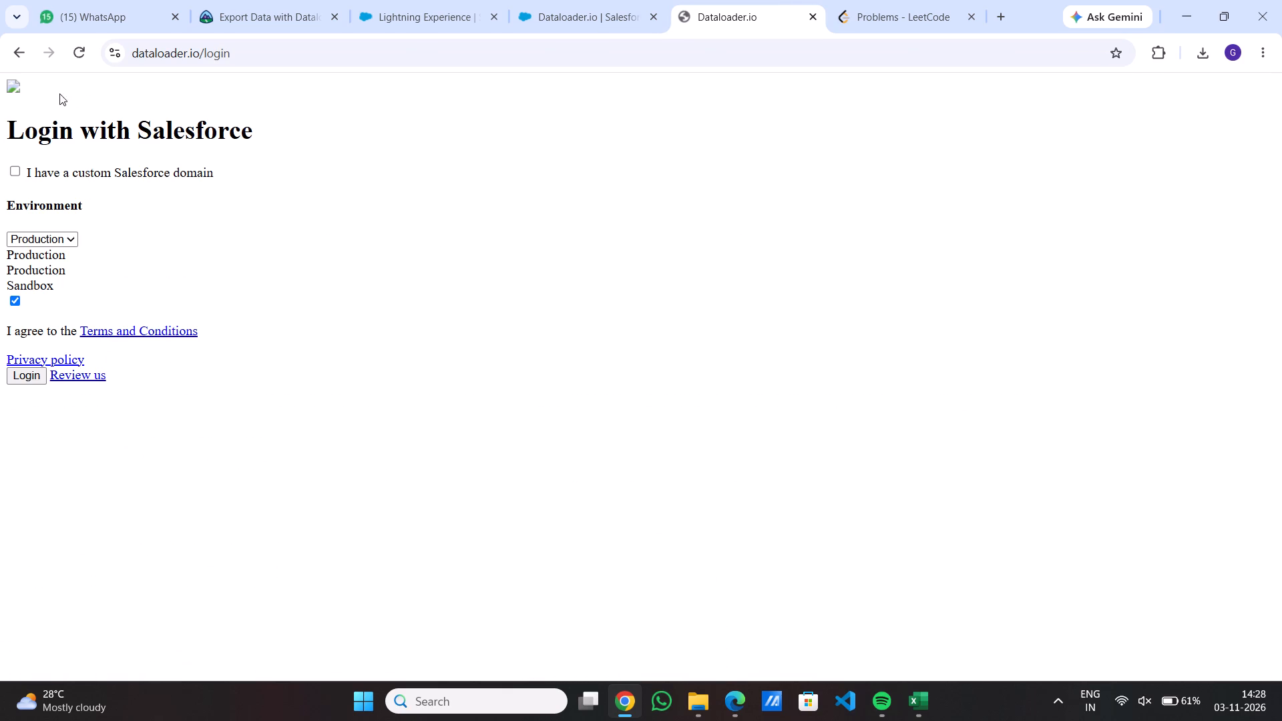
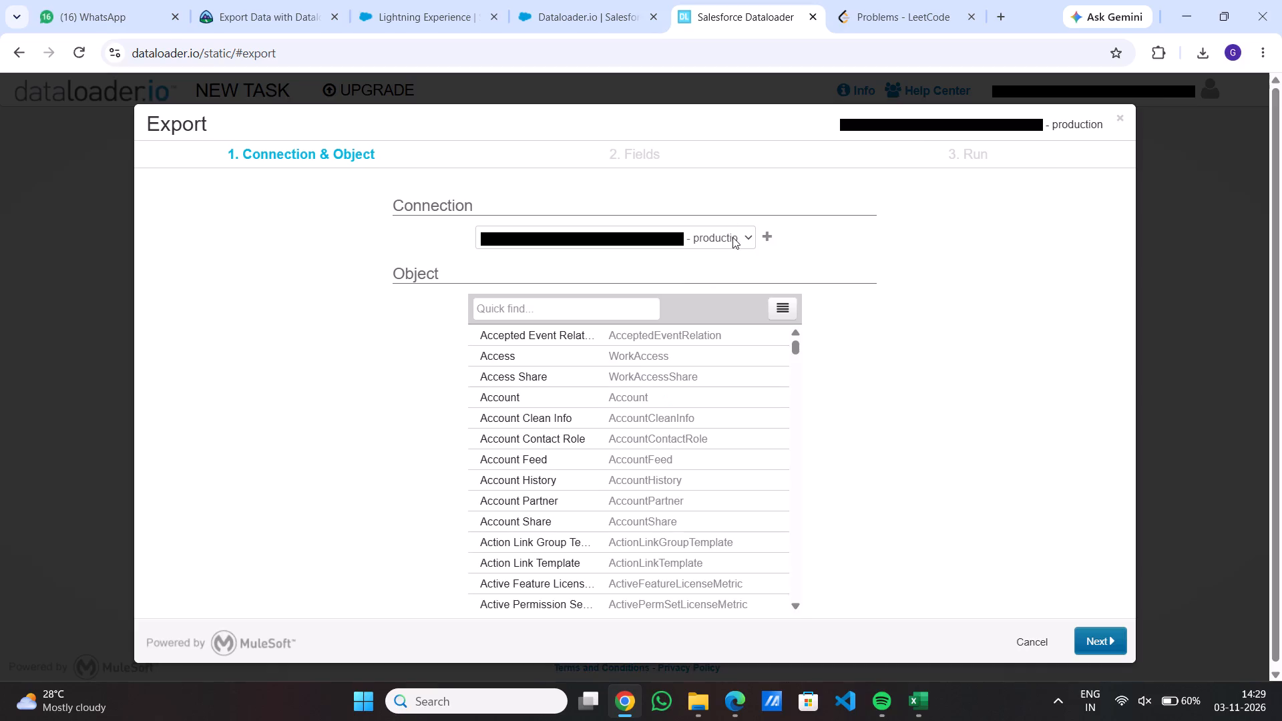
Set up an export of the Account object with the Account ID, Account Name and Account Site fields.
{"action": "left_click", "coordinate": [507, 393]}
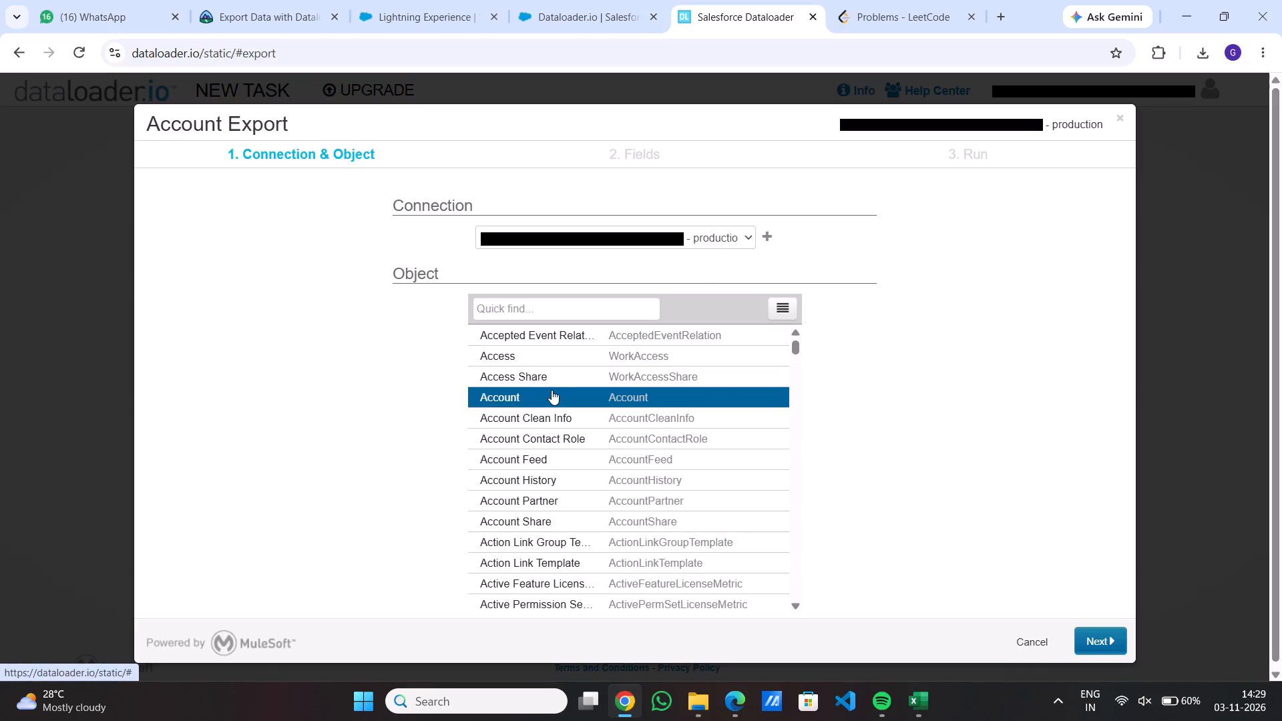
{"action": "left_click", "coordinate": [1104, 640]}
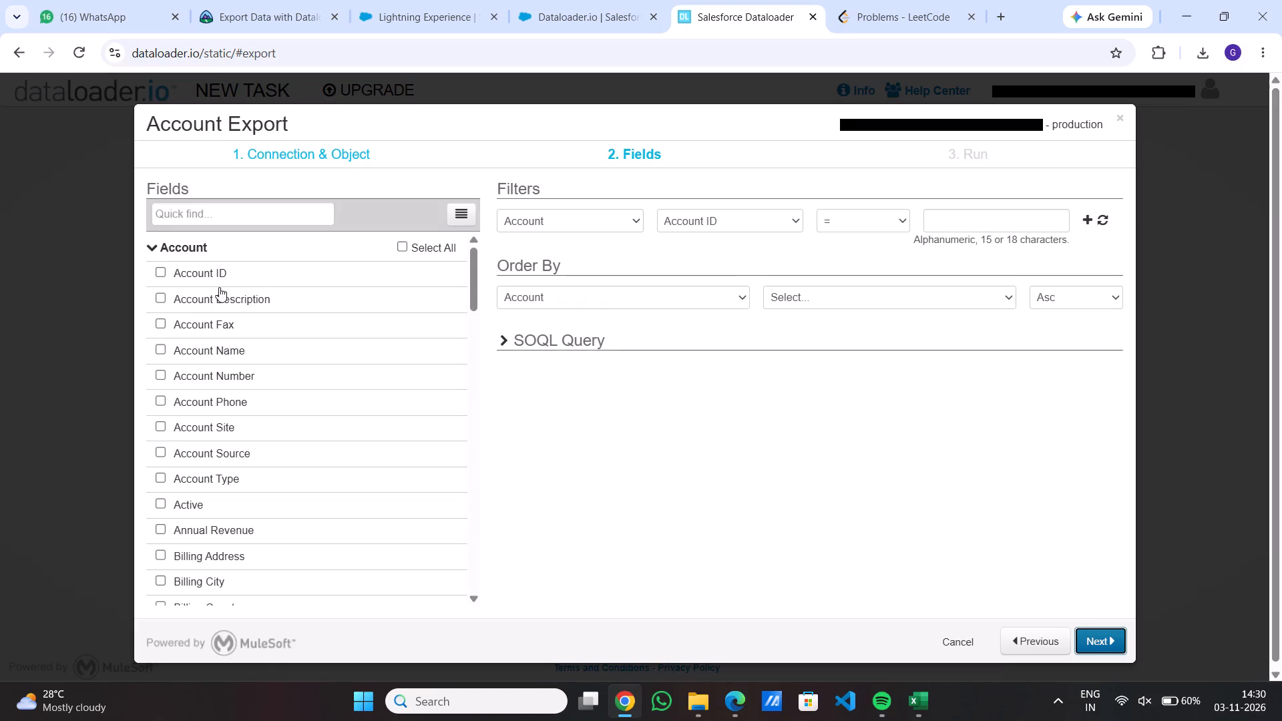
{"action": "left_click", "coordinate": [161, 270]}
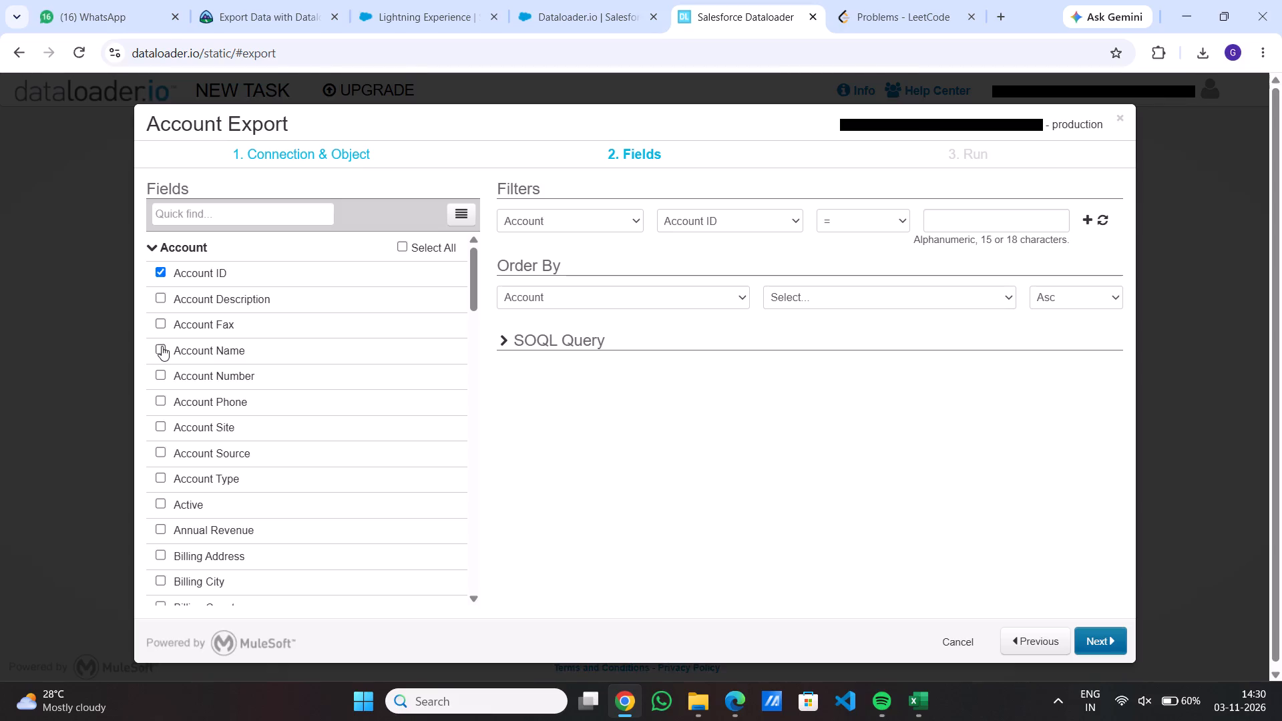
{"action": "left_click", "coordinate": [162, 346]}
{"action": "left_click", "coordinate": [161, 429]}
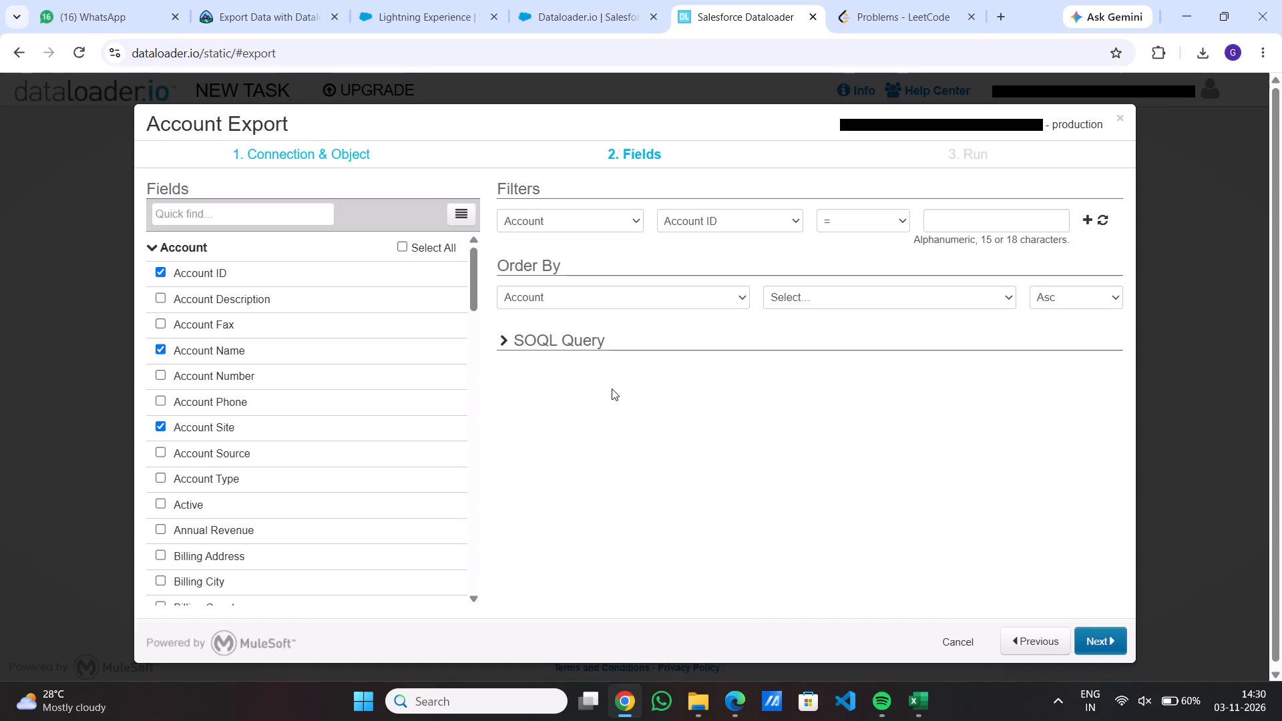
Expand the SOQL query, then copy the clause WHERE Type LIKE '%Customer%' from the Trailhead export instructions.
{"action": "left_click", "coordinate": [507, 336]}
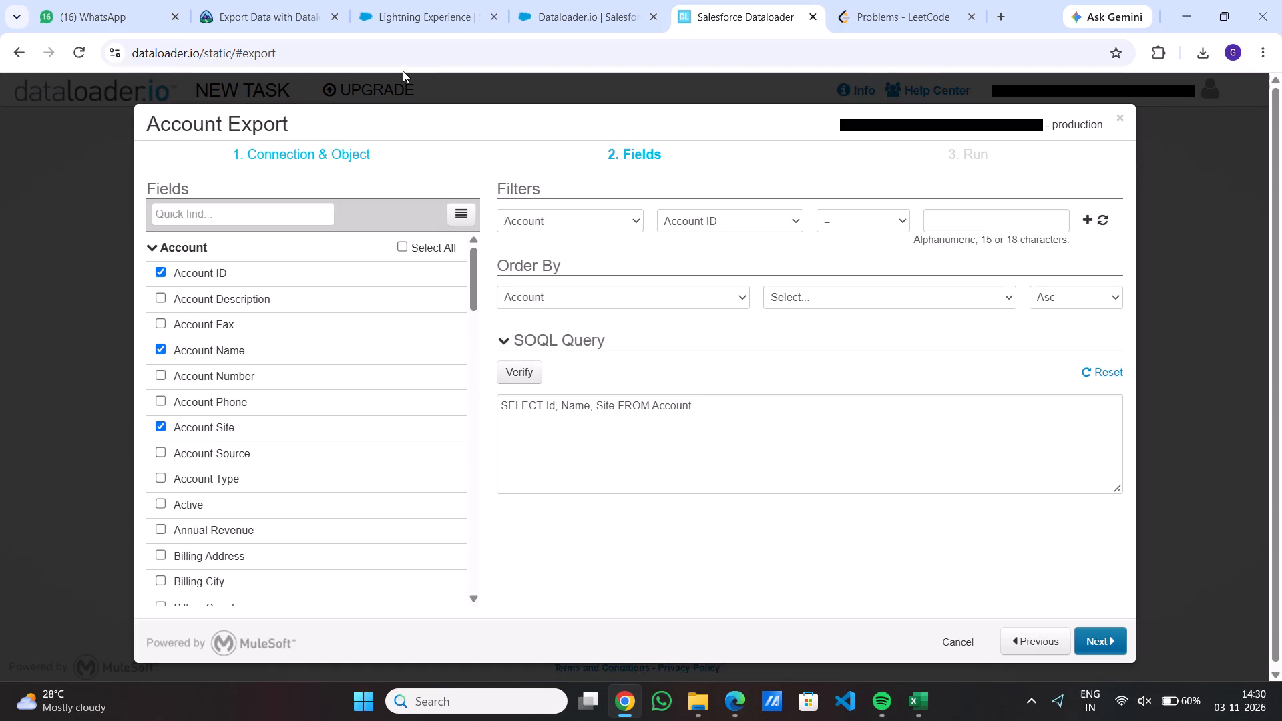
{"action": "left_click", "coordinate": [272, 1]}
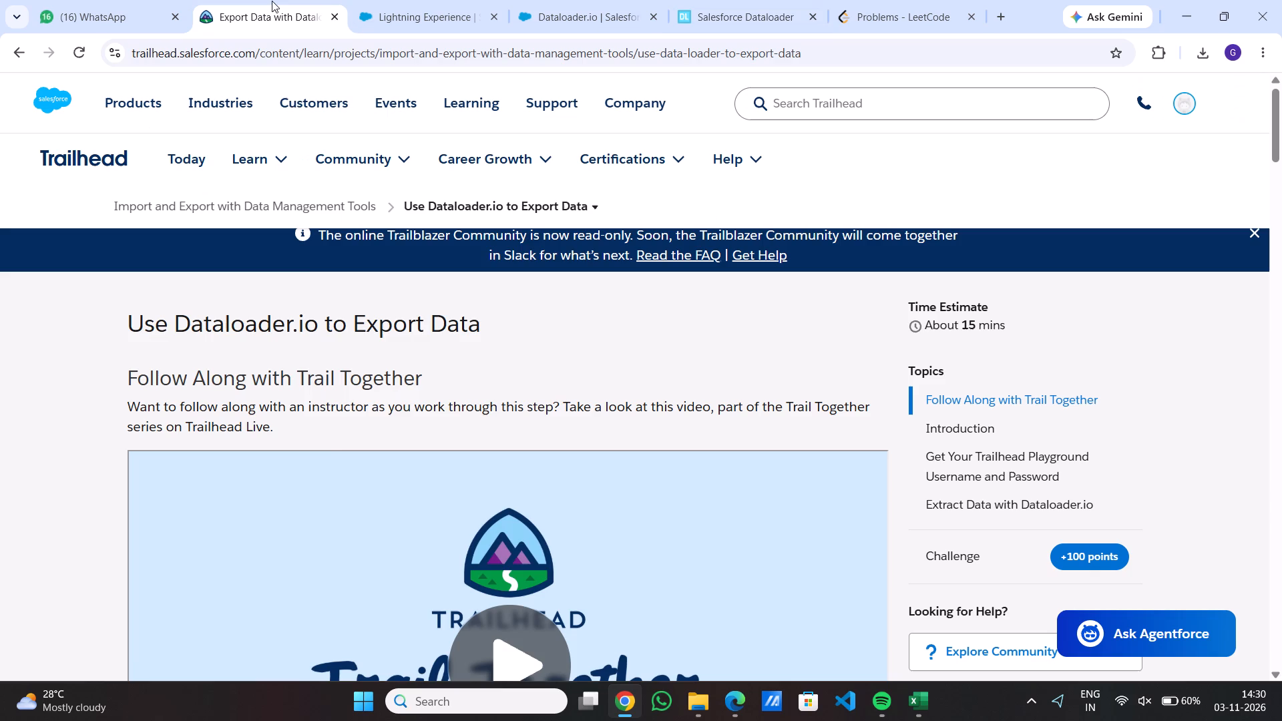
{"action": "scroll", "coordinate": [182, 356], "scroll_direction": "up", "scroll_amount": 2}
{"action": "scroll", "coordinate": [182, 356], "scroll_direction": "down", "scroll_amount": 1}
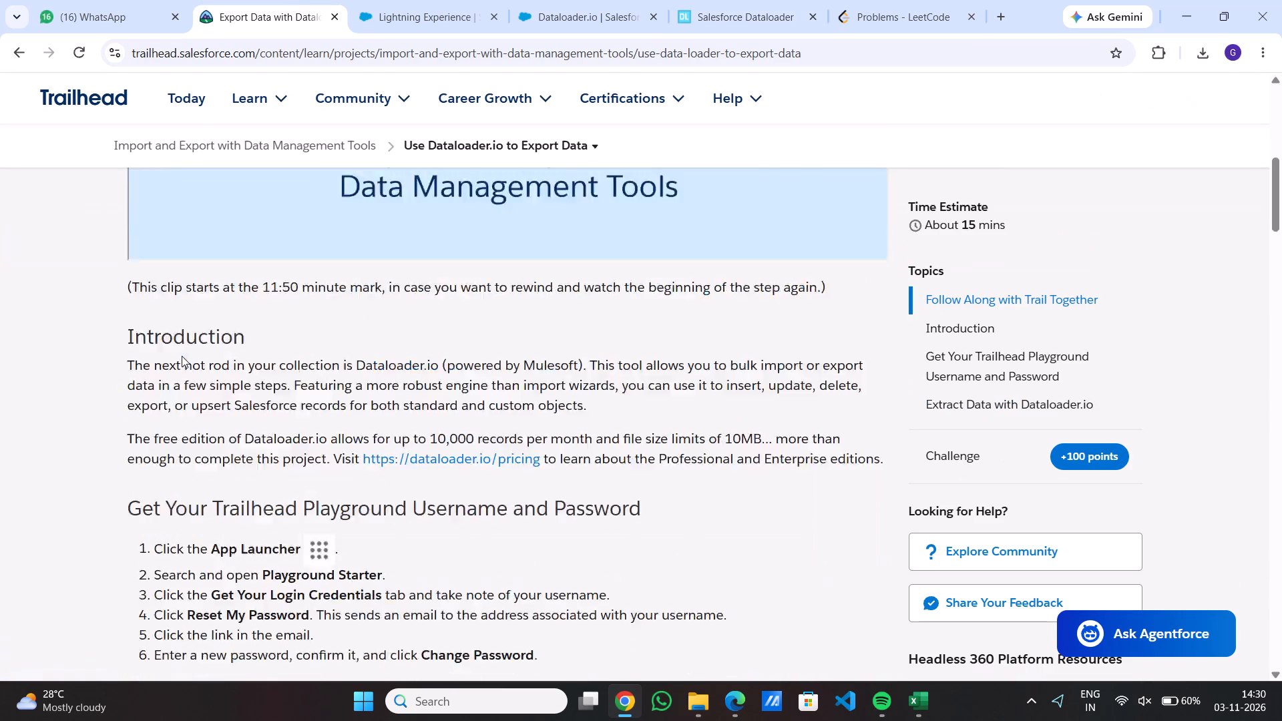
{"action": "scroll", "coordinate": [182, 356], "scroll_direction": "down", "scroll_amount": 7}
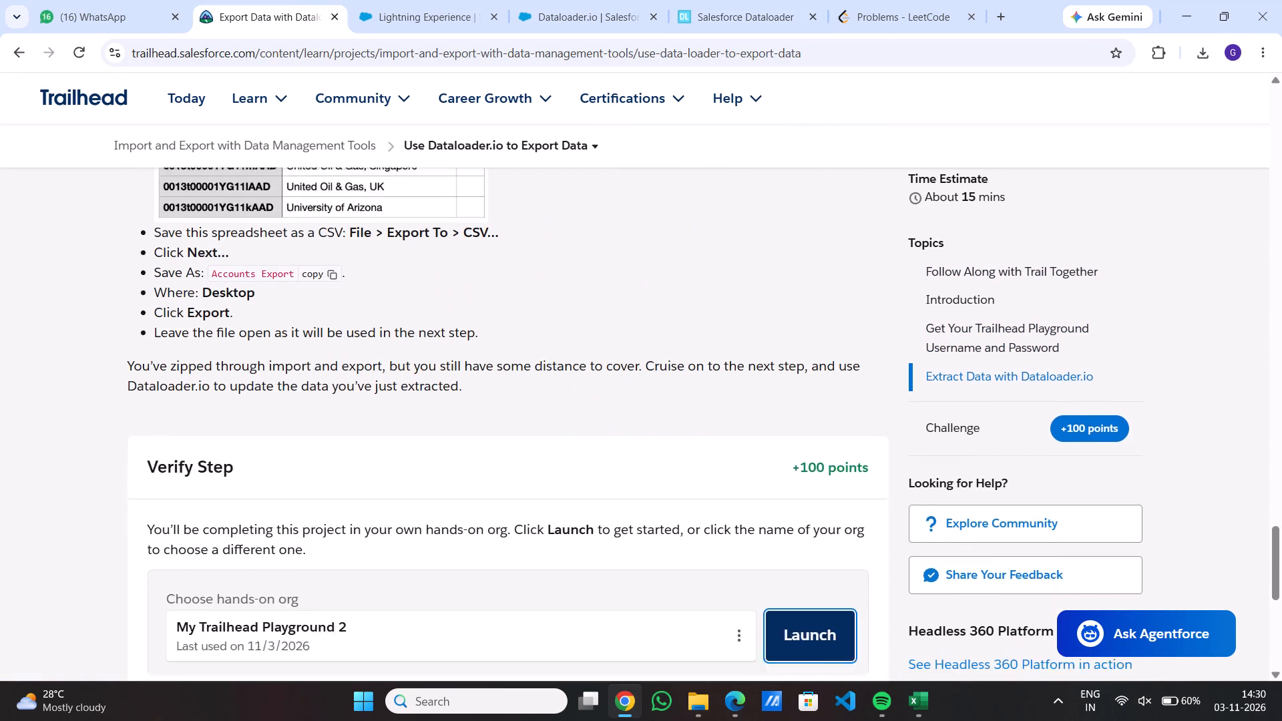
{"action": "scroll", "coordinate": [182, 356], "scroll_direction": "down", "scroll_amount": 1}
{"action": "scroll", "coordinate": [182, 356], "scroll_direction": "up", "scroll_amount": 5}
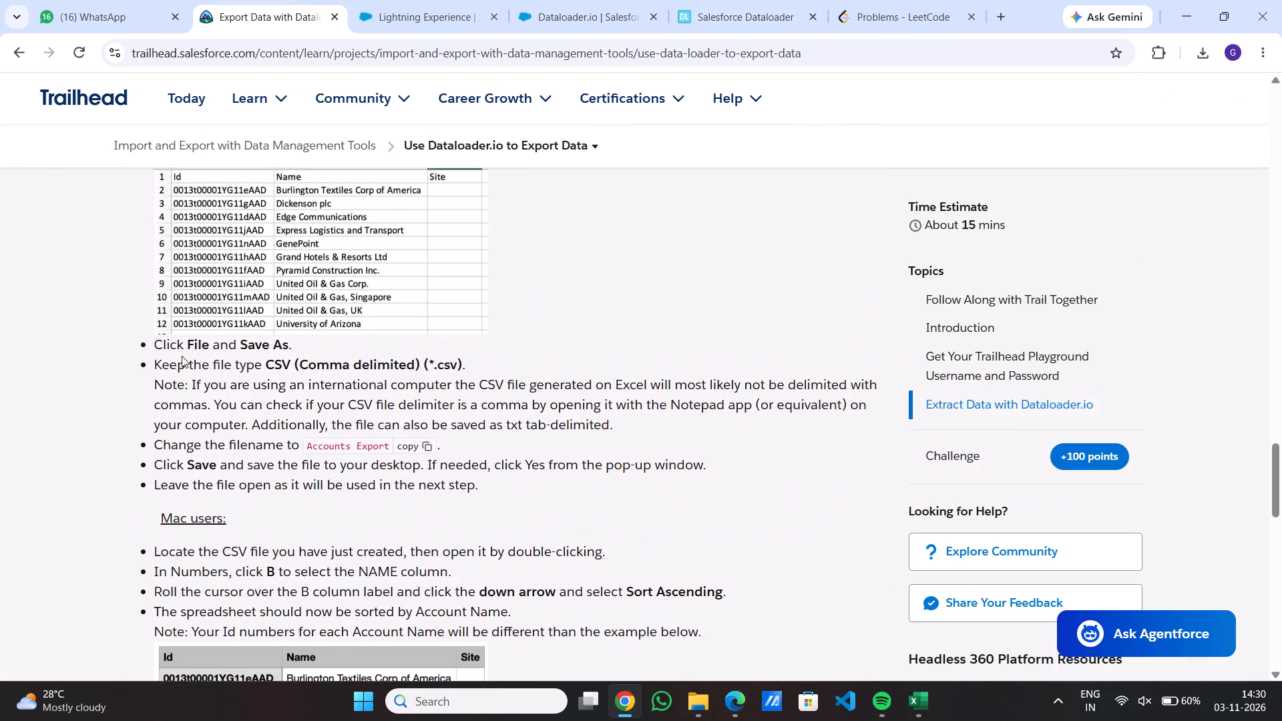
{"action": "scroll", "coordinate": [182, 356], "scroll_direction": "down", "scroll_amount": 4}
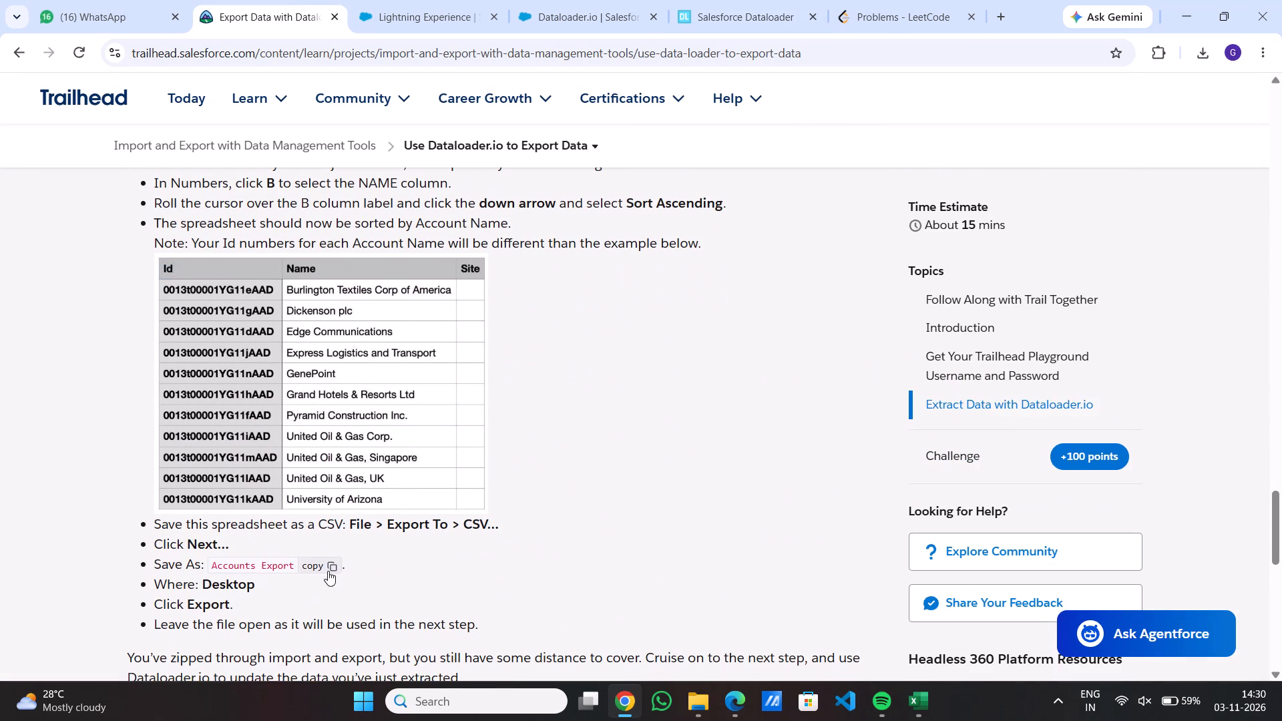
{"action": "scroll", "coordinate": [335, 564], "scroll_direction": "up", "scroll_amount": 7}
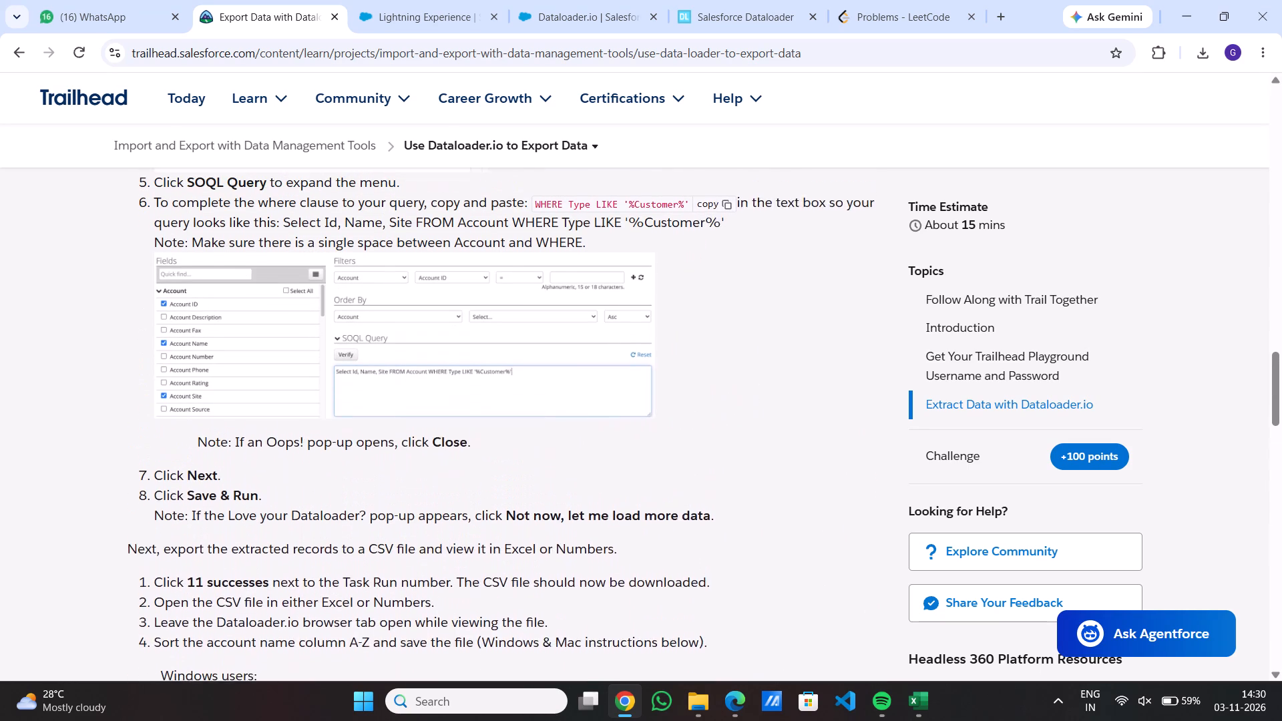
{"action": "left_click", "coordinate": [724, 233]}
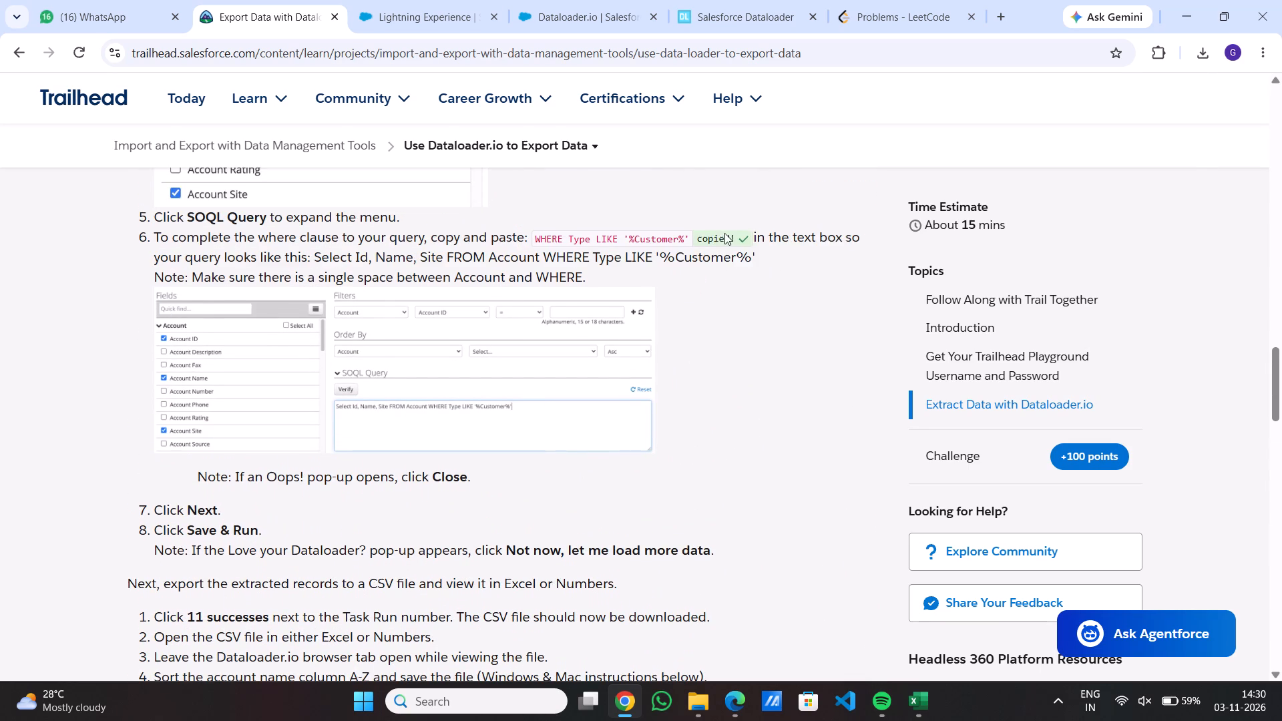
Back in dataloader.io, append WHERE Type LIKE '%Customer%' after Account in the SOQL query, separated by one space, and verify the query.
{"action": "left_click", "coordinate": [770, 0]}
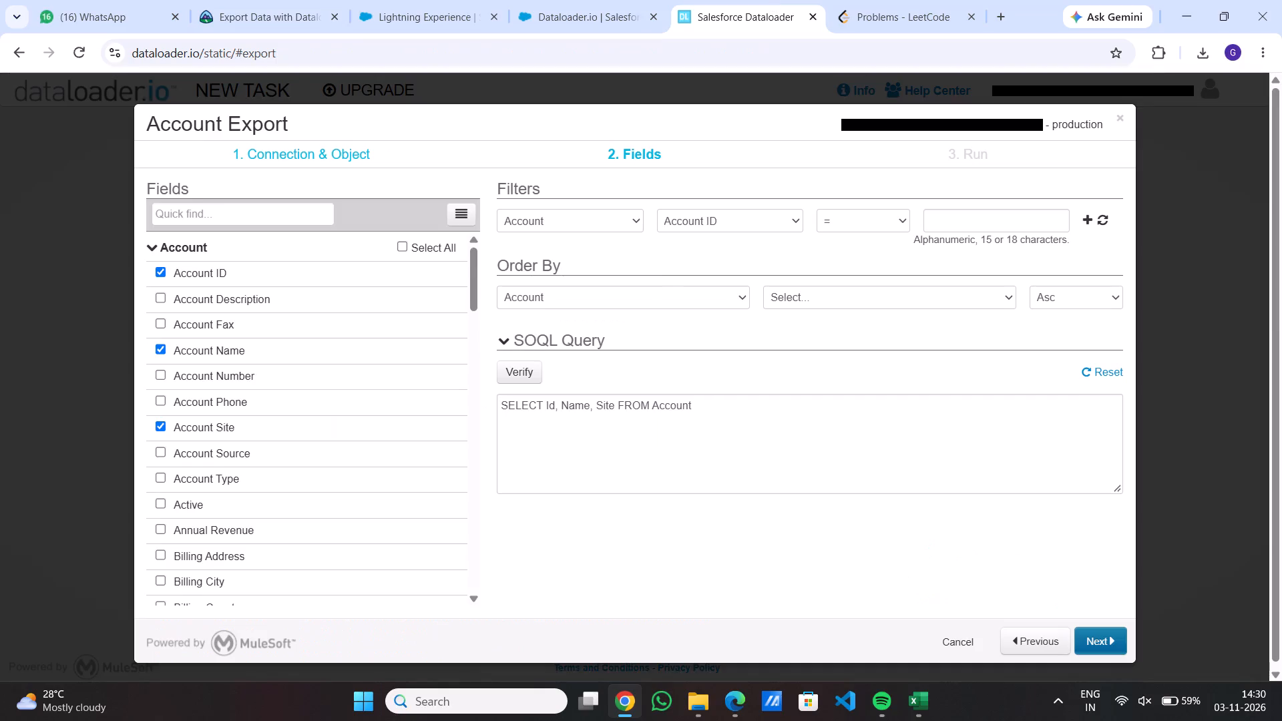
{"action": "left_click", "coordinate": [587, 424]}
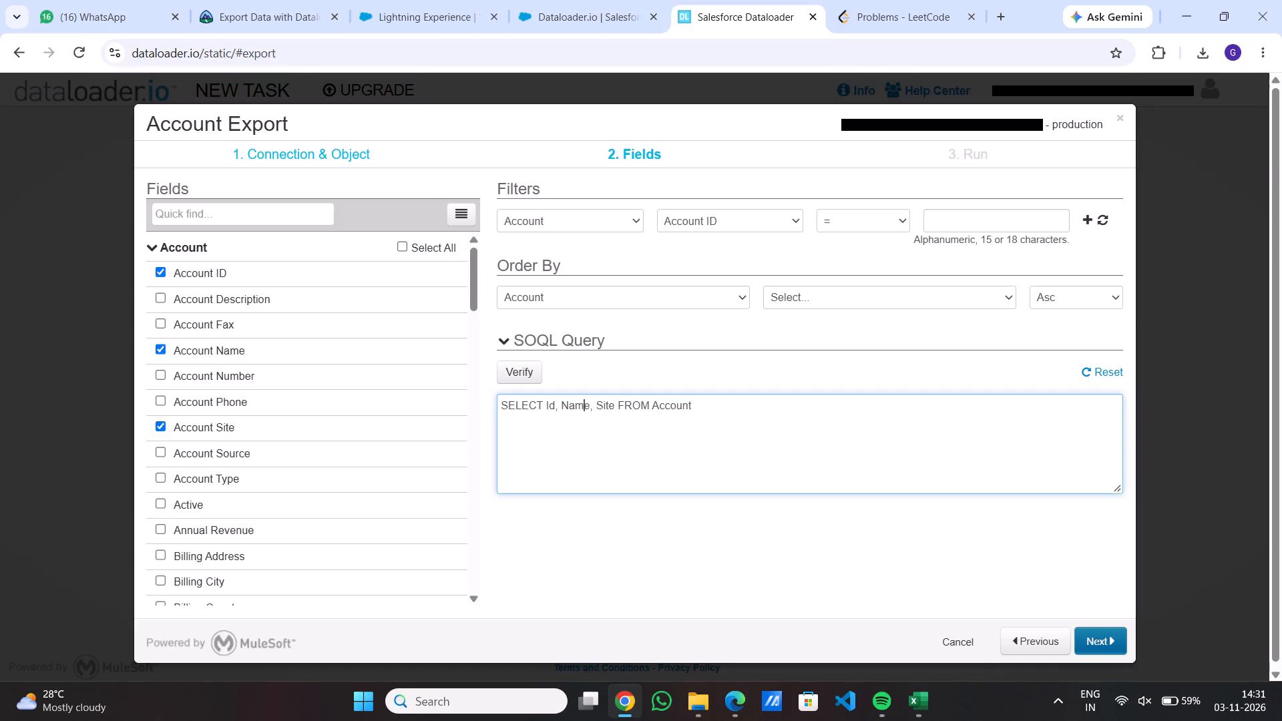
{"action": "left_click", "coordinate": [713, 407]}
{"action": "key", "text": "space"}
{"action": "key", "text": "ctrl+v"}
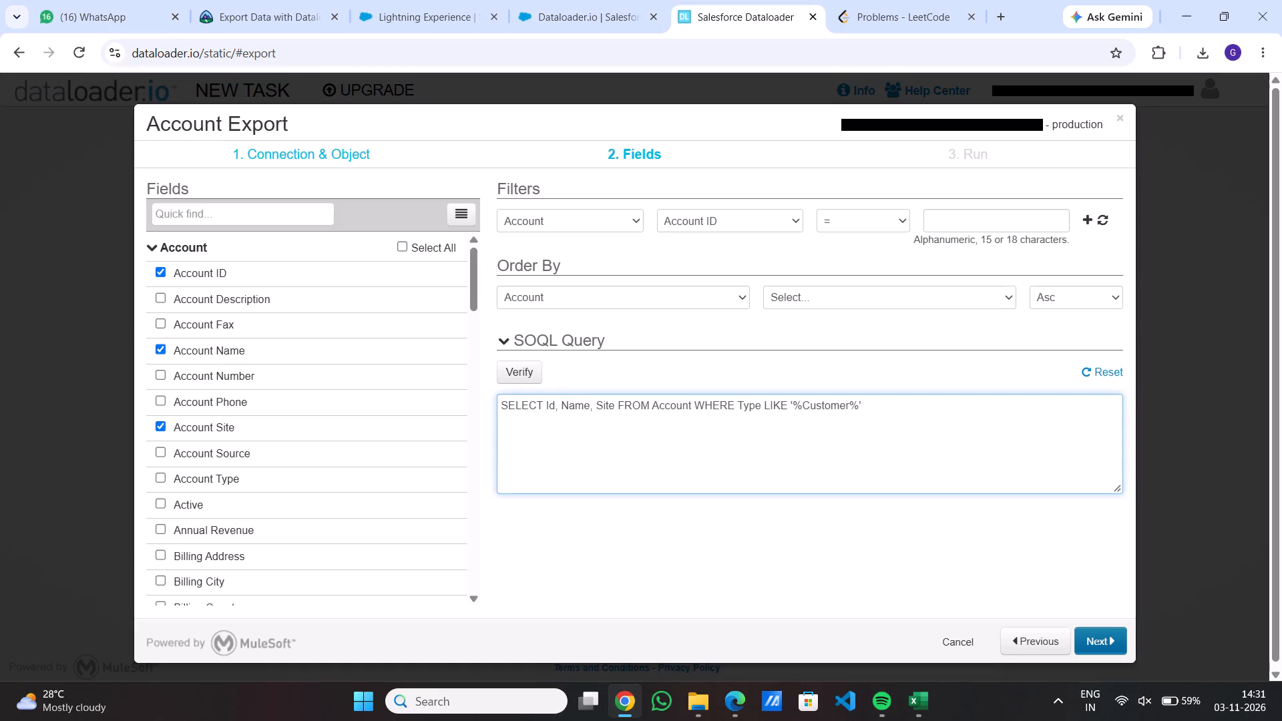
{"action": "left_click", "coordinate": [533, 367]}
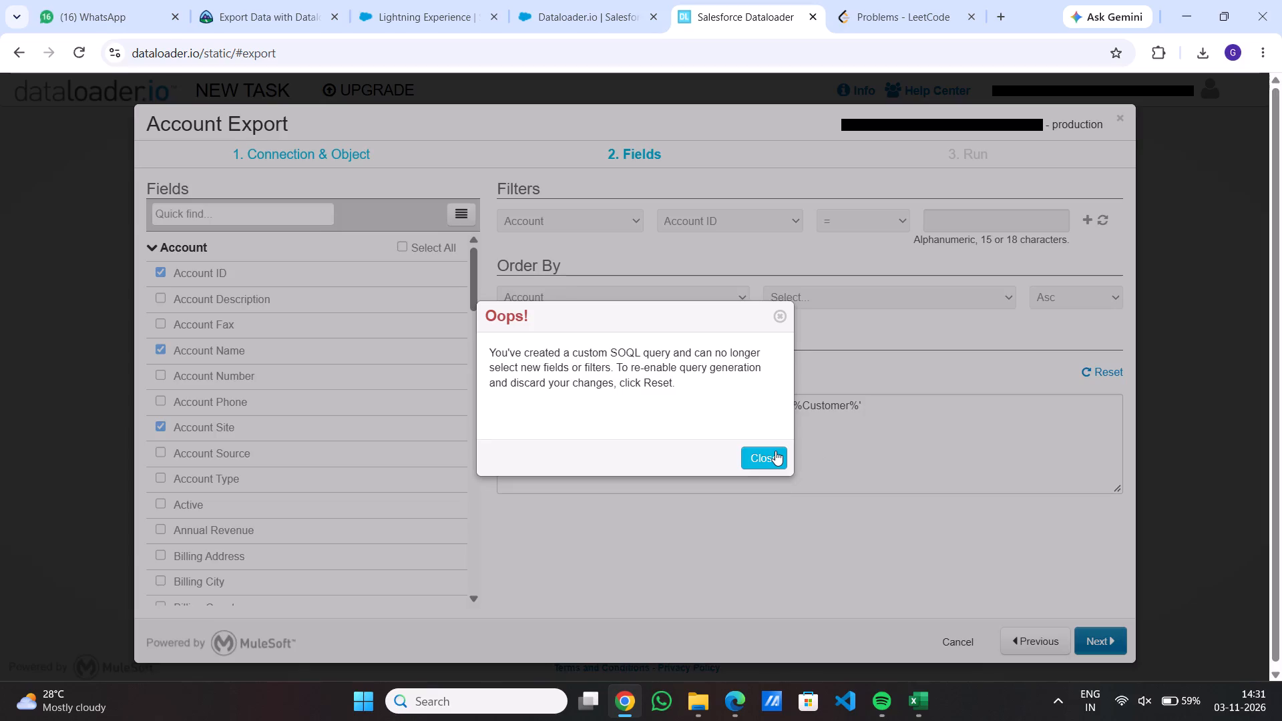
{"action": "left_click", "coordinate": [775, 451]}
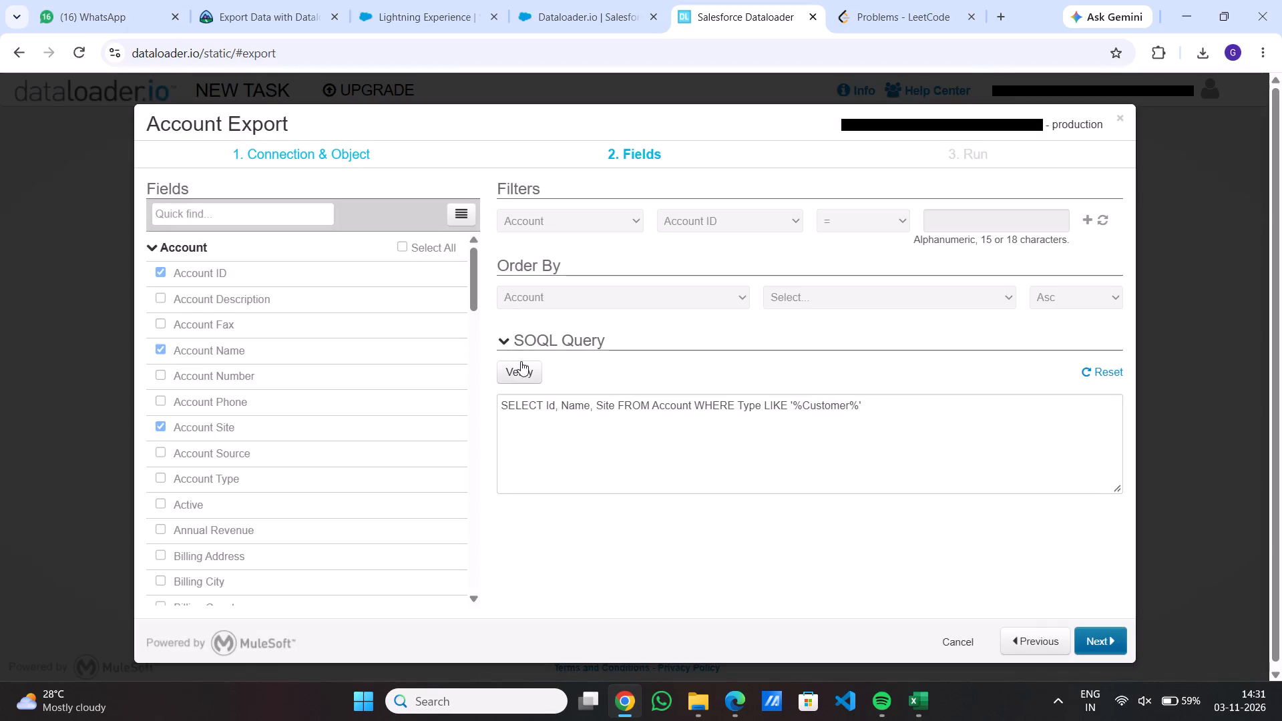
{"action": "left_click", "coordinate": [517, 368]}
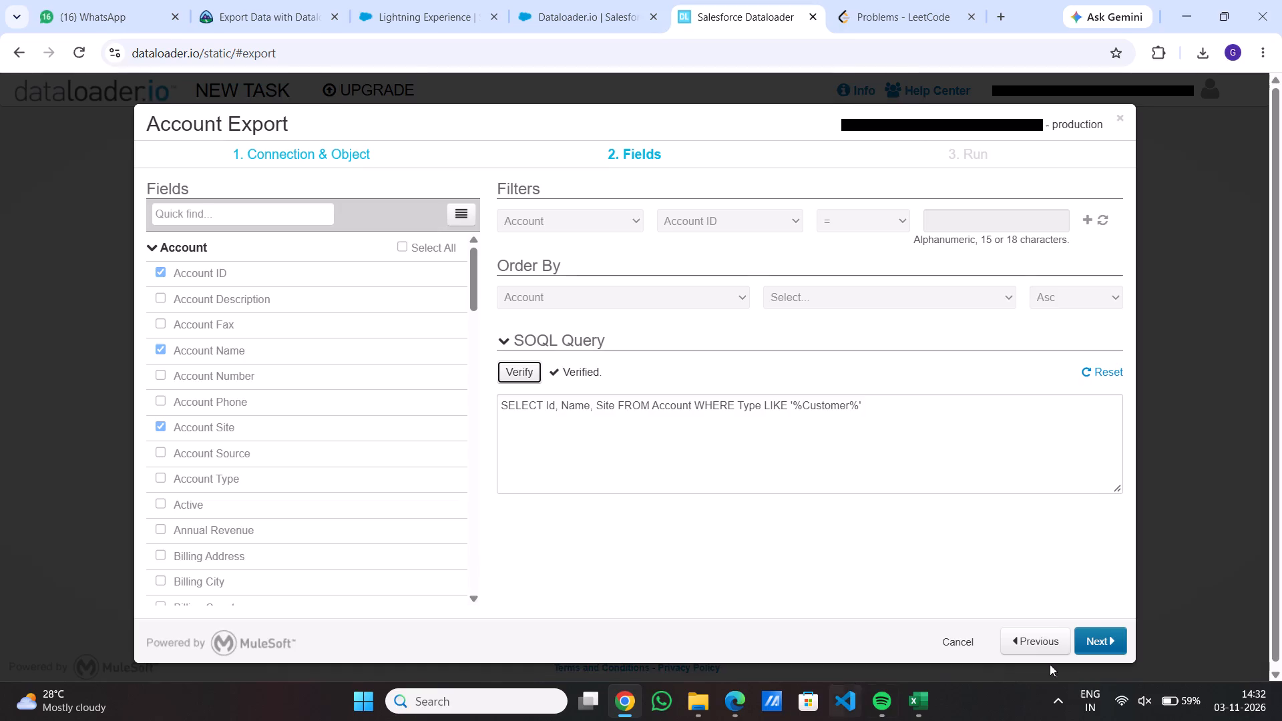
Proceed to the export summary and save and run the Account Export task.
{"action": "left_click", "coordinate": [1102, 636]}
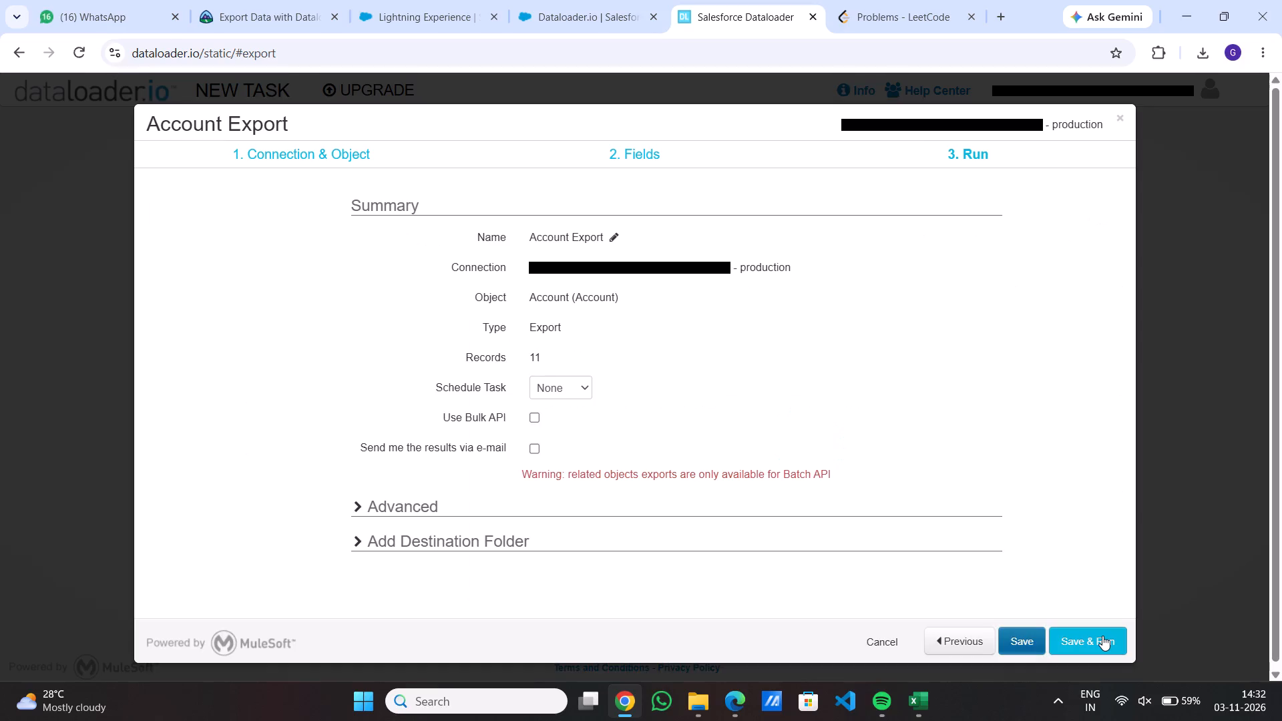
{"action": "left_click", "coordinate": [1084, 636]}
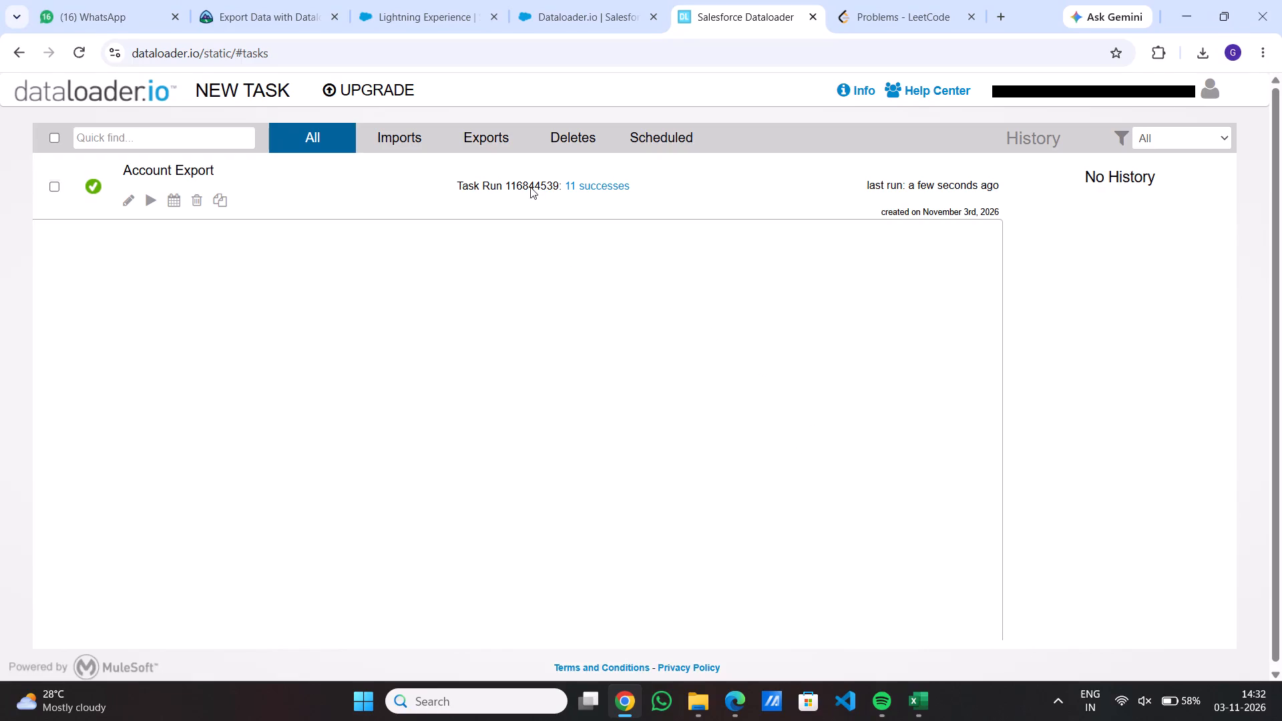
Download the successful Account Export records and open the CSV from the Downloads folder, always using Excel for this file type.
{"action": "left_click", "coordinate": [600, 182]}
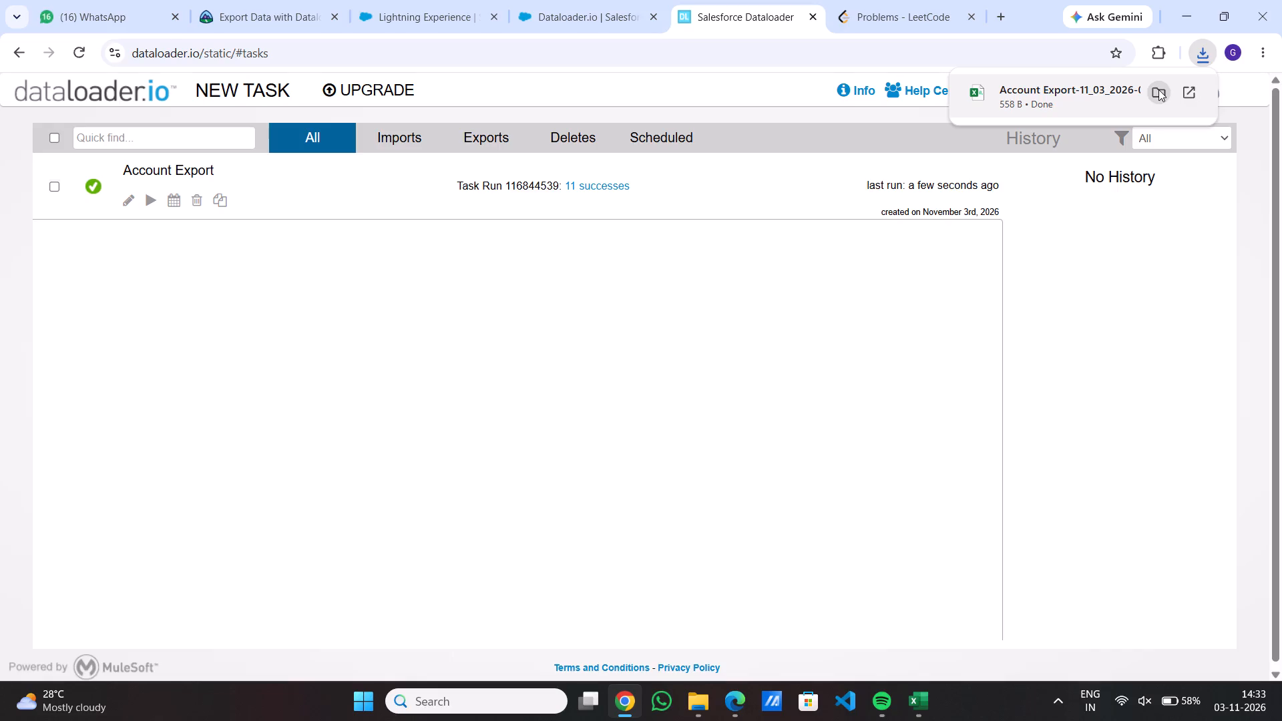
{"action": "left_click", "coordinate": [1158, 89]}
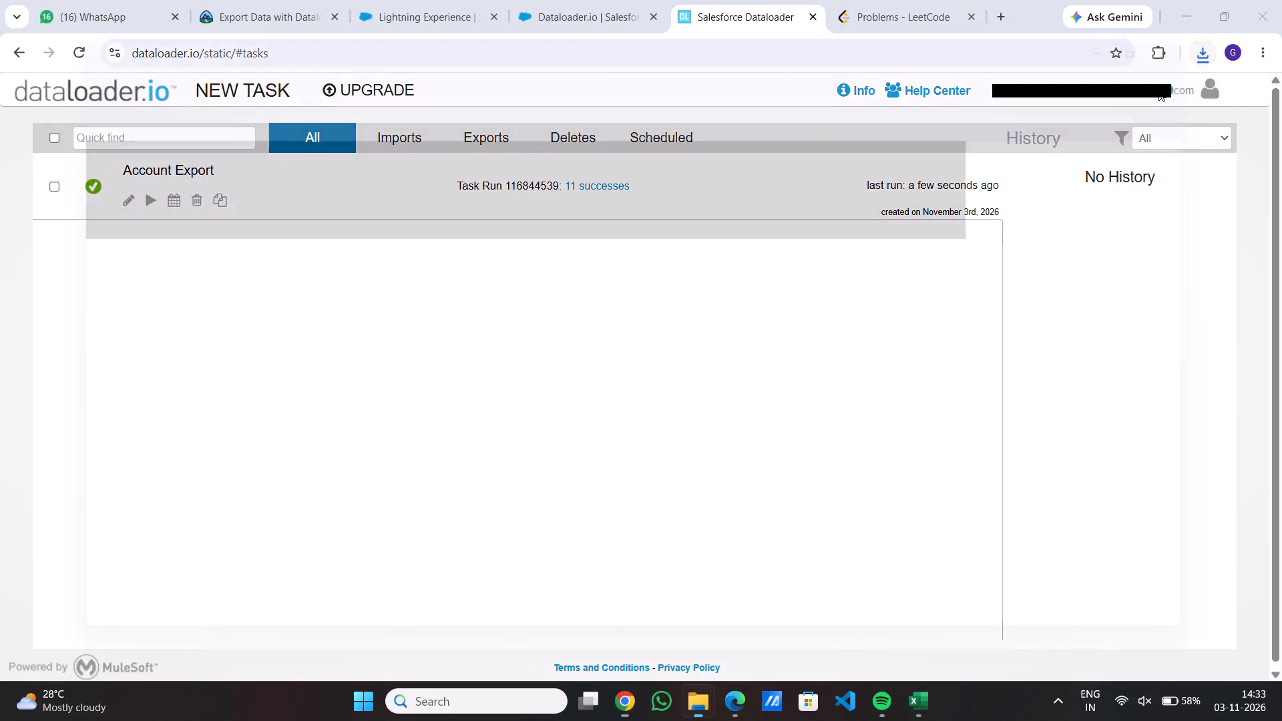
{"action": "double_click", "coordinate": [351, 138]}
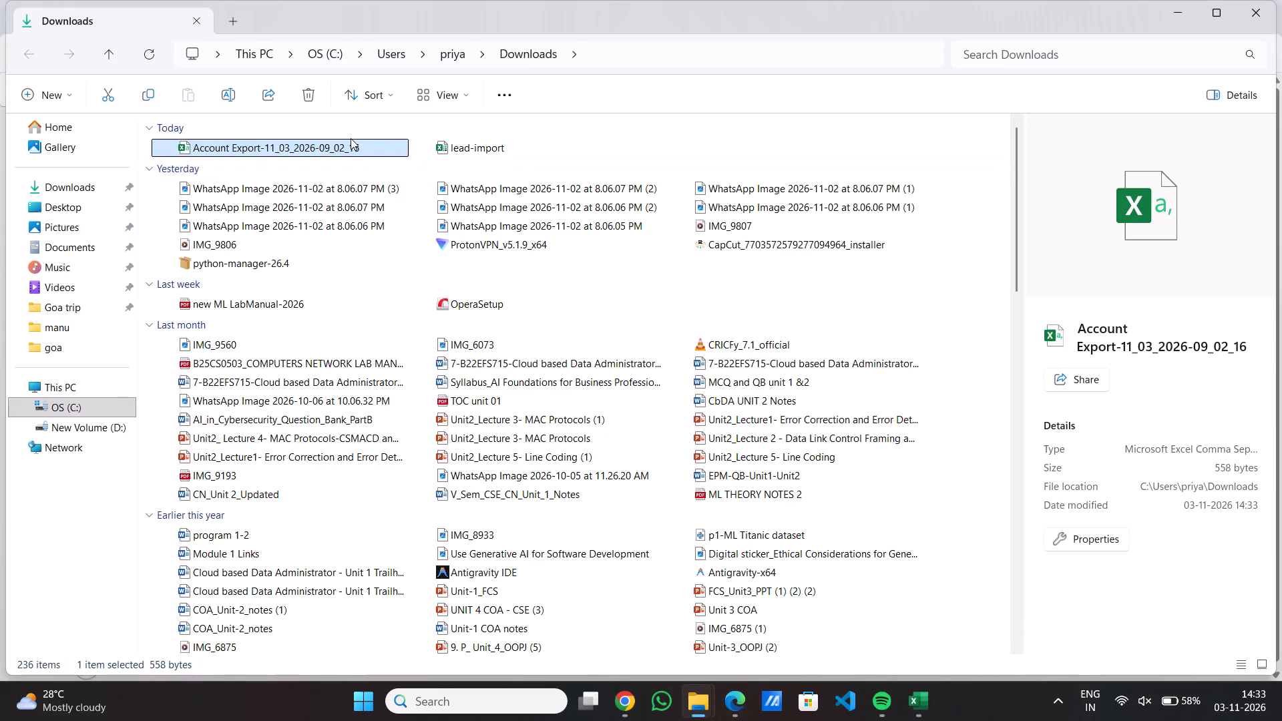
{"action": "double_click", "coordinate": [328, 146]}
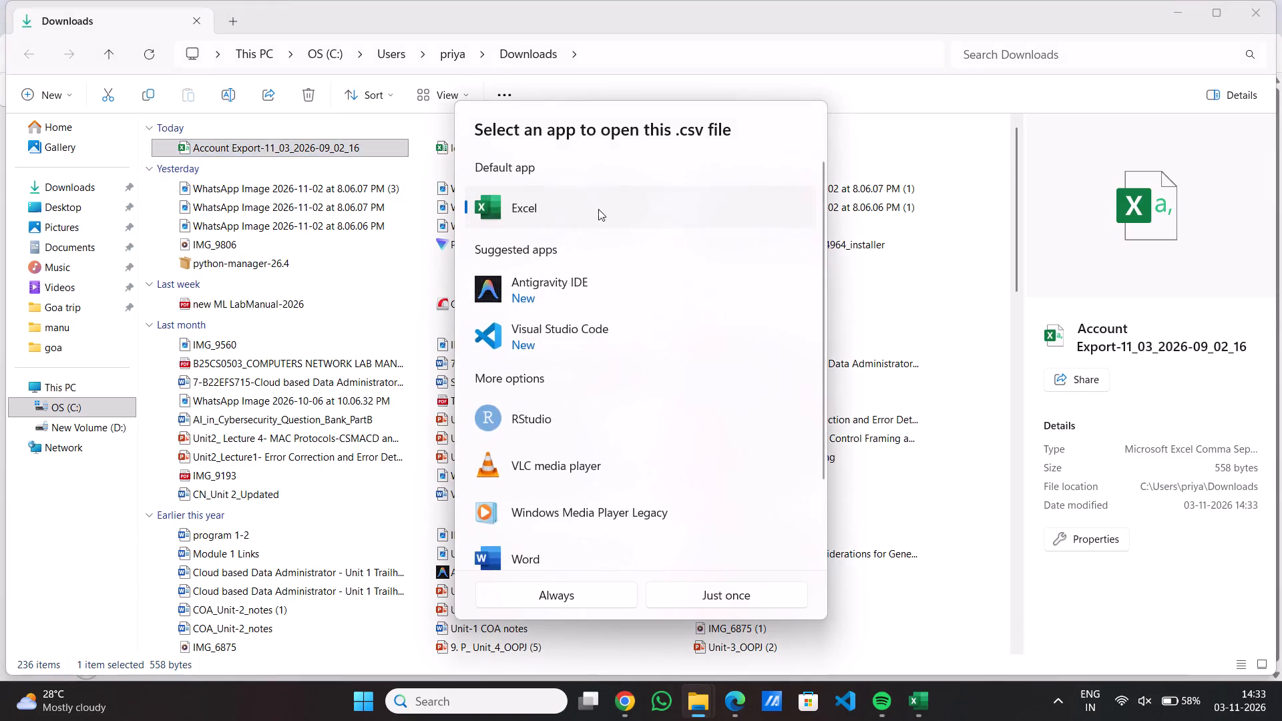
{"action": "left_click", "coordinate": [608, 595]}
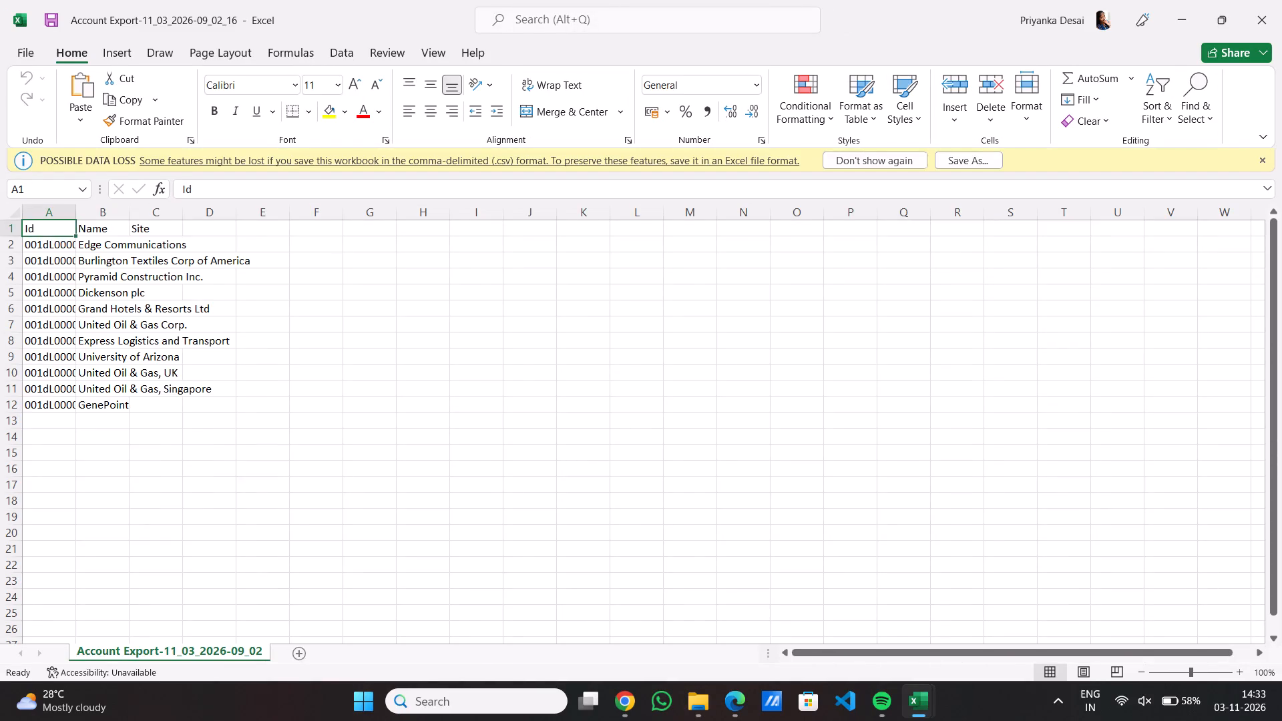
Open the sorting and filtering options for the exported account list in Excel.
{"action": "scroll", "coordinate": [442, 272], "scroll_direction": "right", "scroll_amount": 2}
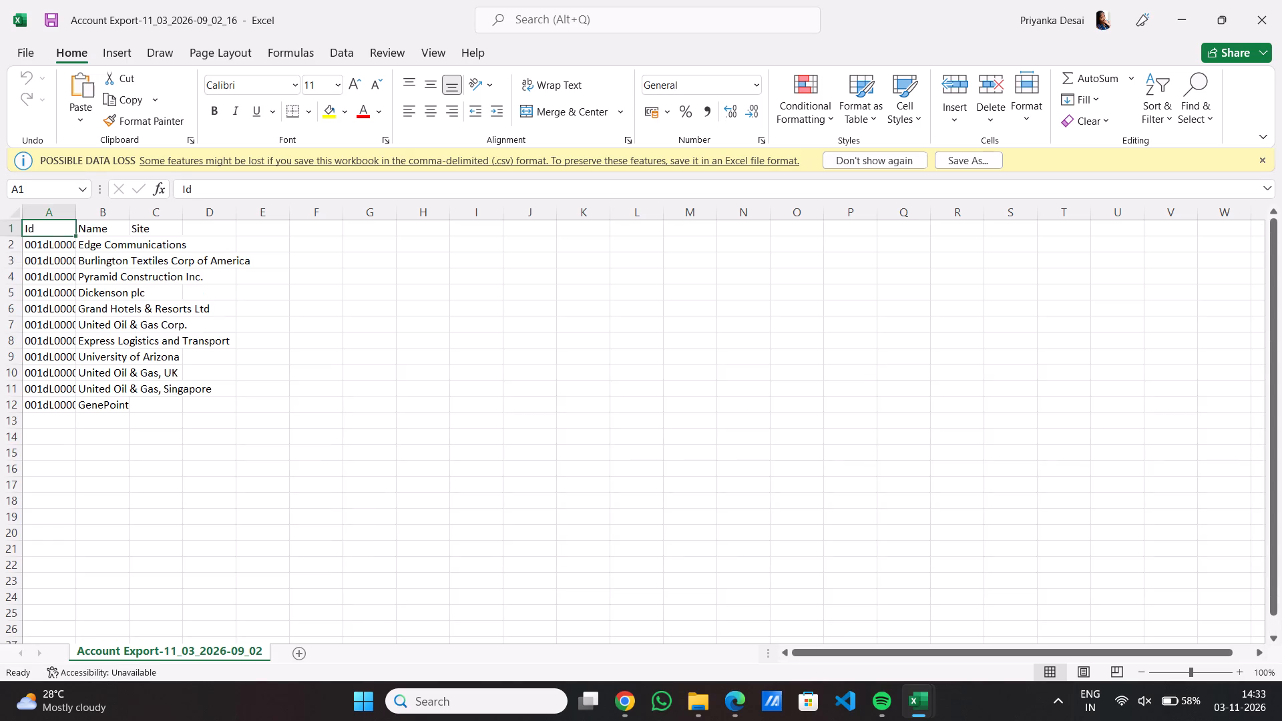
{"action": "scroll", "coordinate": [442, 272], "scroll_direction": "up", "scroll_amount": 1}
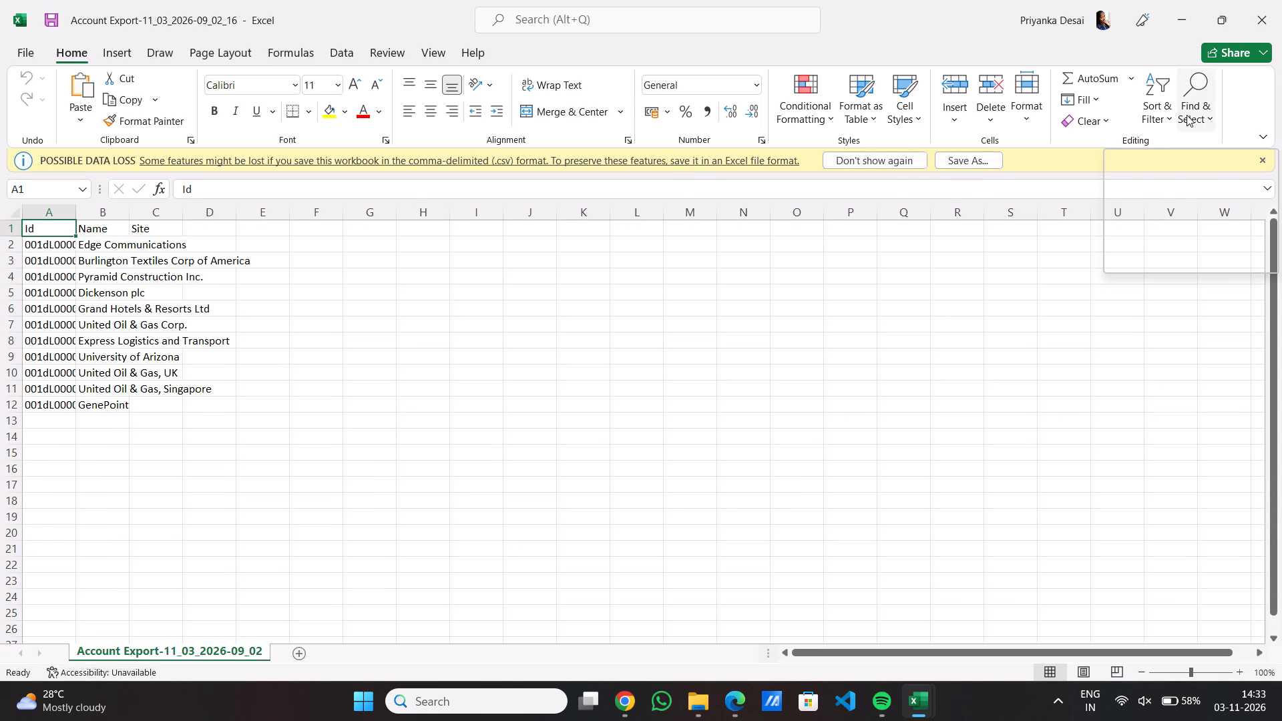
{"action": "left_click", "coordinate": [1168, 119]}
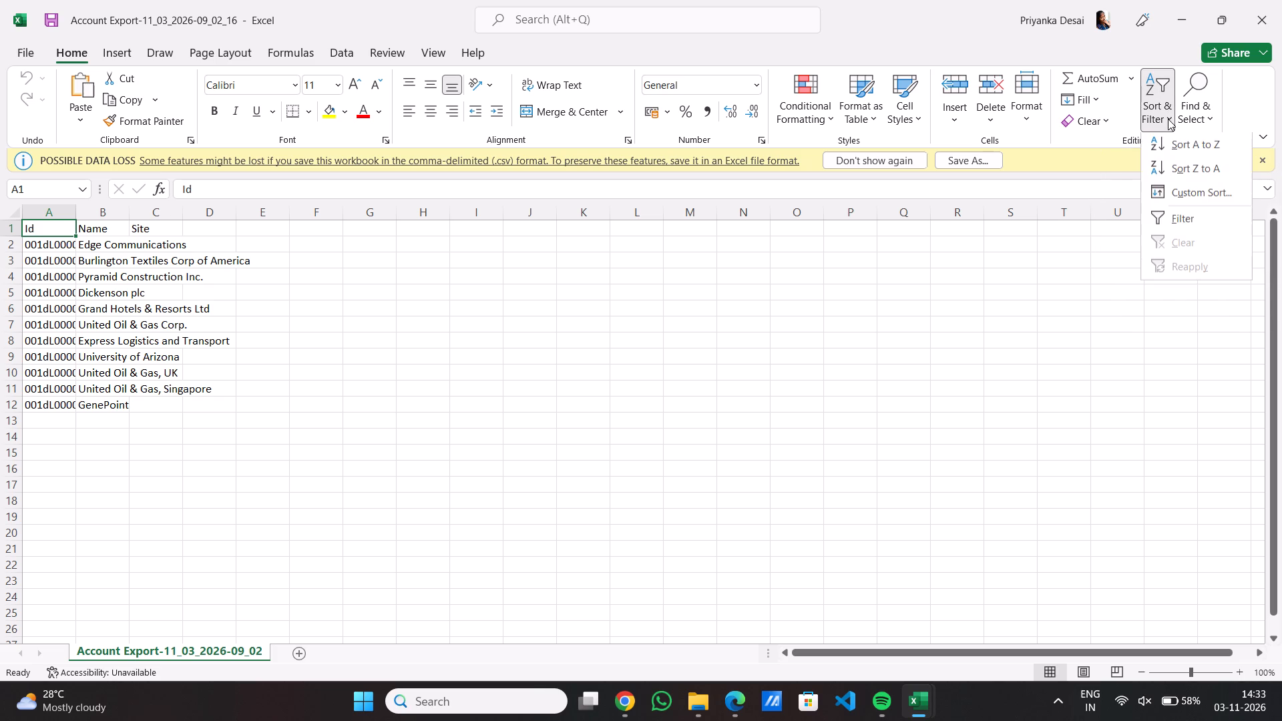
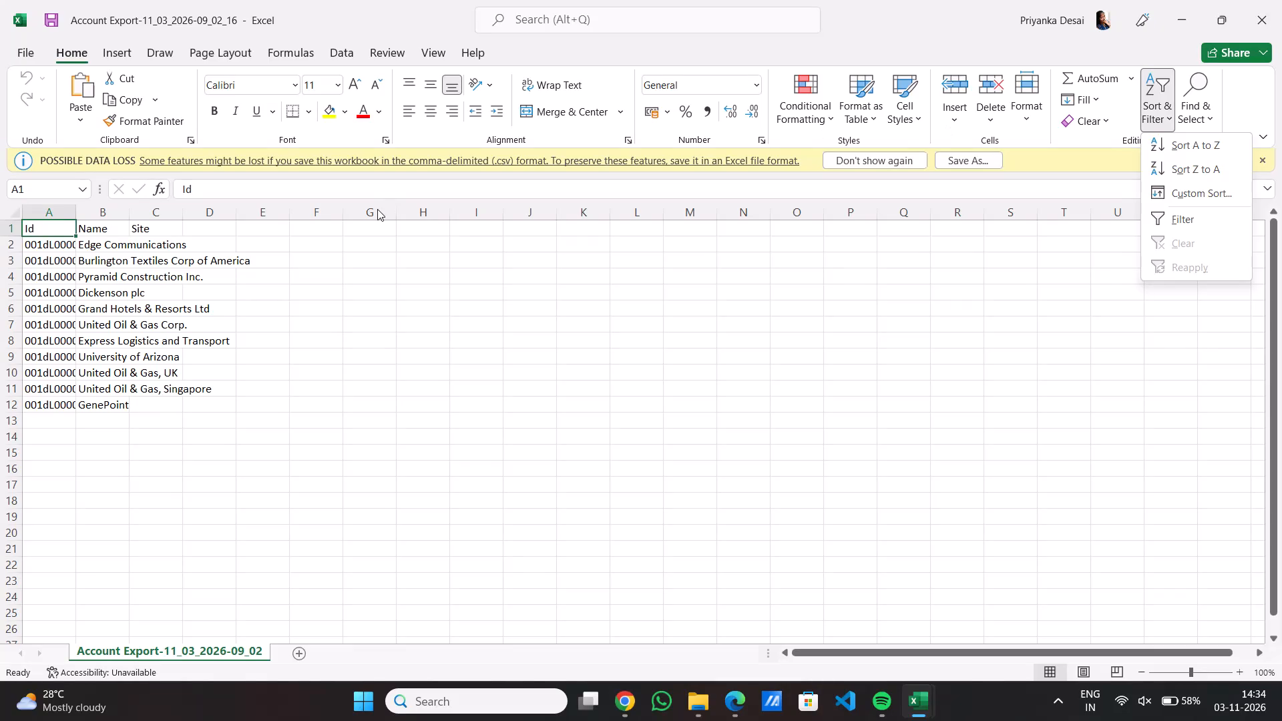
Sort the exported account list A to Z by the Name column, expanding the selection to include the adjacent columns.
{"action": "left_click", "coordinate": [78, 224]}
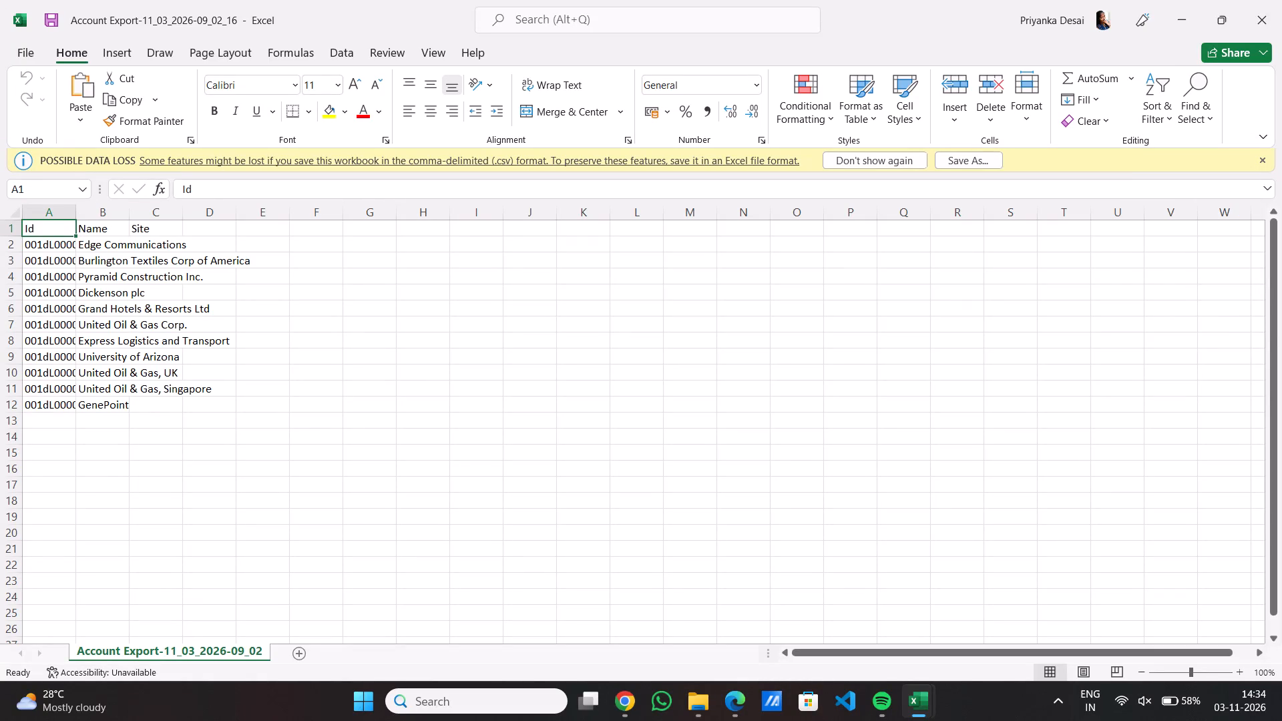
{"action": "left_click", "coordinate": [94, 212]}
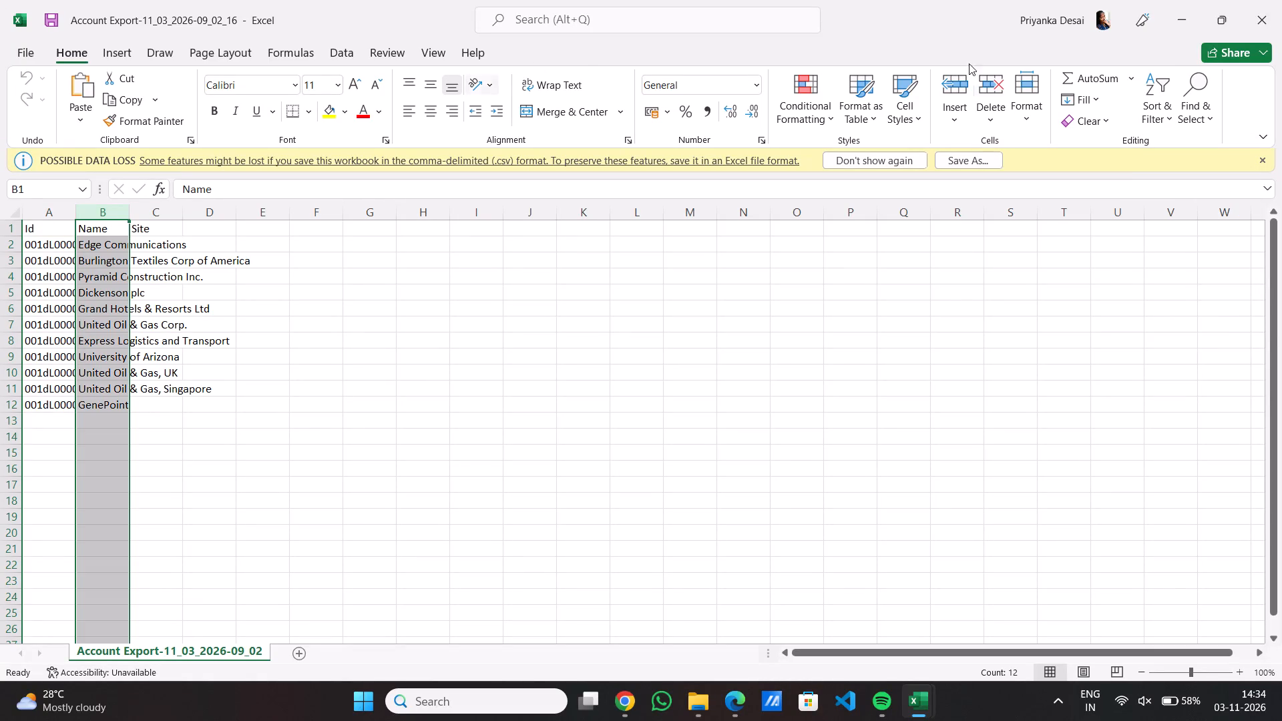
{"action": "left_click", "coordinate": [1166, 113]}
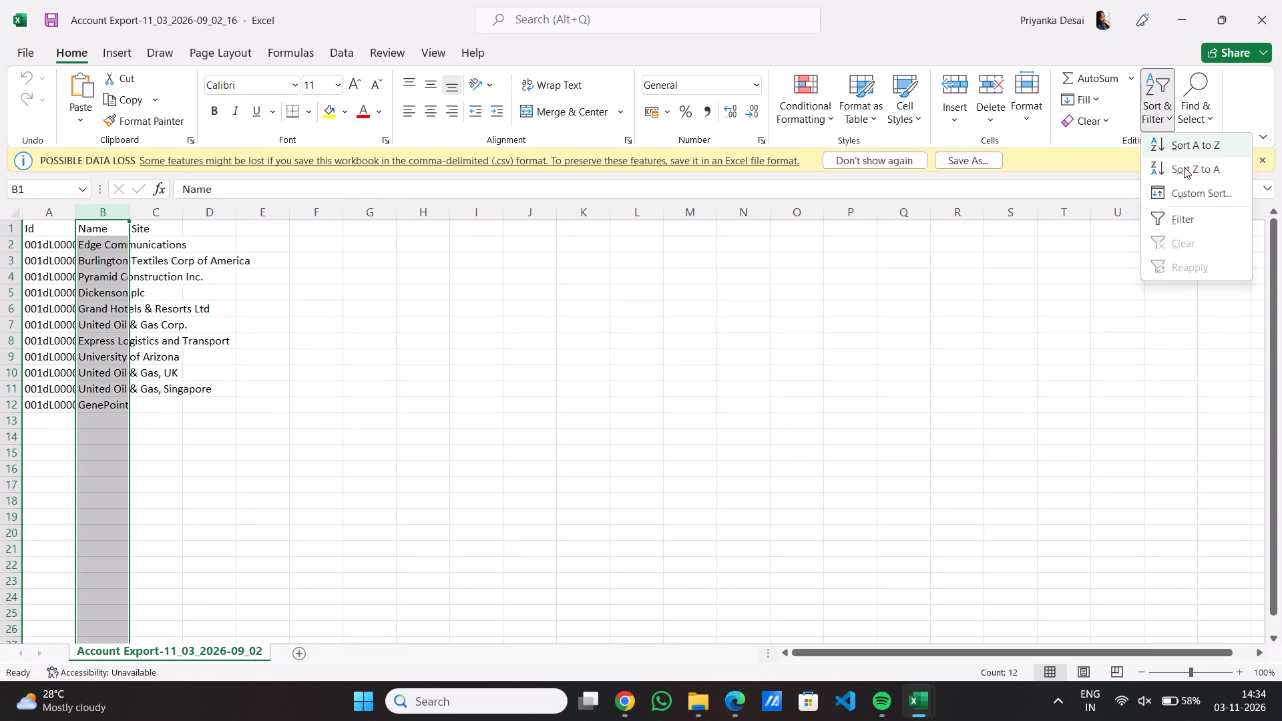
{"action": "left_click", "coordinate": [1196, 146]}
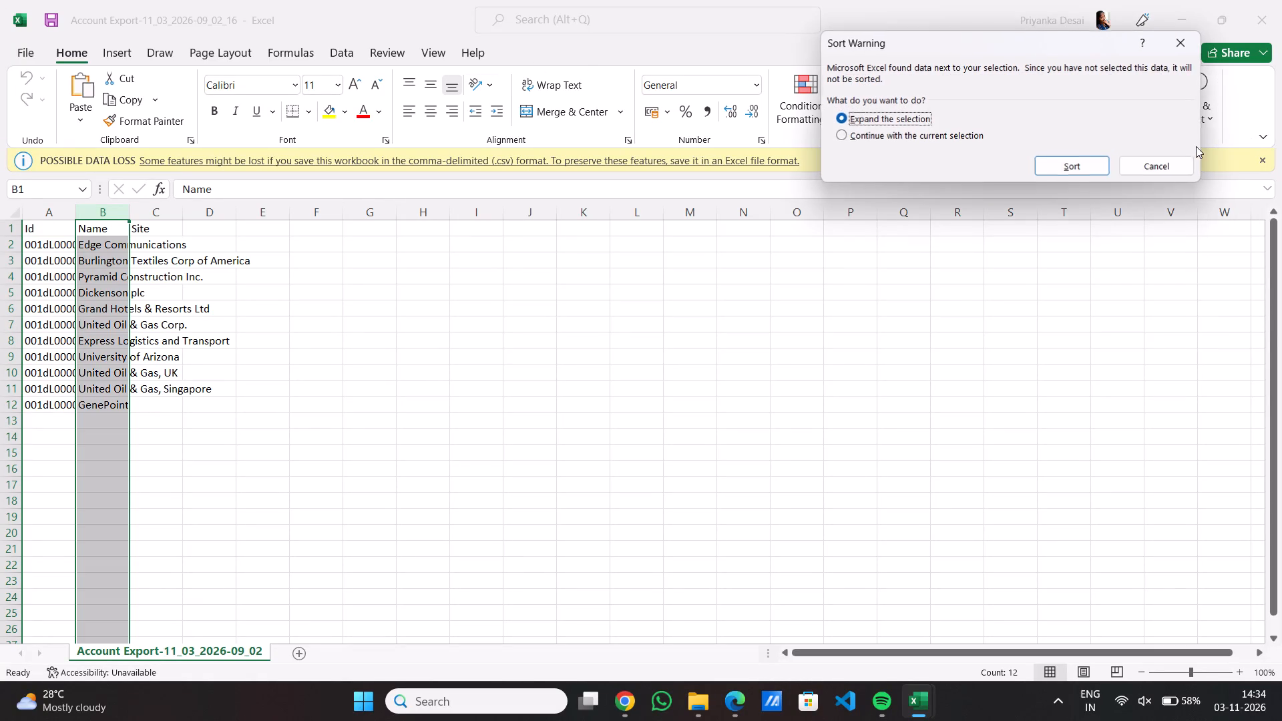
{"action": "left_click", "coordinate": [1078, 167]}
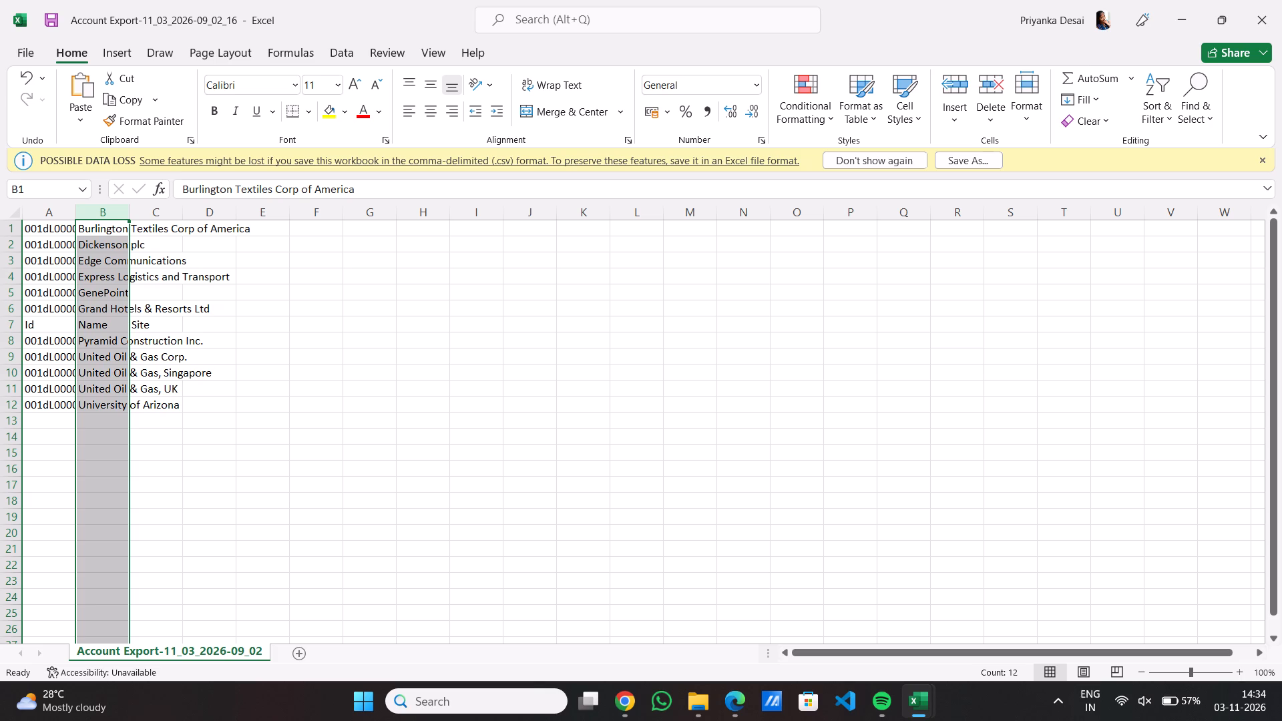
Switch to Chrome and verify the Use Dataloader.io to Export Data step on Trailhead to earn 100 points.
{"action": "left_click", "coordinate": [635, 703]}
{"action": "left_click", "coordinate": [407, 0]}
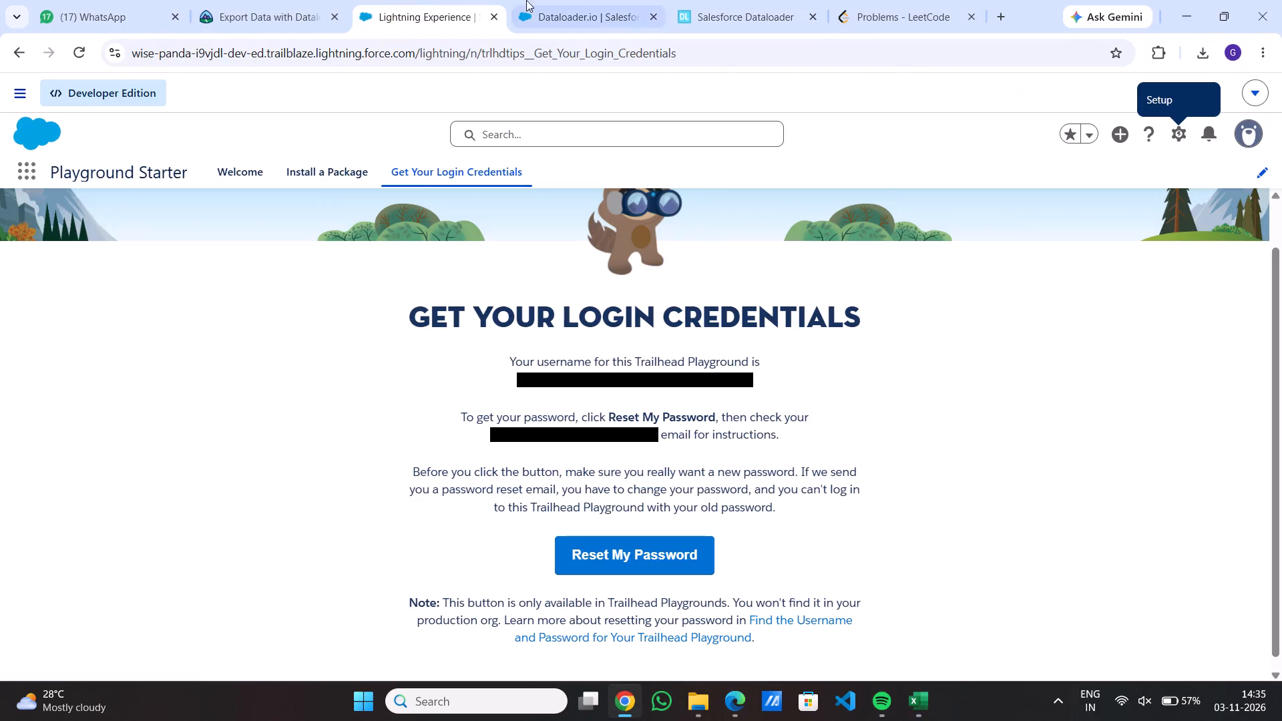
{"action": "left_click", "coordinate": [533, 0]}
{"action": "left_click", "coordinate": [264, 0]}
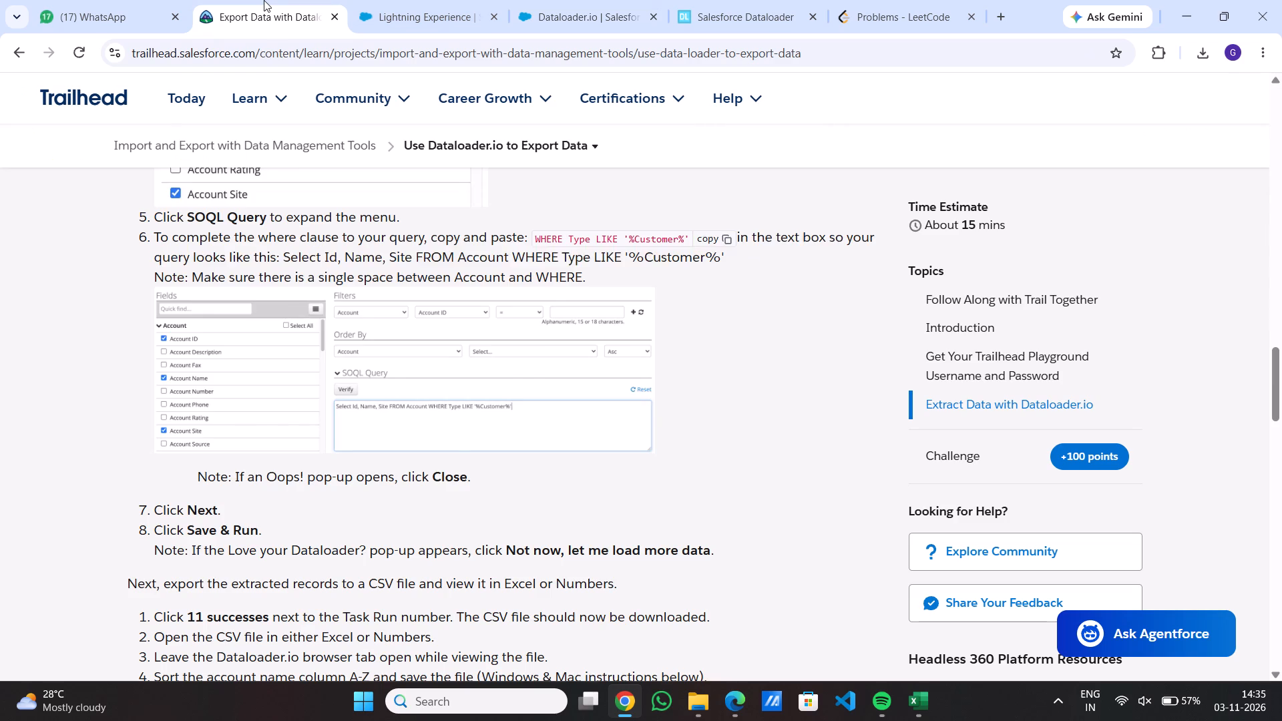
{"action": "scroll", "coordinate": [263, 431], "scroll_direction": "down", "scroll_amount": 2}
{"action": "scroll", "coordinate": [54, 393], "scroll_direction": "down", "scroll_amount": 12}
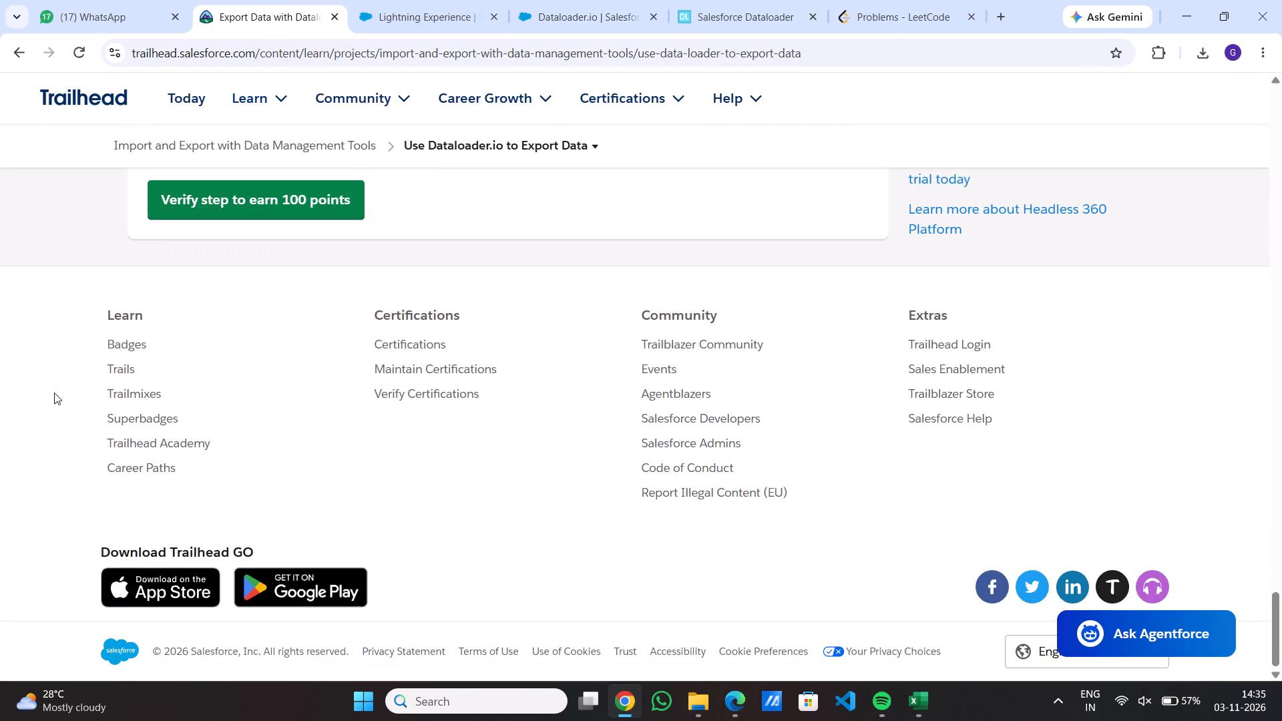
{"action": "scroll", "coordinate": [91, 356], "scroll_direction": "up", "scroll_amount": 1}
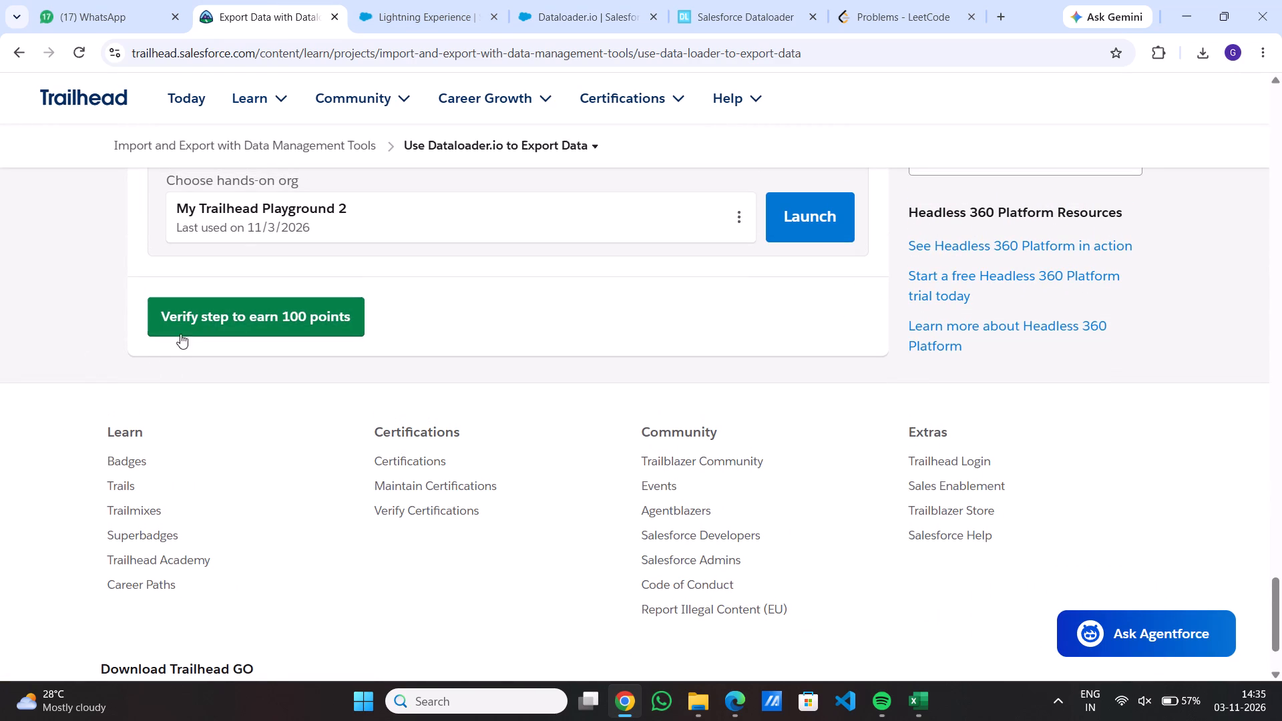
{"action": "left_click", "coordinate": [218, 324]}
{"action": "scroll", "coordinate": [114, 373], "scroll_direction": "up", "scroll_amount": 1}
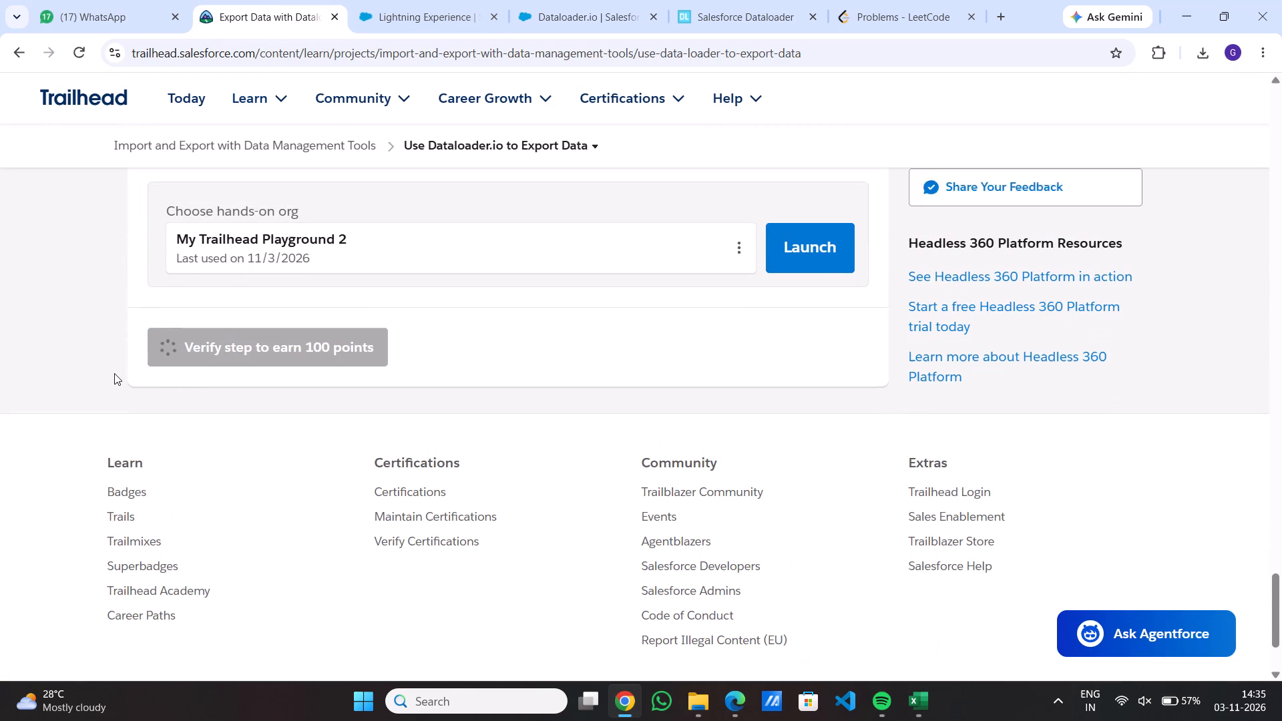
{"action": "scroll", "coordinate": [114, 373], "scroll_direction": "up", "scroll_amount": 1}
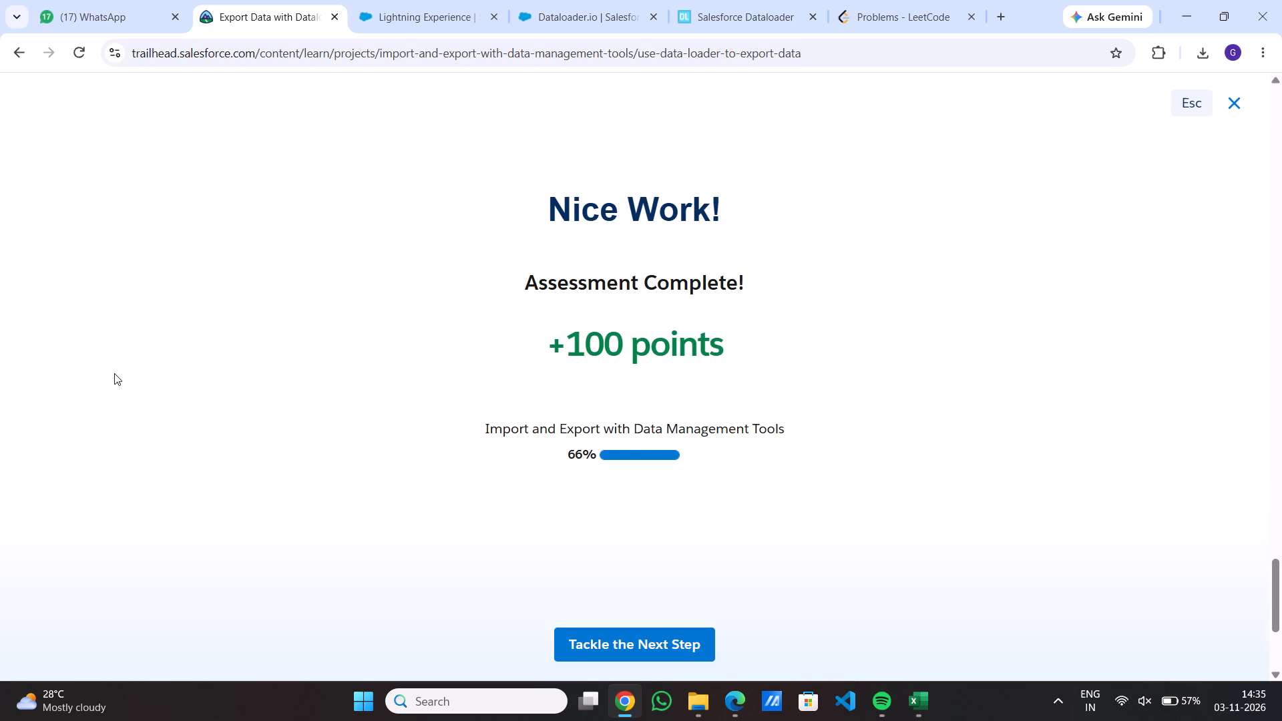
Close the browser pages for Salesforce Dataloader, the Dataloader.io setup and the playground's Lightning Experience.
{"action": "left_click", "coordinate": [740, 0]}
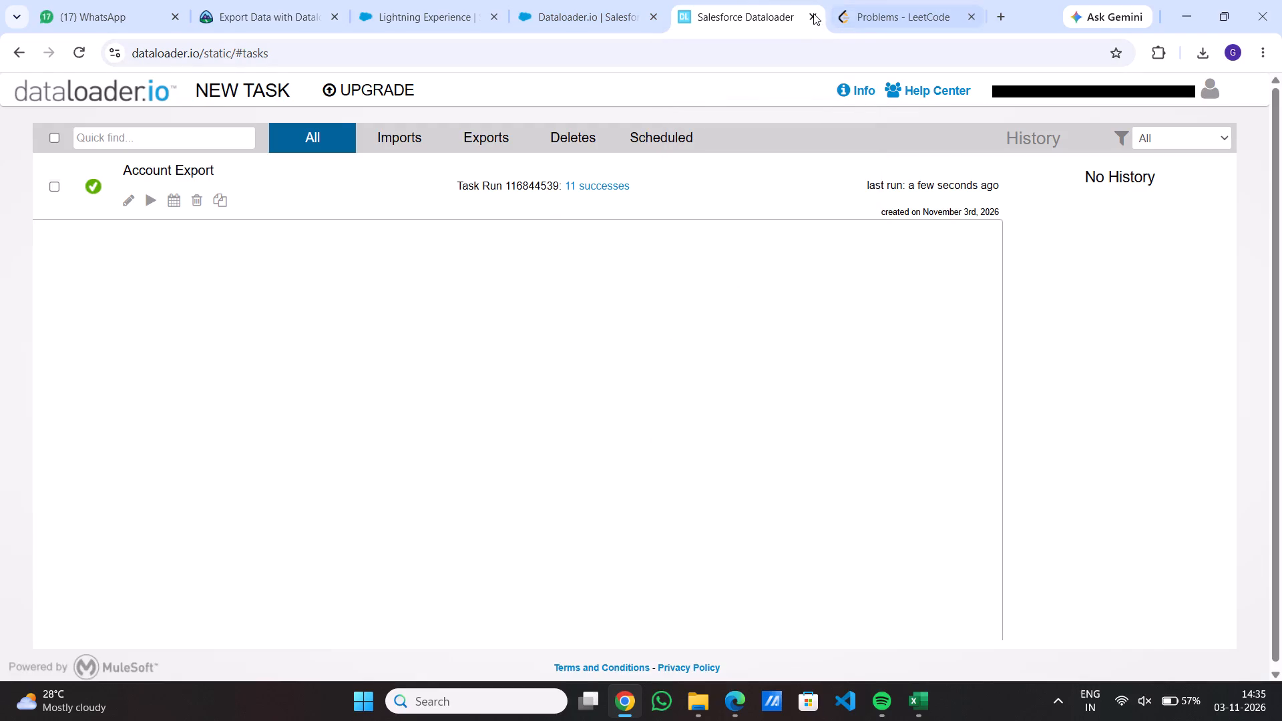
{"action": "left_click", "coordinate": [813, 13]}
{"action": "left_click", "coordinate": [662, 17]}
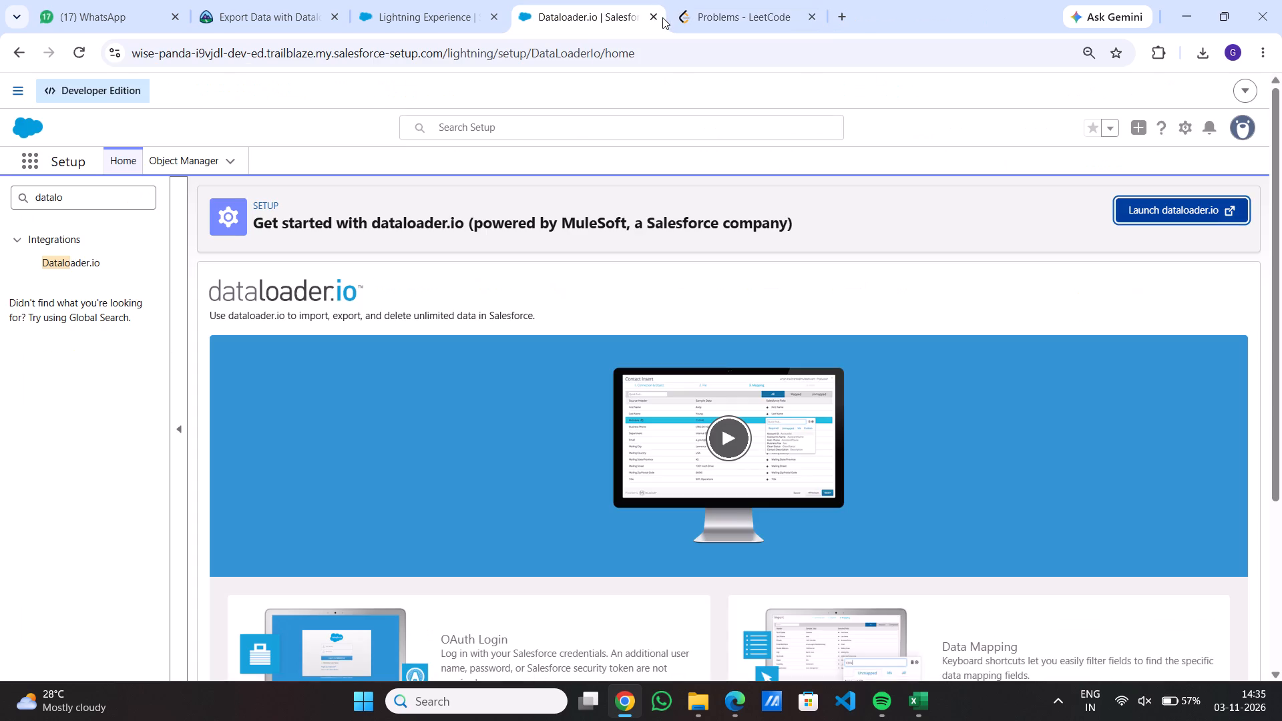
{"action": "left_click", "coordinate": [657, 19]}
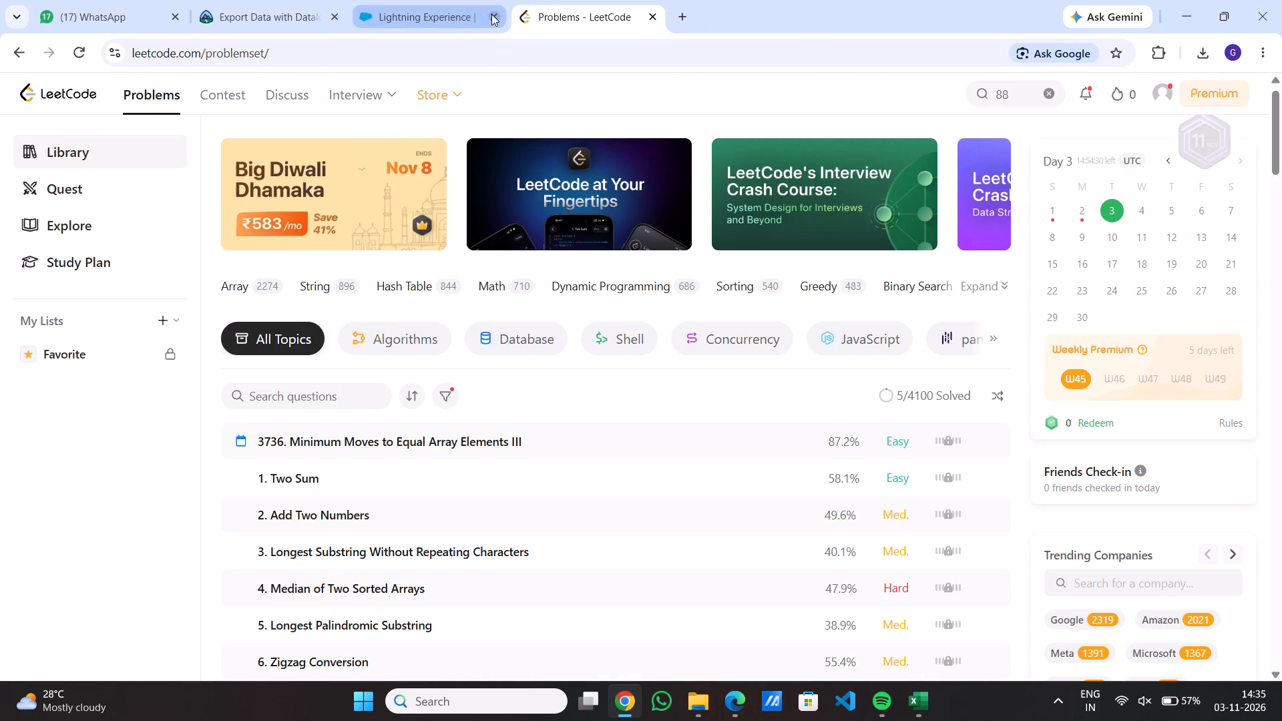
{"action": "left_click", "coordinate": [491, 14]}
Return to the Import and Export with Data Management Tools project overview and open the Use Dataloader.io to Update Data step.
{"action": "left_click", "coordinate": [249, 0]}
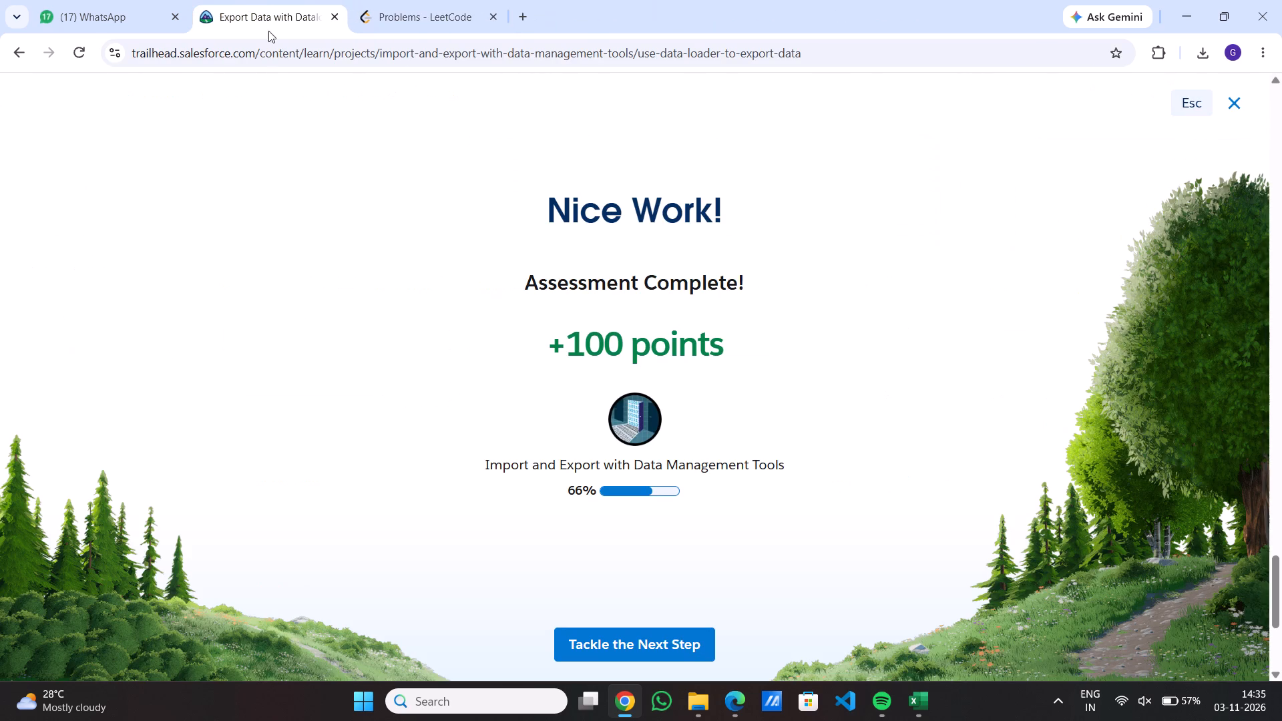
{"action": "left_click", "coordinate": [23, 48]}
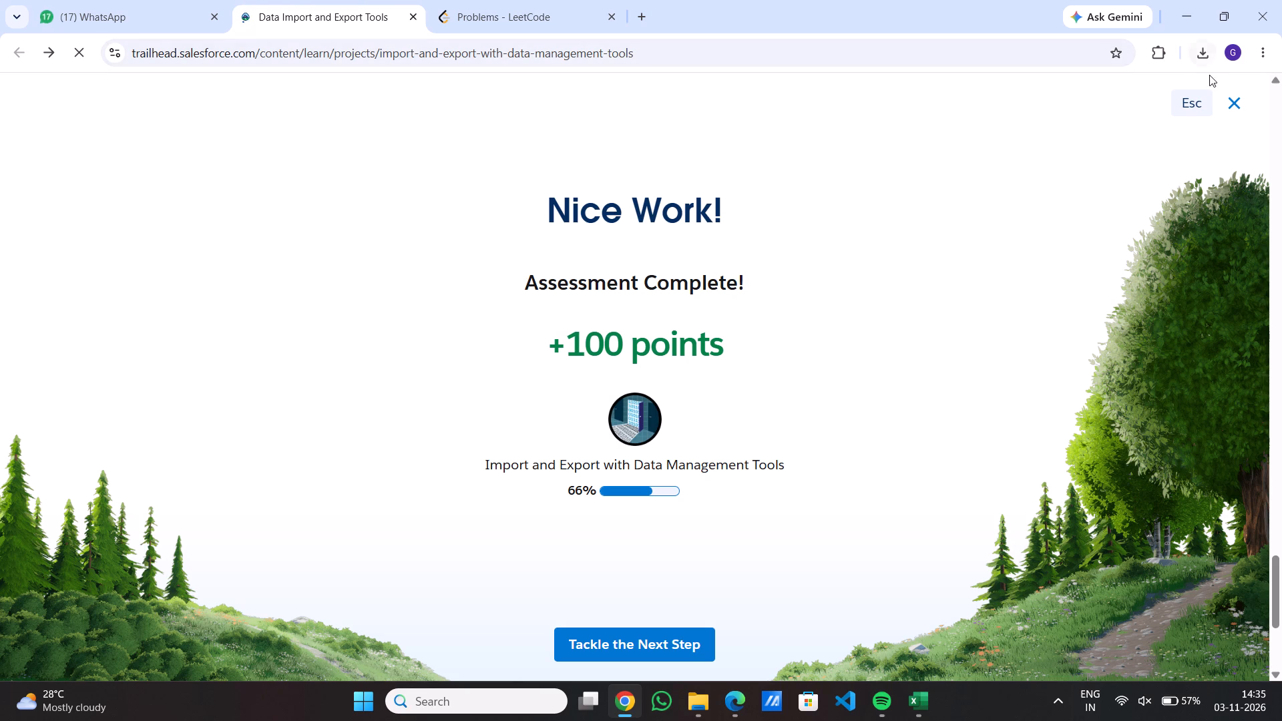
{"action": "left_click", "coordinate": [1233, 101]}
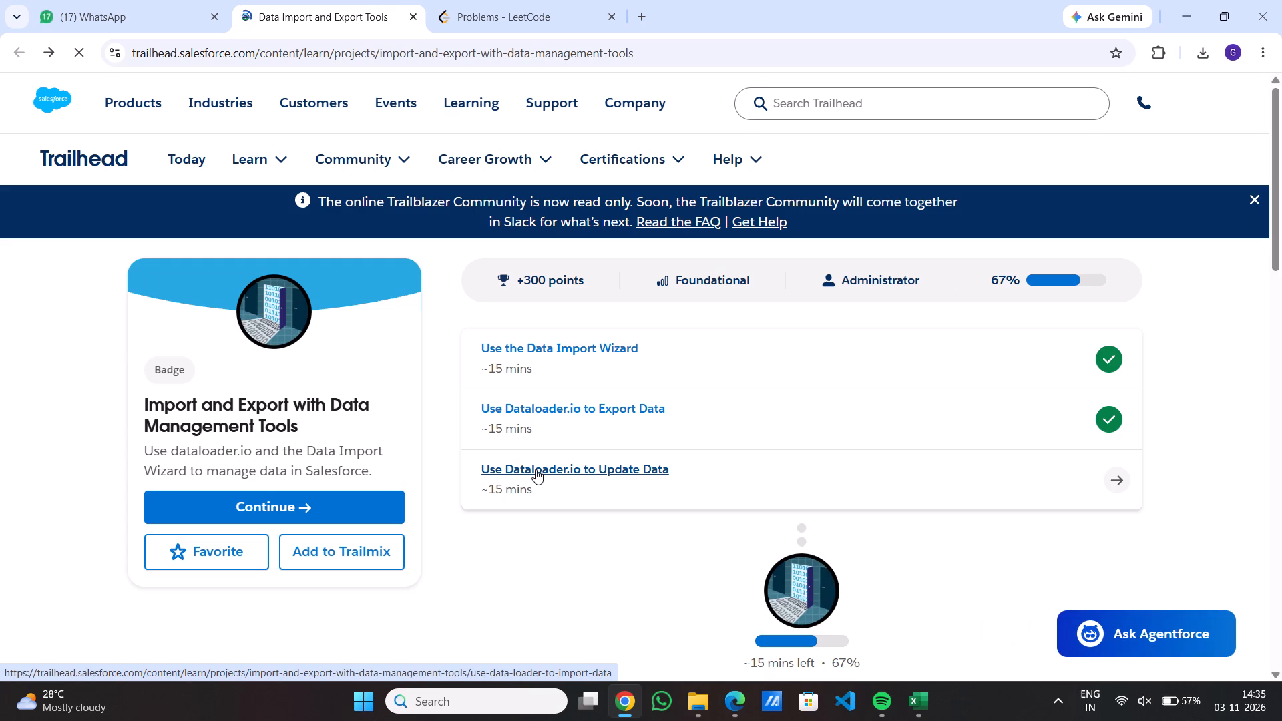
{"action": "left_click", "coordinate": [536, 469]}
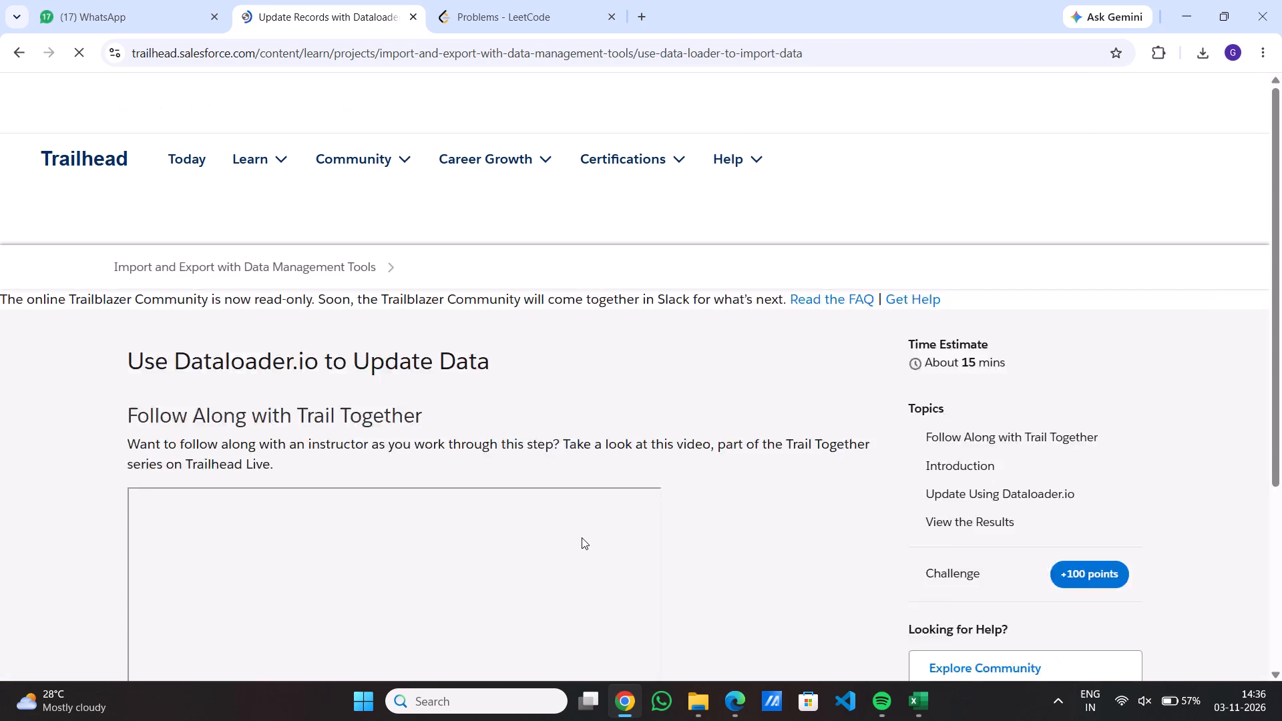
Read through the Use Dataloader.io to Update Data instructions, from the introduction to the Verify Step section.
{"action": "scroll", "coordinate": [582, 537], "scroll_direction": "down", "scroll_amount": 2}
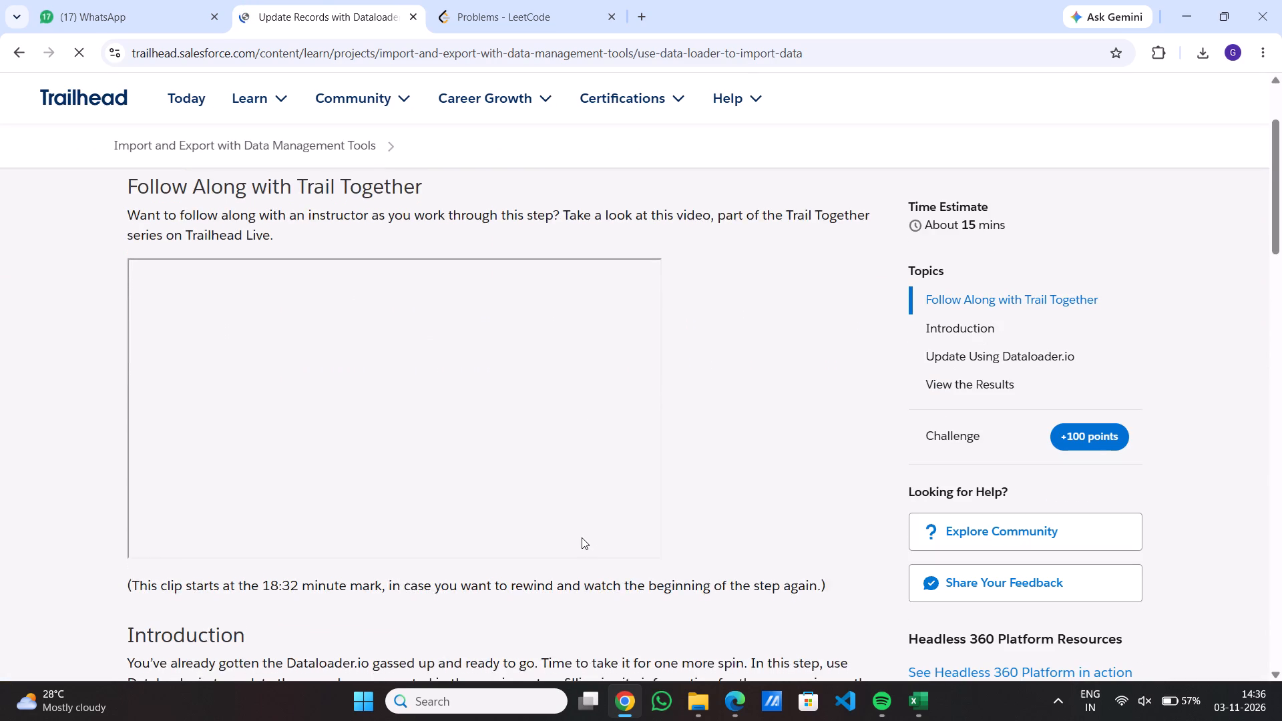
{"action": "scroll", "coordinate": [582, 537], "scroll_direction": "down", "scroll_amount": 8}
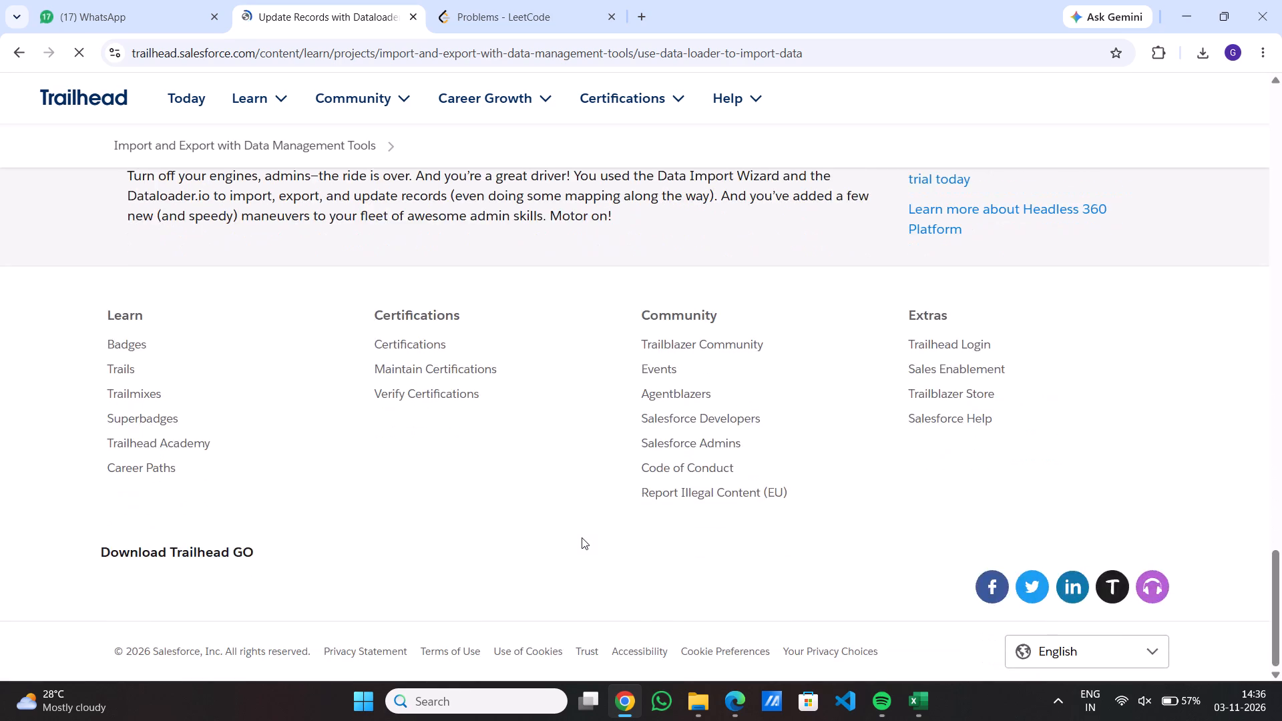
{"action": "scroll", "coordinate": [582, 537], "scroll_direction": "up", "scroll_amount": 2}
{"action": "scroll", "coordinate": [582, 537], "scroll_direction": "down", "scroll_amount": 4}
{"action": "scroll", "coordinate": [582, 537], "scroll_direction": "up", "scroll_amount": 10}
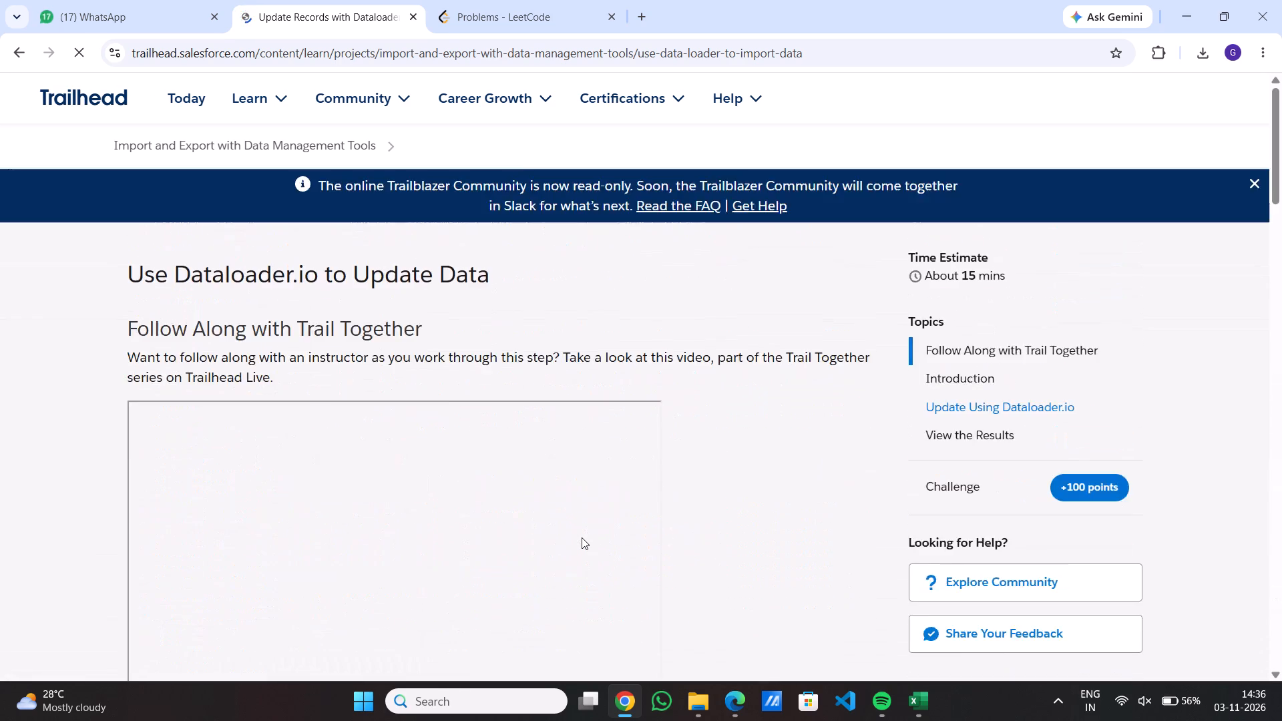
{"action": "scroll", "coordinate": [582, 537], "scroll_direction": "down", "scroll_amount": 13}
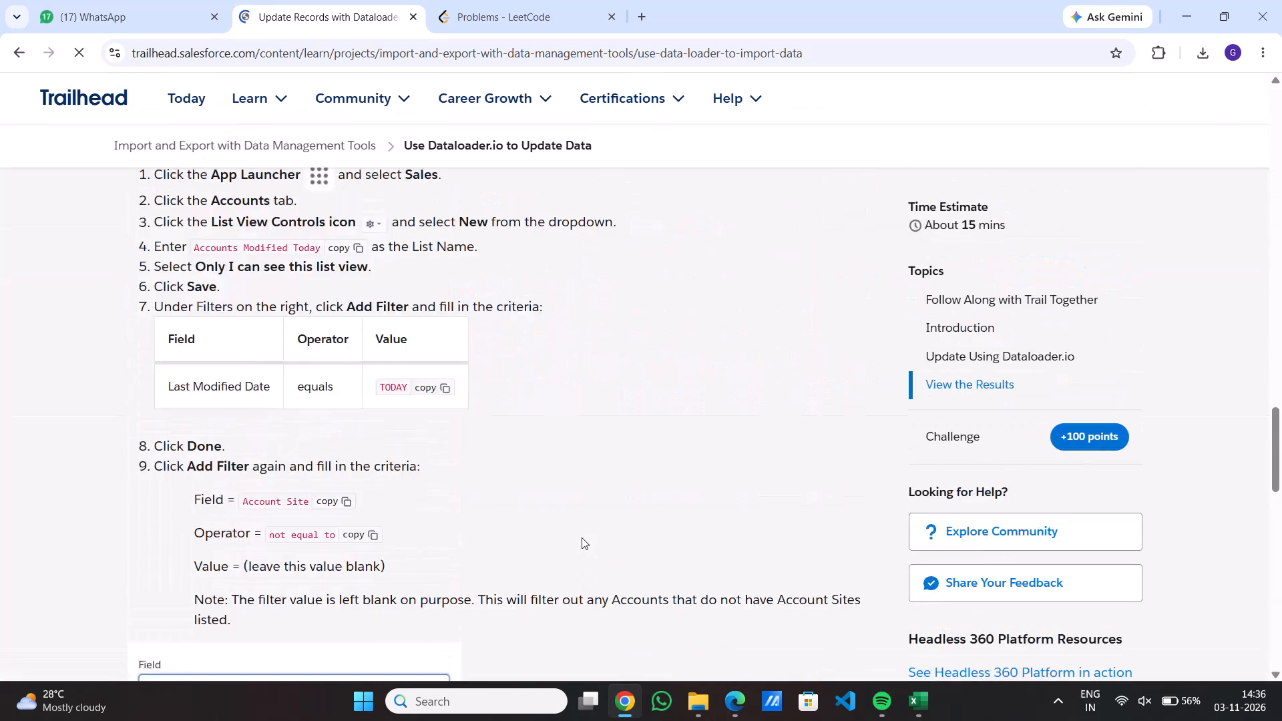
{"action": "scroll", "coordinate": [582, 537], "scroll_direction": "down", "scroll_amount": 1}
{"action": "scroll", "coordinate": [582, 537], "scroll_direction": "up", "scroll_amount": 1}
{"action": "scroll", "coordinate": [582, 537], "scroll_direction": "down", "scroll_amount": 1}
{"action": "scroll", "coordinate": [582, 537], "scroll_direction": "up", "scroll_amount": 1}
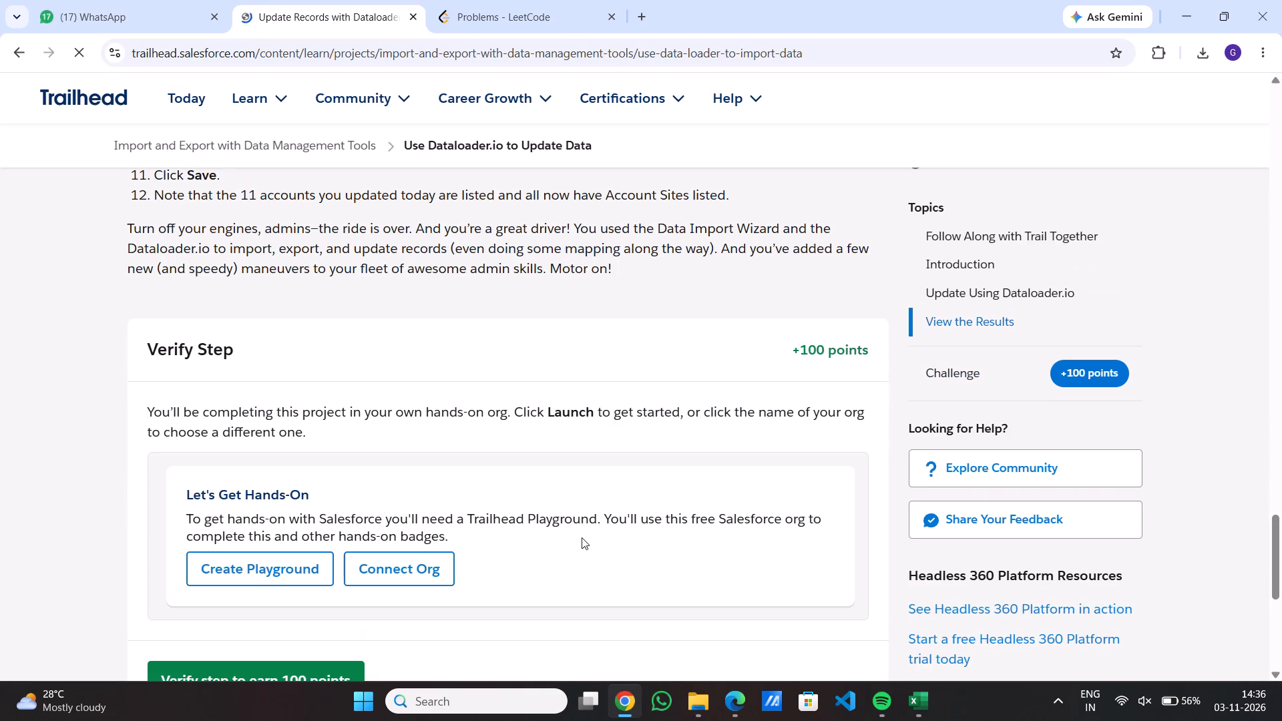
{"action": "scroll", "coordinate": [582, 537], "scroll_direction": "down", "scroll_amount": 1}
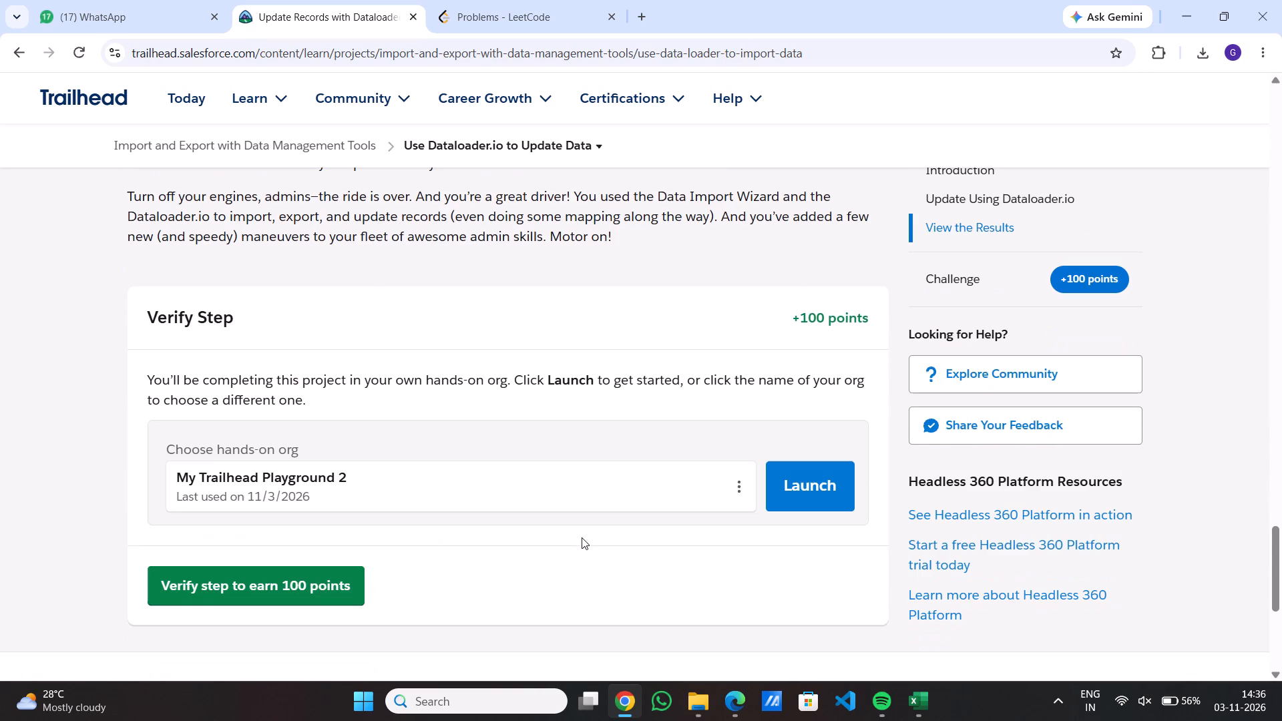
{"action": "scroll", "coordinate": [582, 537], "scroll_direction": "up", "scroll_amount": 2}
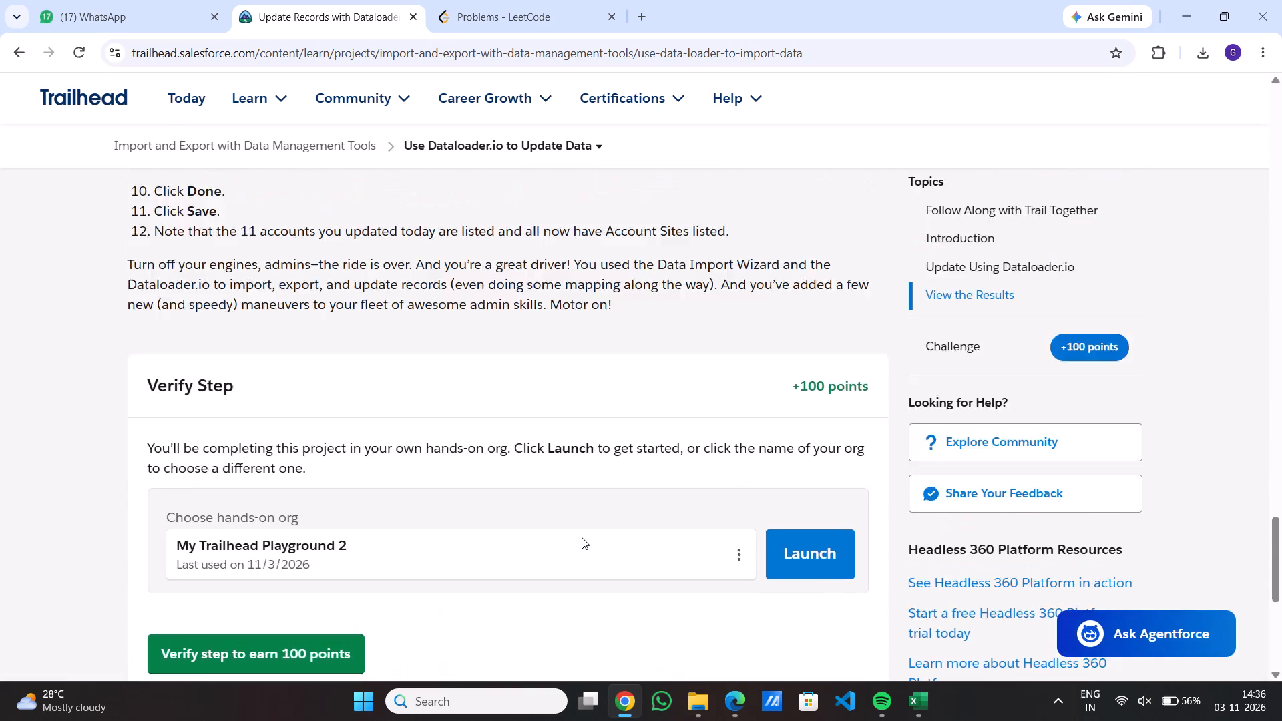
{"action": "scroll", "coordinate": [582, 537], "scroll_direction": "up", "scroll_amount": 7}
{"action": "scroll", "coordinate": [582, 537], "scroll_direction": "down", "scroll_amount": 7}
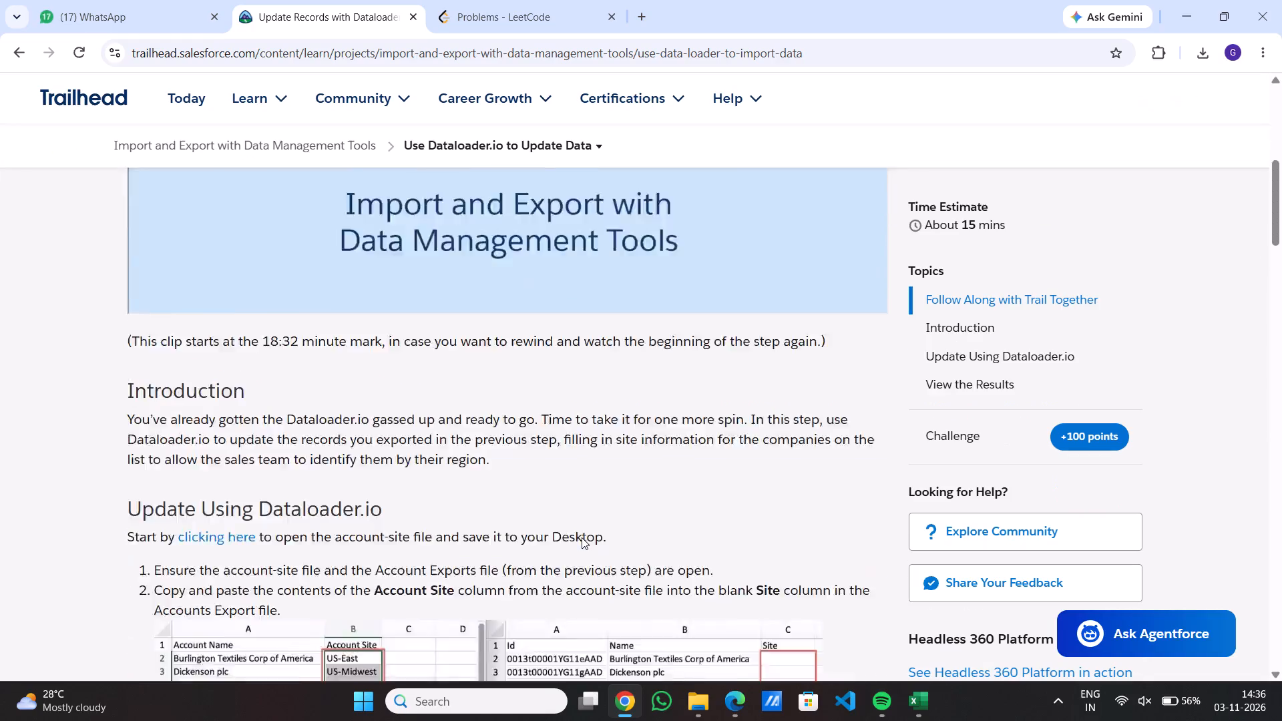
{"action": "scroll", "coordinate": [582, 537], "scroll_direction": "down", "scroll_amount": 4}
{"action": "scroll", "coordinate": [582, 537], "scroll_direction": "up", "scroll_amount": 4}
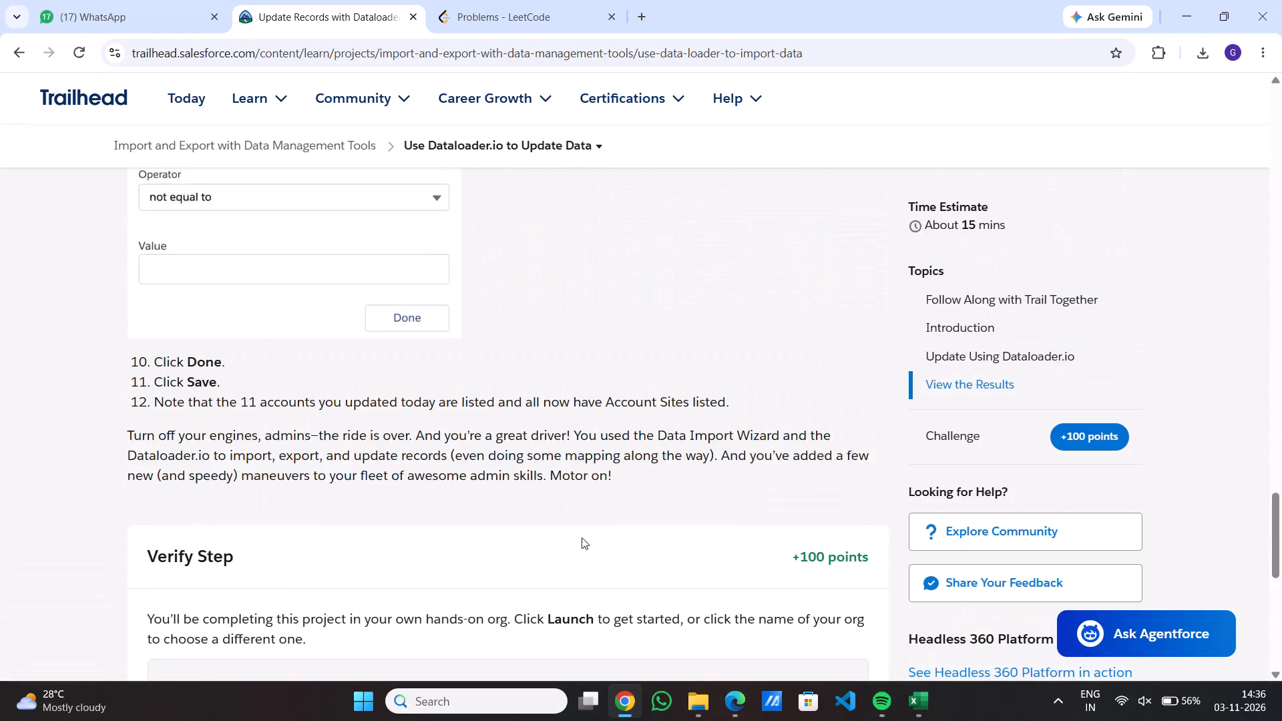
{"action": "scroll", "coordinate": [582, 537], "scroll_direction": "up", "scroll_amount": 12}
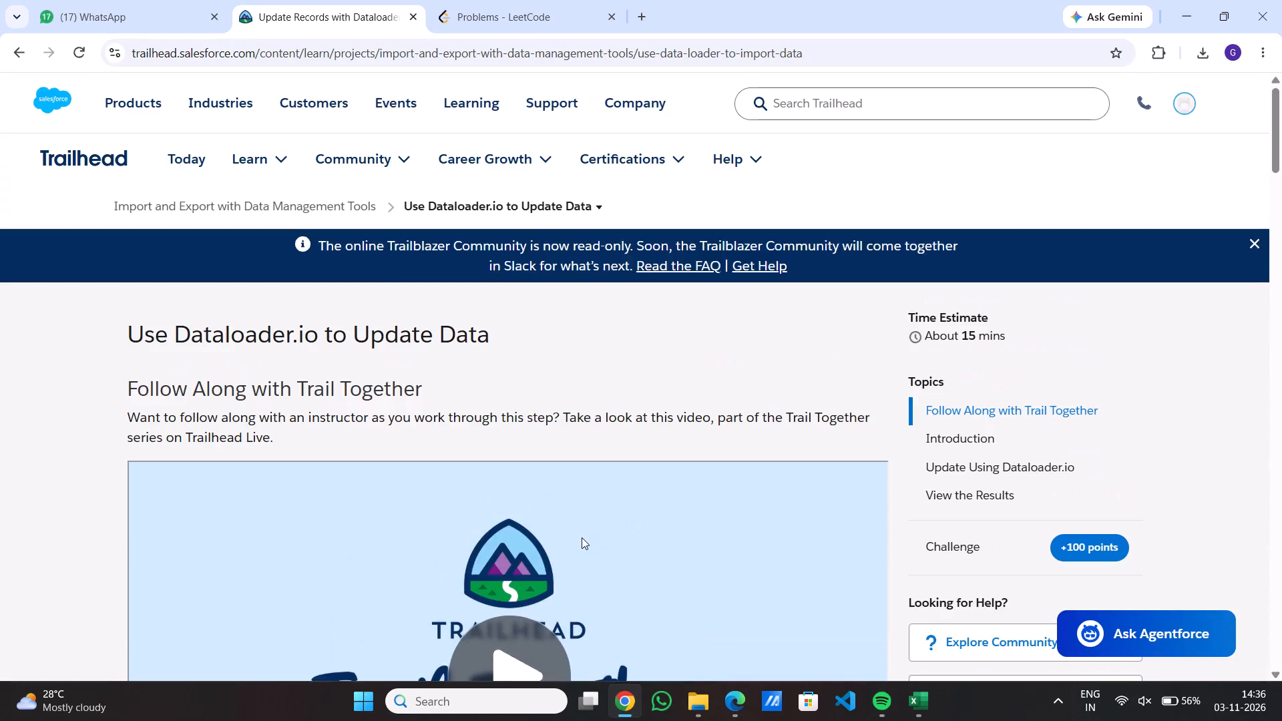
{"action": "scroll", "coordinate": [582, 537], "scroll_direction": "up", "scroll_amount": 1}
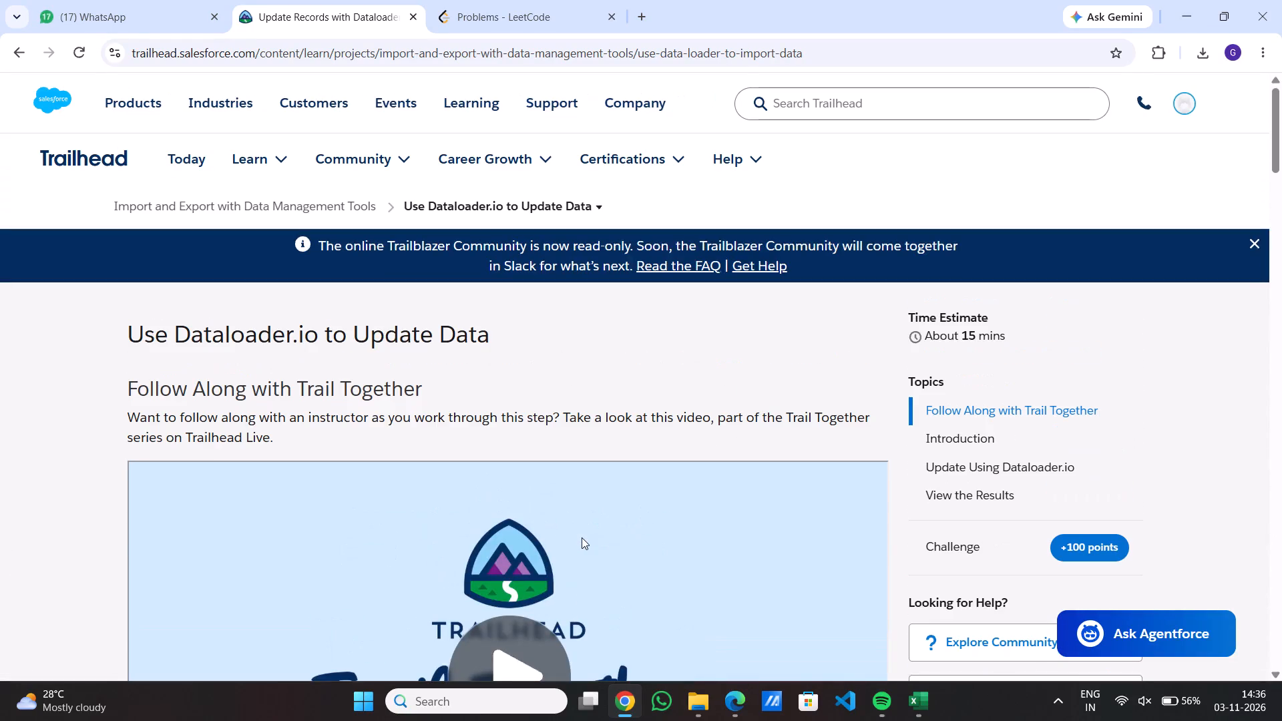
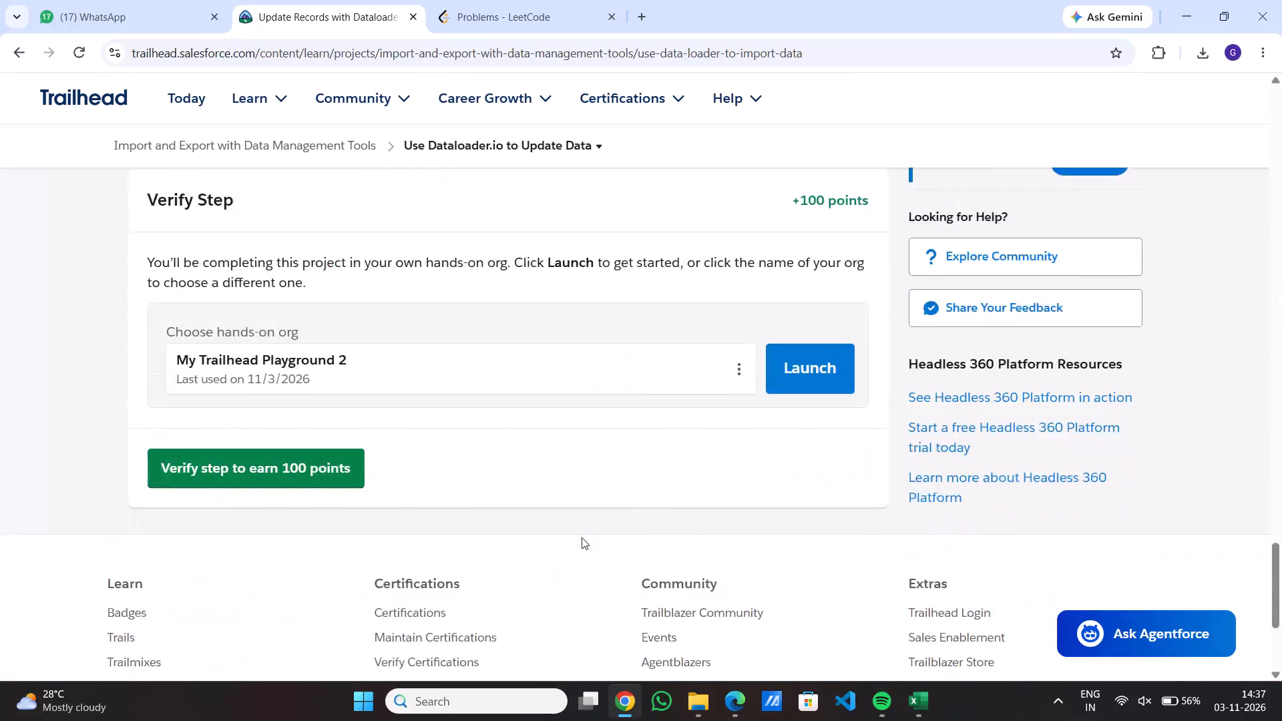
Launch My Trailhead Playground 2 from the Verify Step section and open its Salesforce Setup.
{"action": "scroll", "coordinate": [582, 537], "scroll_direction": "up", "scroll_amount": 1}
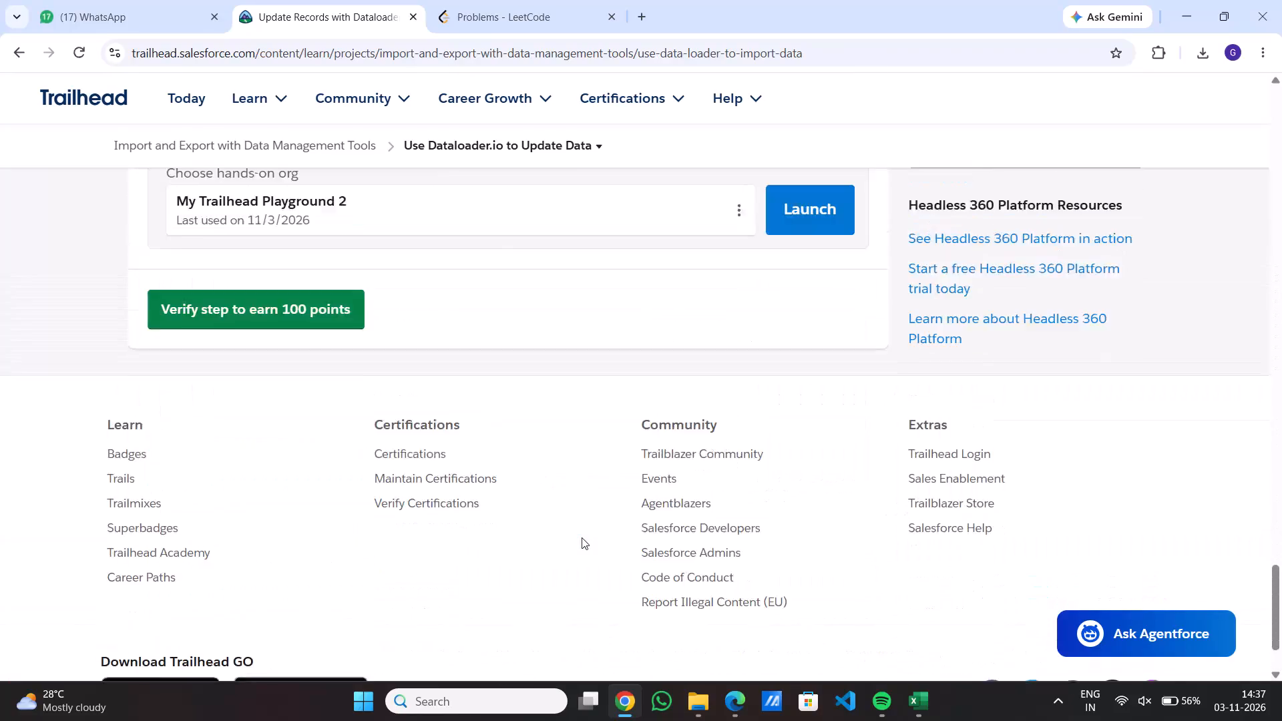
{"action": "scroll", "coordinate": [582, 537], "scroll_direction": "up", "scroll_amount": 3}
{"action": "left_click", "coordinate": [817, 514]}
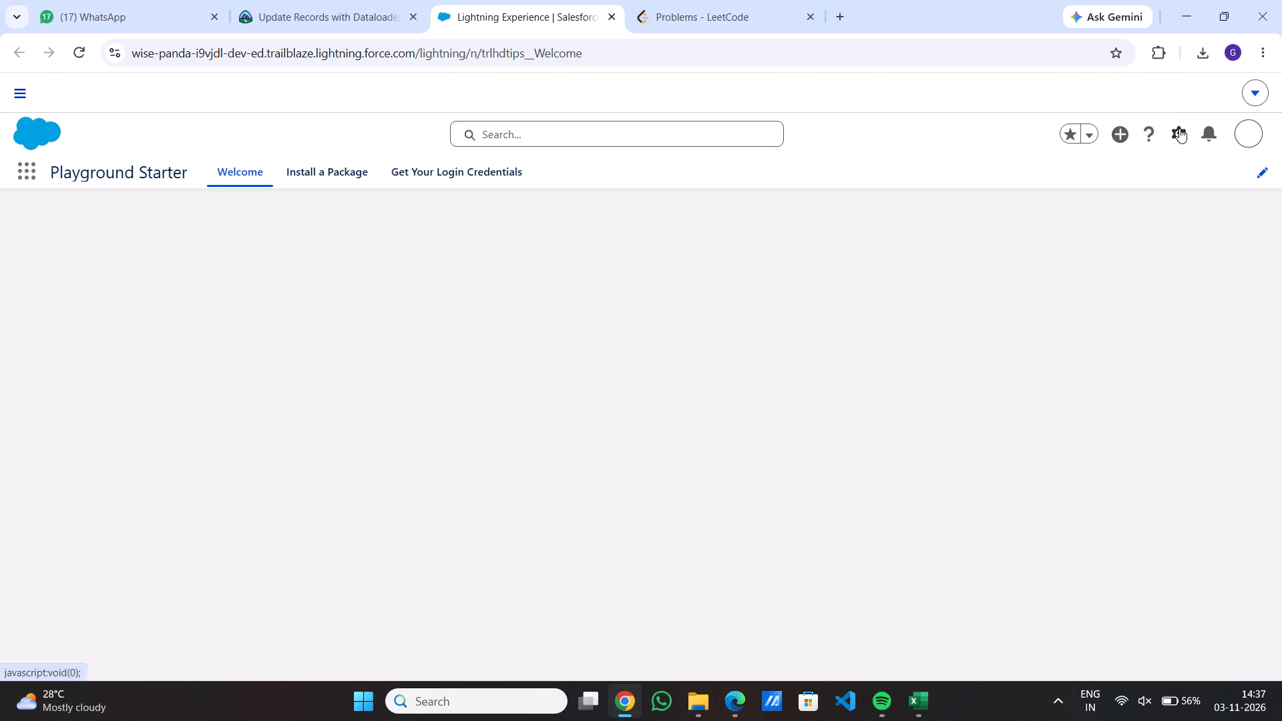
{"action": "left_click", "coordinate": [1179, 128]}
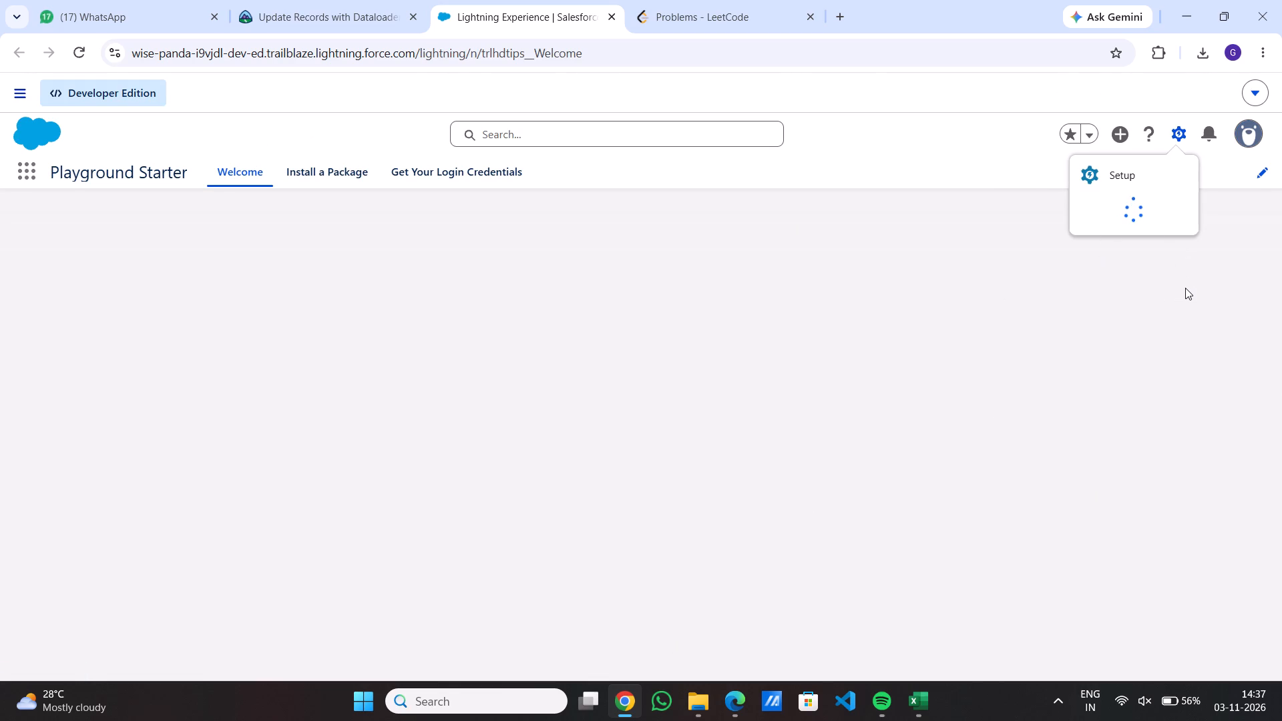
{"action": "left_click", "coordinate": [1090, 206]}
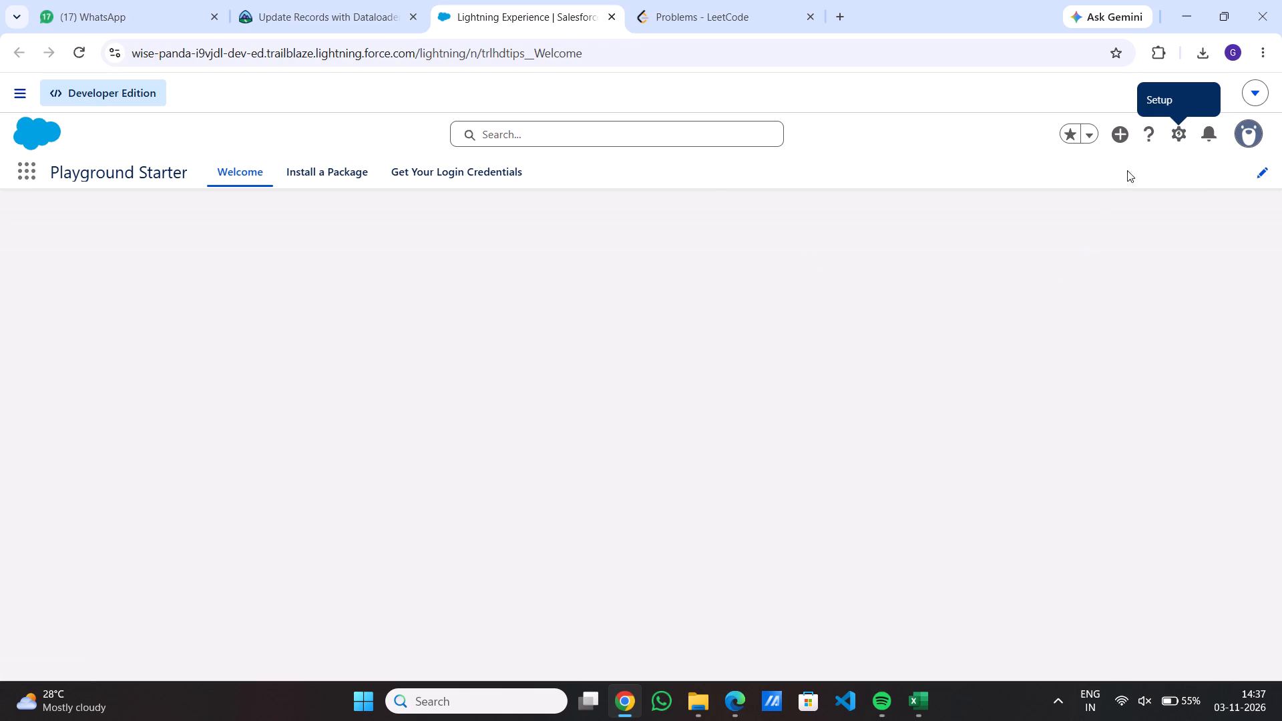
{"action": "left_click", "coordinate": [1178, 134]}
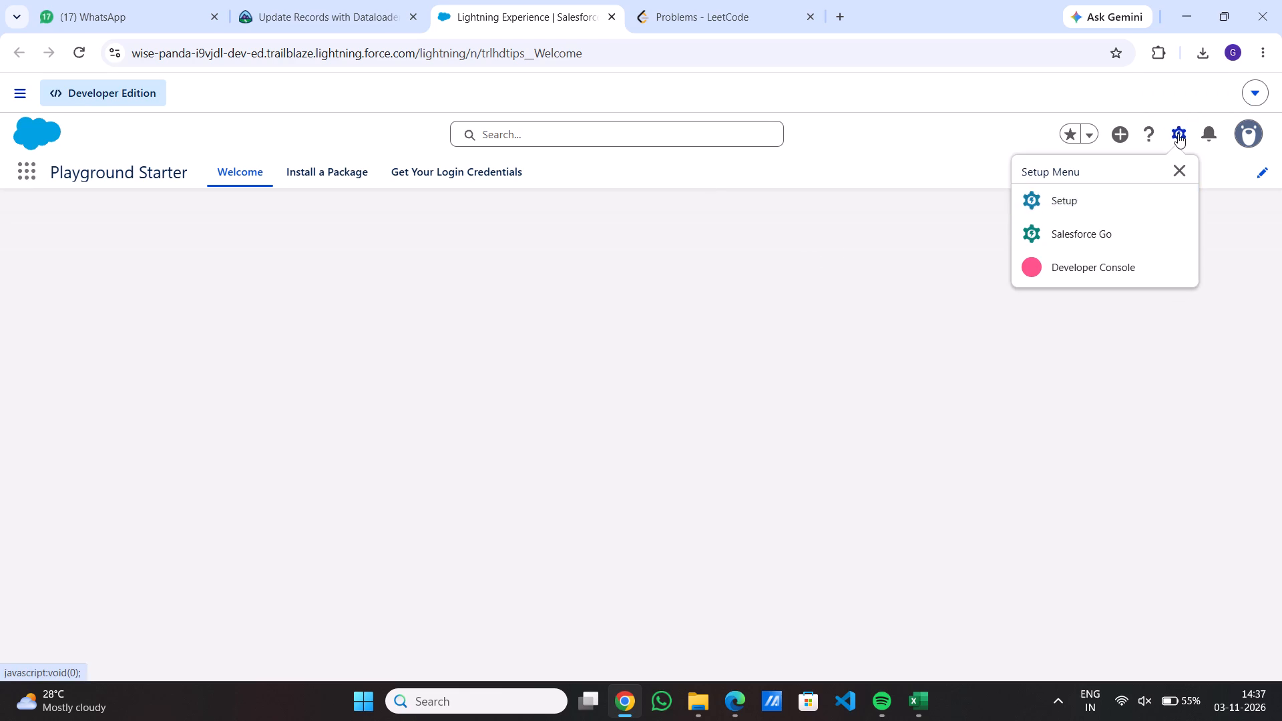
{"action": "left_click", "coordinate": [1053, 194]}
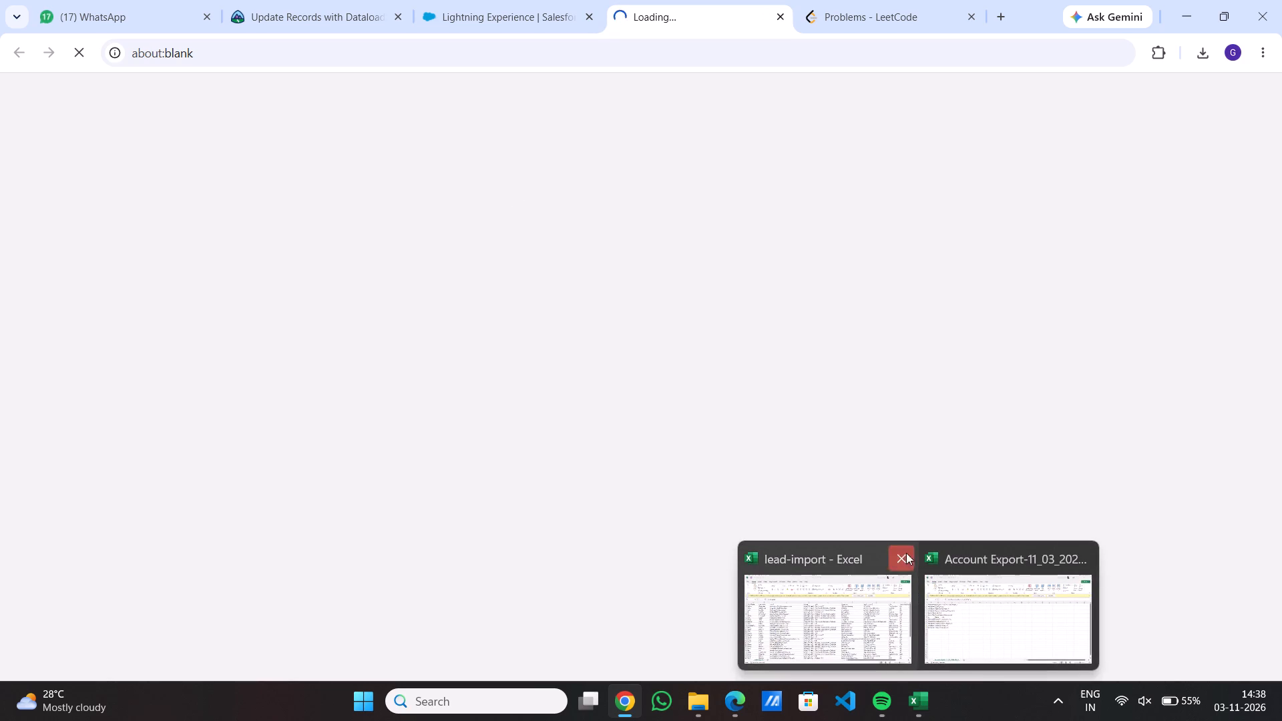
Close the lead-import and Account Export workbooks in Excel, discarding the changes to the Account Export CSV.
{"action": "left_click", "coordinate": [897, 549]}
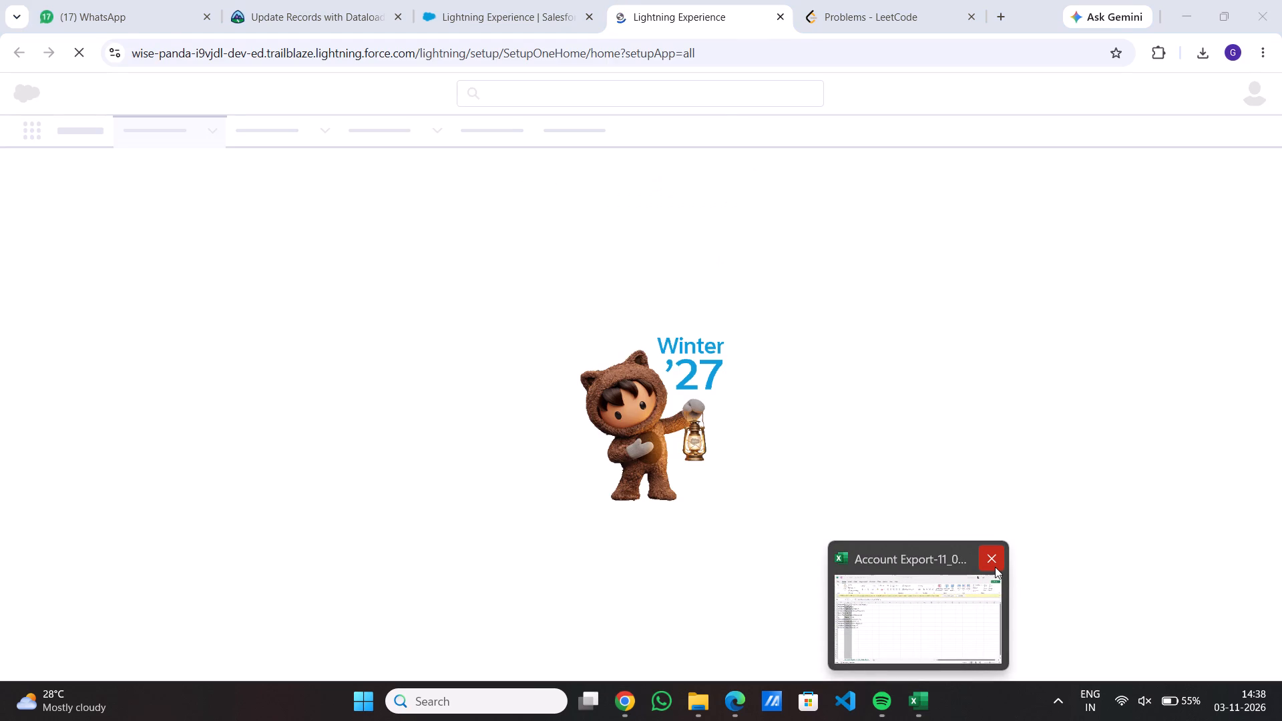
{"action": "left_click", "coordinate": [995, 567]}
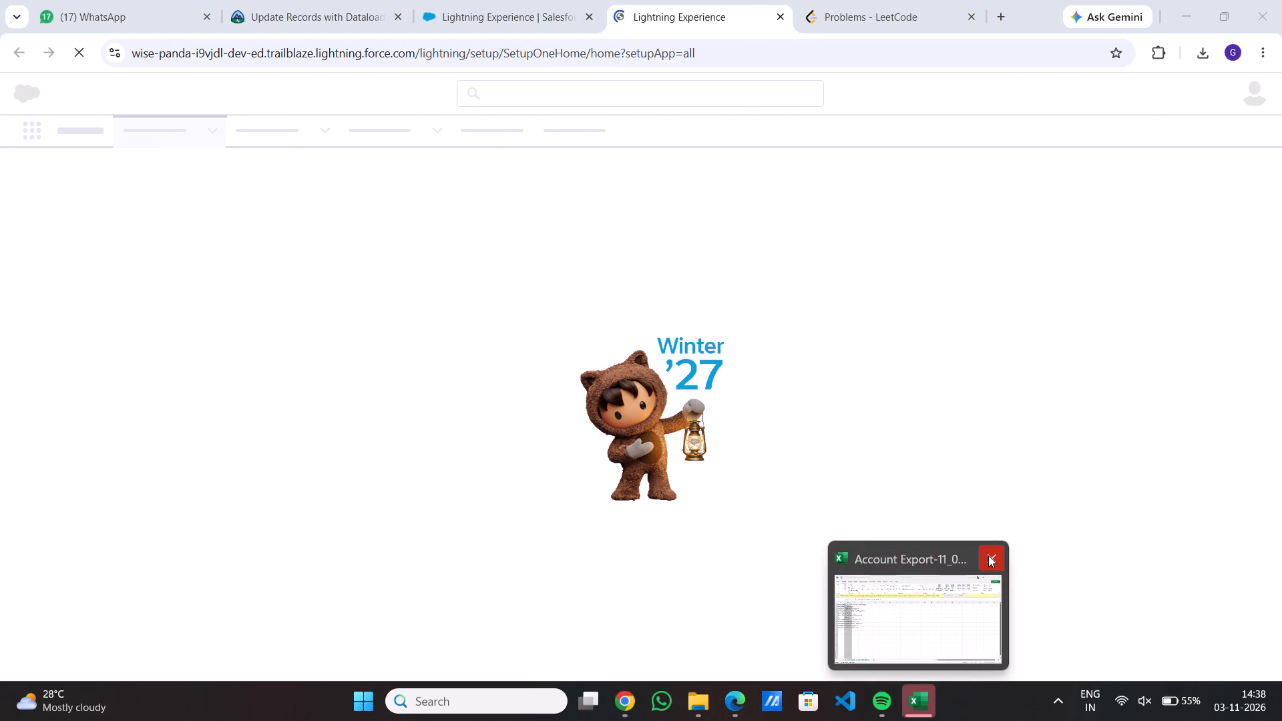
{"action": "left_click", "coordinate": [988, 555]}
{"action": "left_click", "coordinate": [579, 369]}
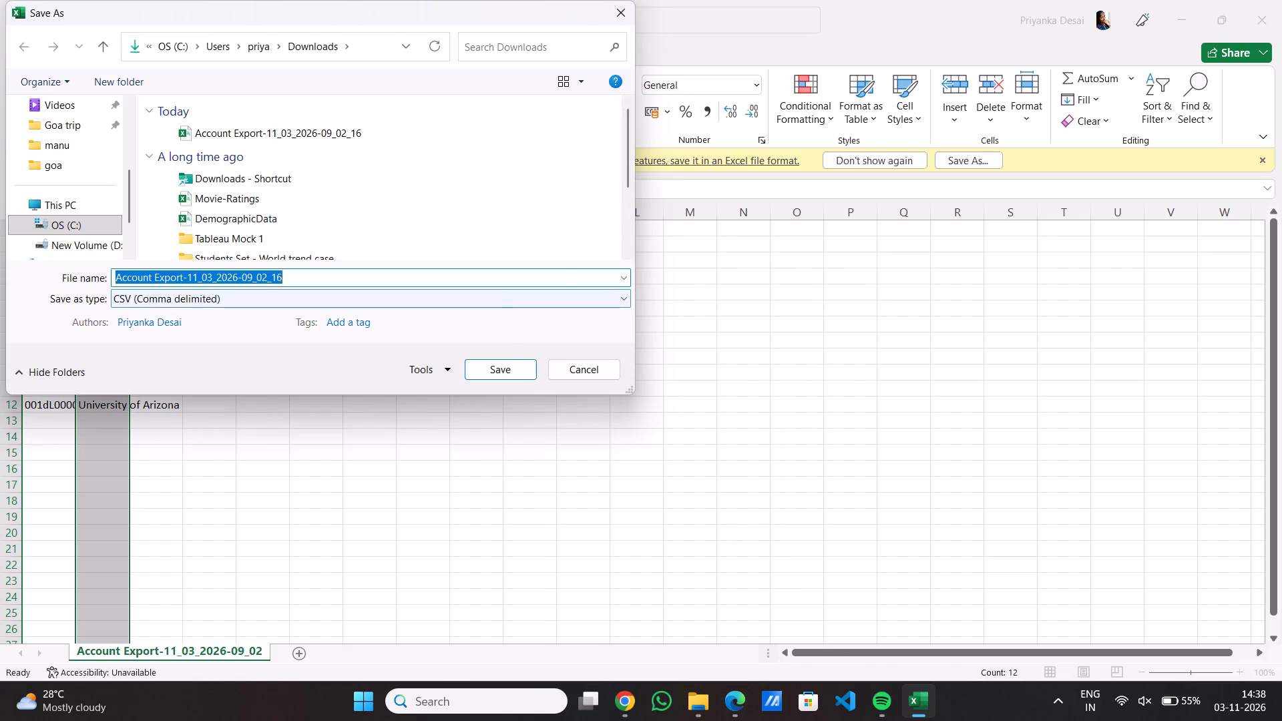
{"action": "left_click", "coordinate": [511, 372]}
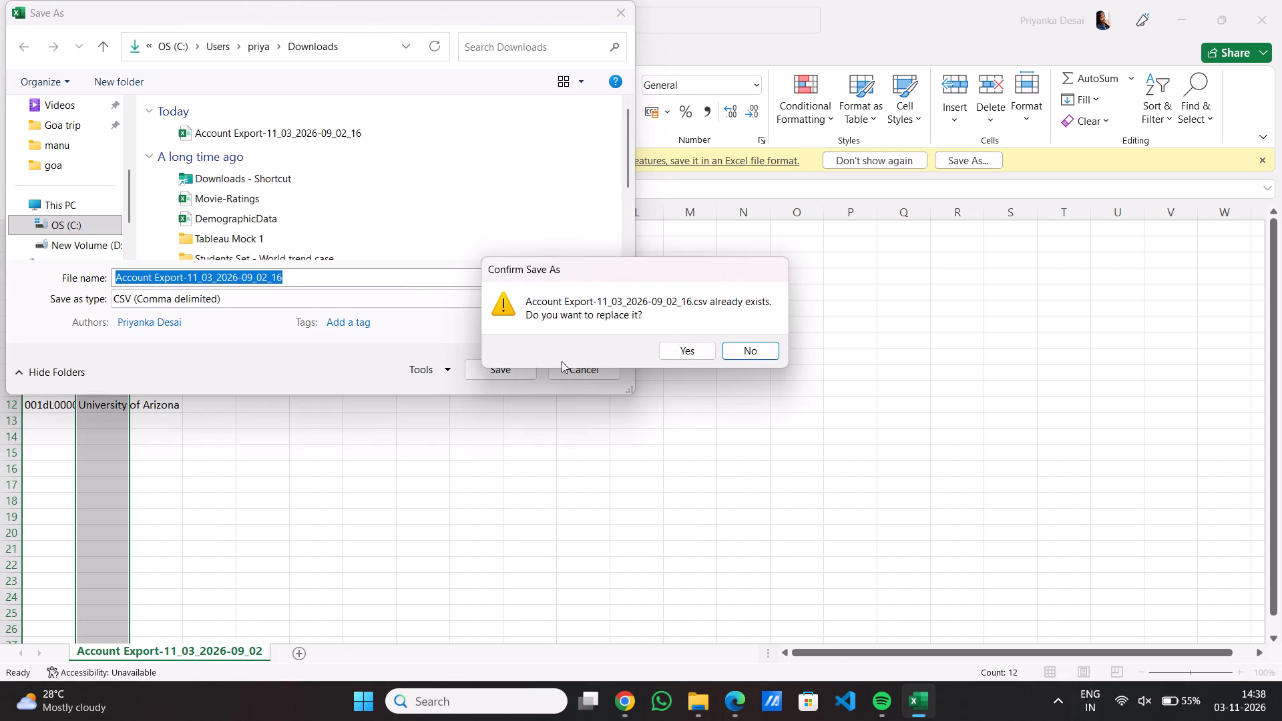
{"action": "left_click", "coordinate": [744, 356]}
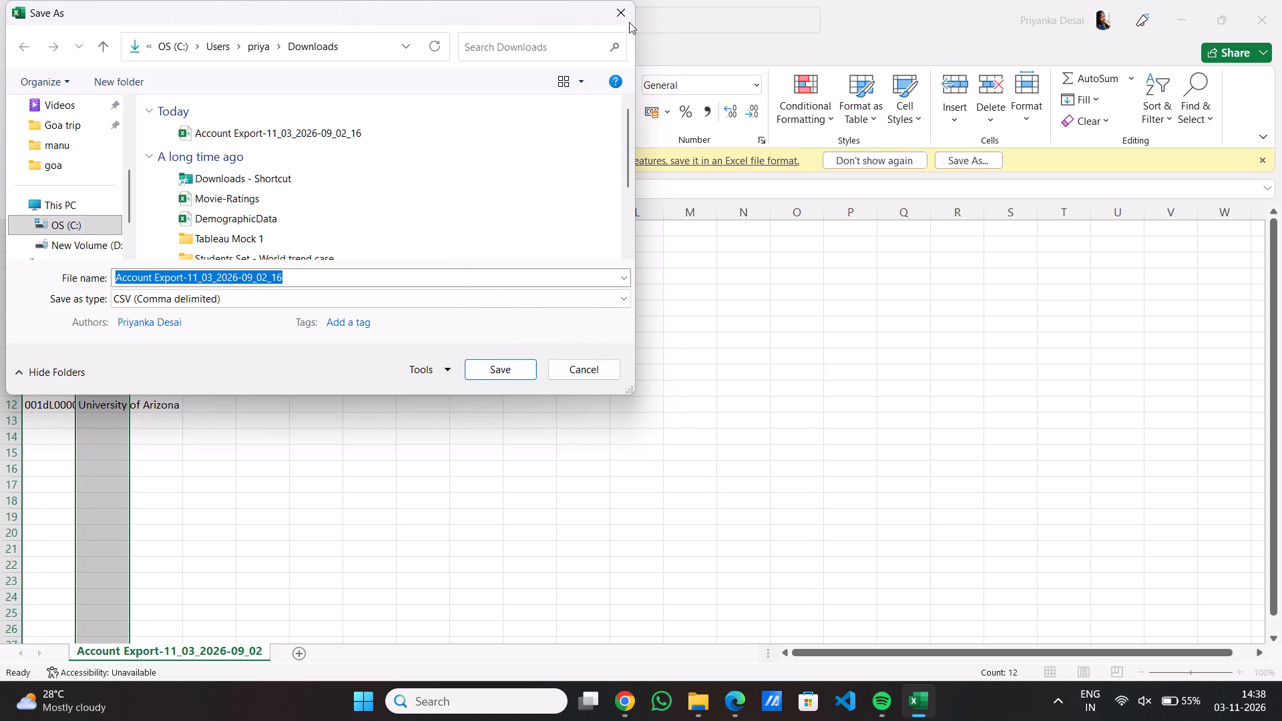
{"action": "left_click", "coordinate": [630, 20]}
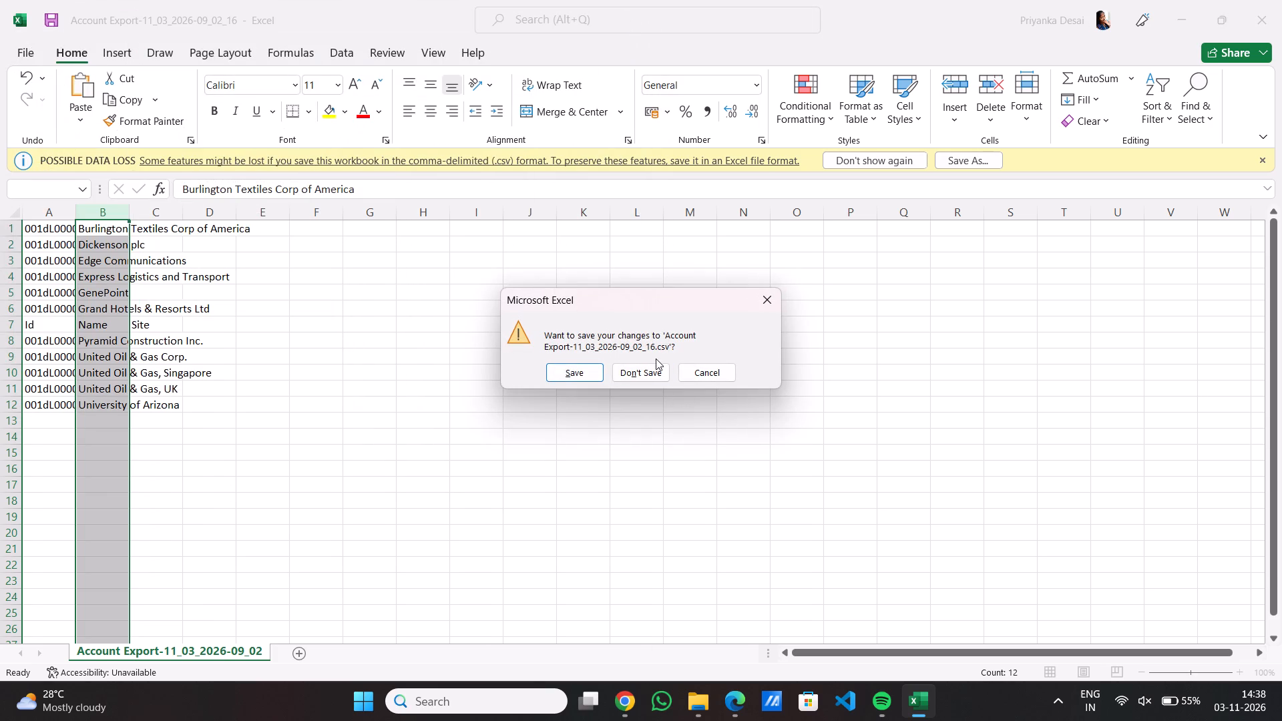
{"action": "left_click", "coordinate": [648, 369]}
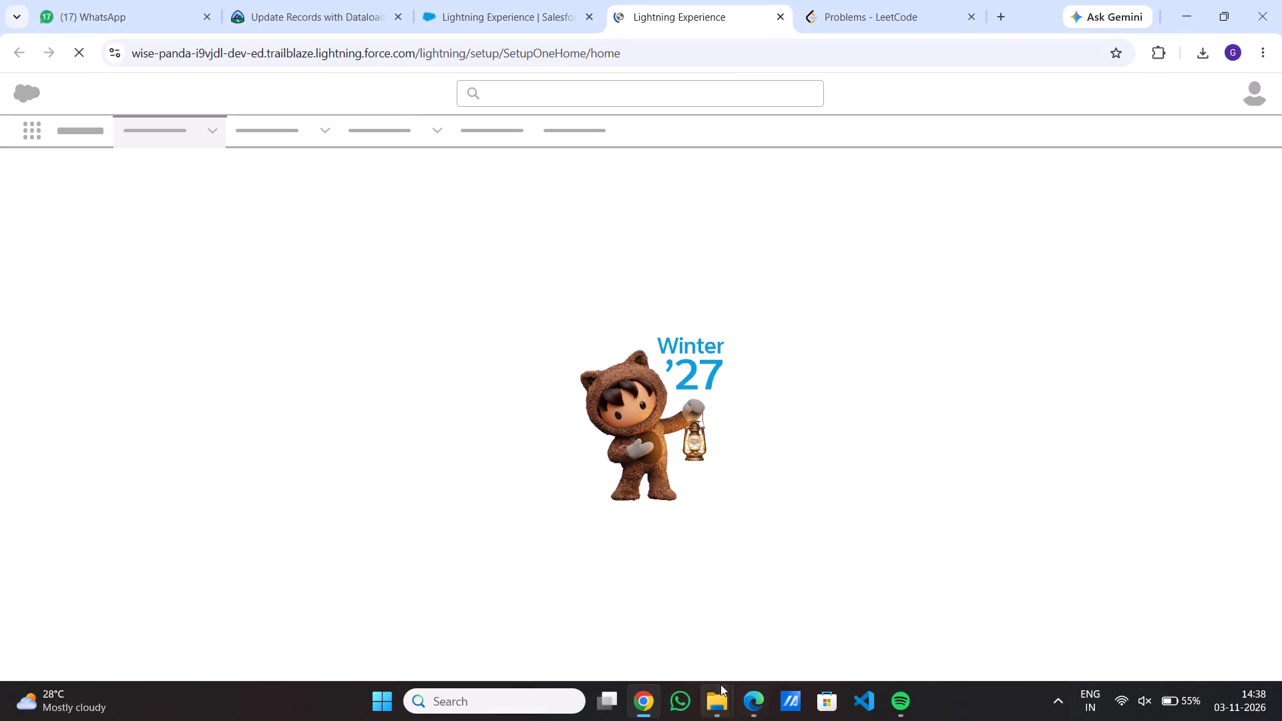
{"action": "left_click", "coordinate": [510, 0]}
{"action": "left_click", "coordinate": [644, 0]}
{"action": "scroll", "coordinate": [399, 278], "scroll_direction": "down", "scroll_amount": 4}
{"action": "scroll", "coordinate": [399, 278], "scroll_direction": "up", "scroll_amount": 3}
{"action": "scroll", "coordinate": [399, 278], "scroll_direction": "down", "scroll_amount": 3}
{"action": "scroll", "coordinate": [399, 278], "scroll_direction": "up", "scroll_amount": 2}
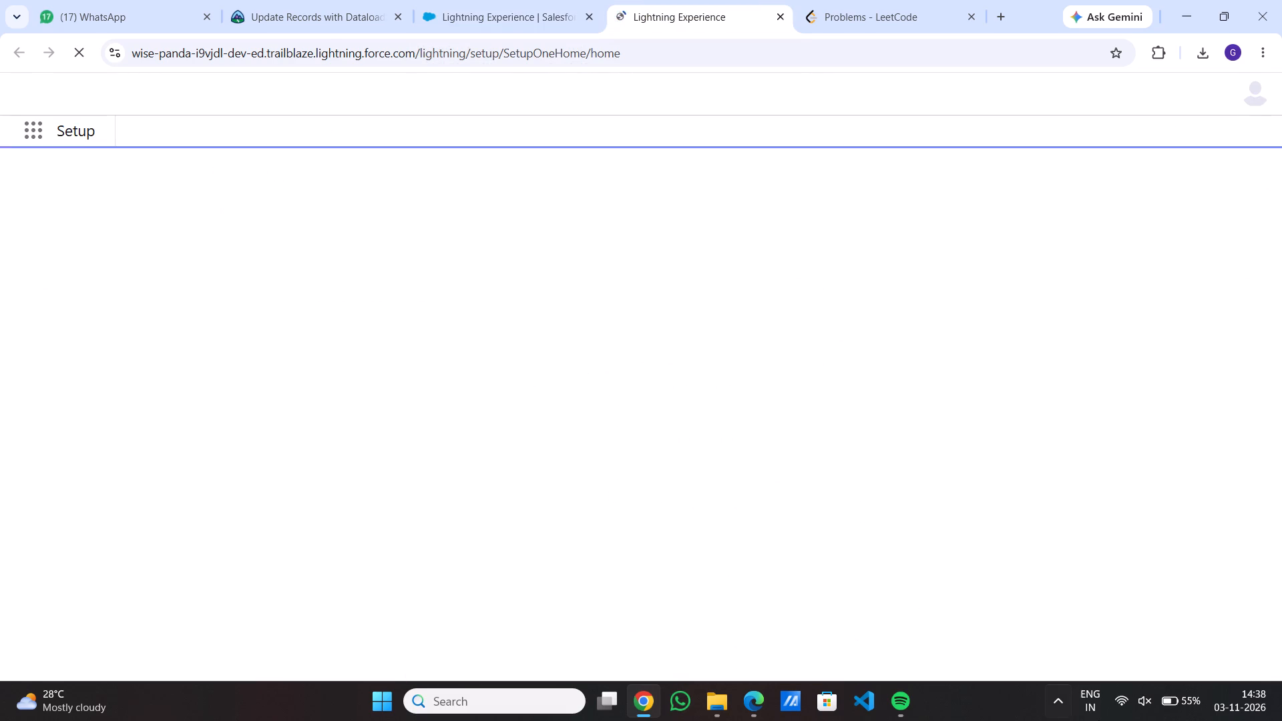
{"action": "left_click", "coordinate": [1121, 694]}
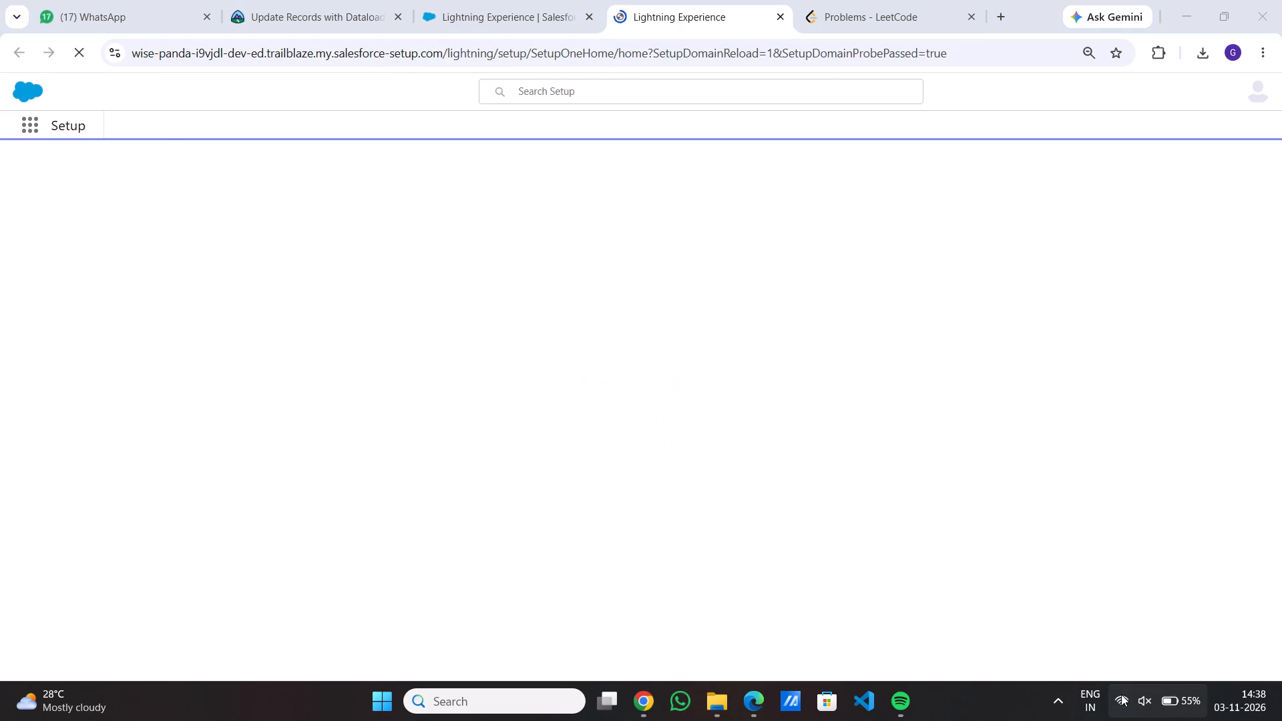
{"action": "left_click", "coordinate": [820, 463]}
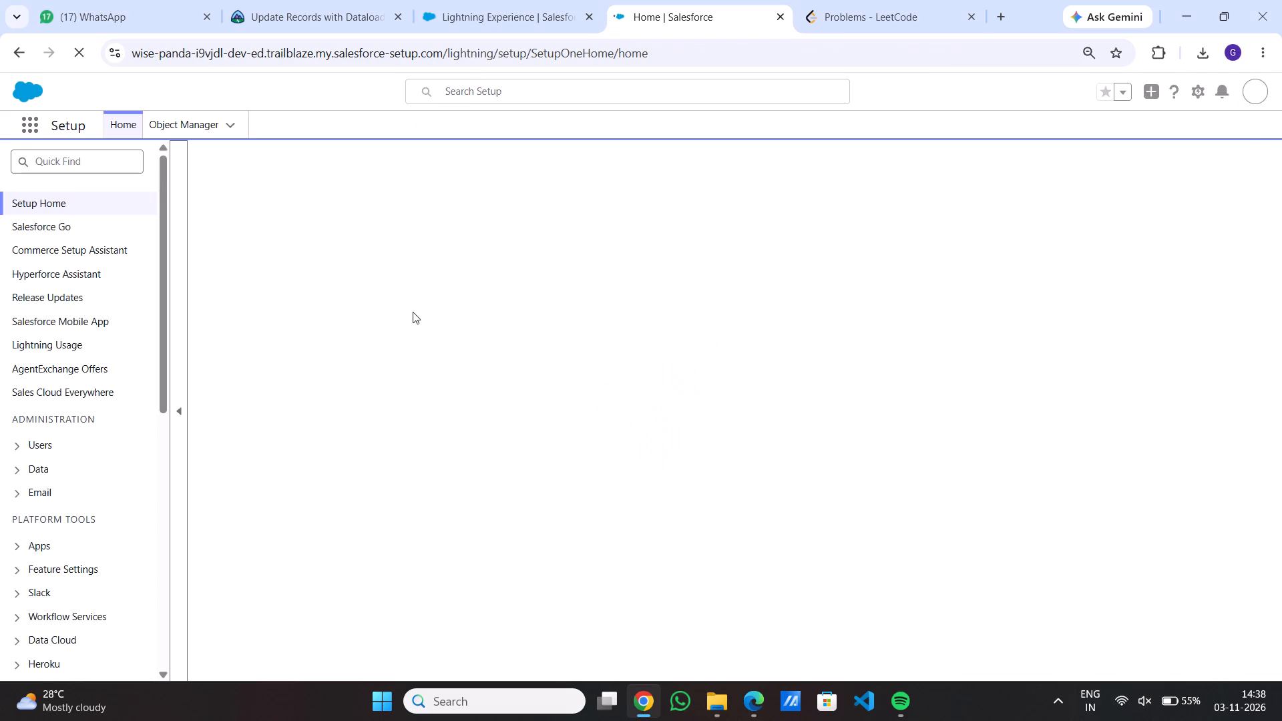
Search Setup for "datalo" and open the Dataloader.io page under Integrations.
{"action": "left_click", "coordinate": [71, 190]}
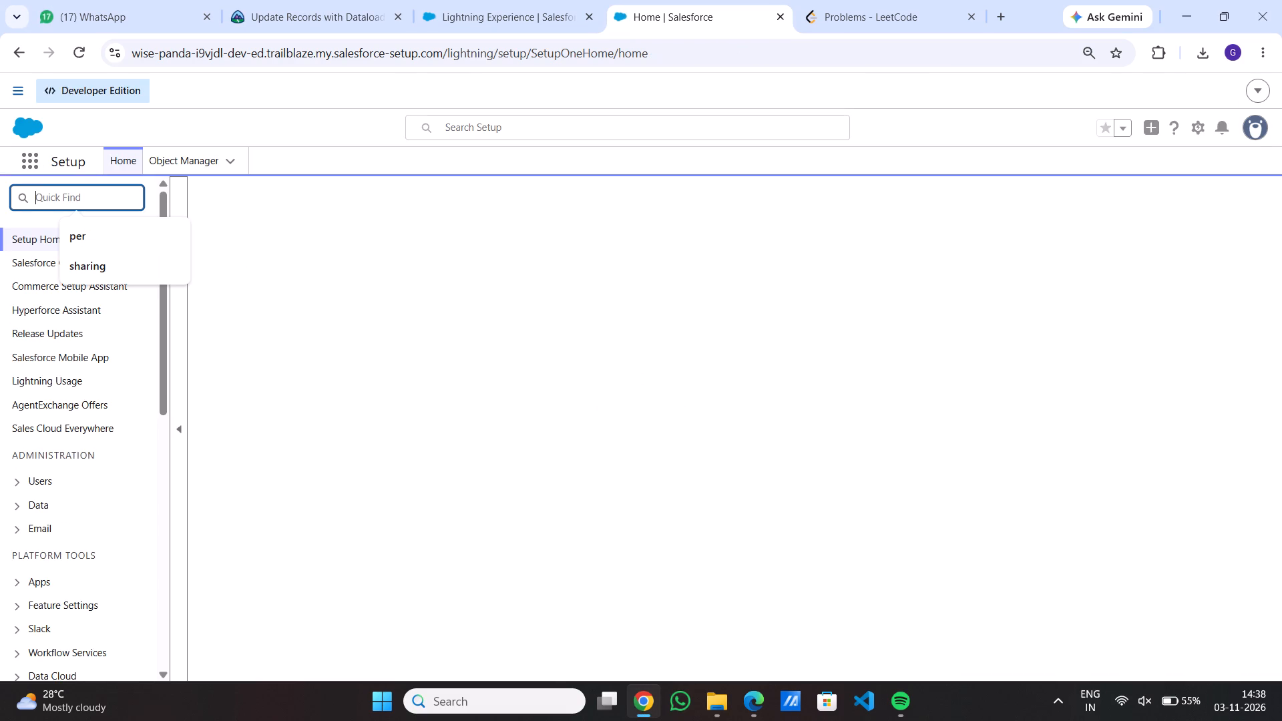
{"action": "type", "text": "data"}
{"action": "type", "text": "lo"}
{"action": "left_click", "coordinate": [103, 267]}
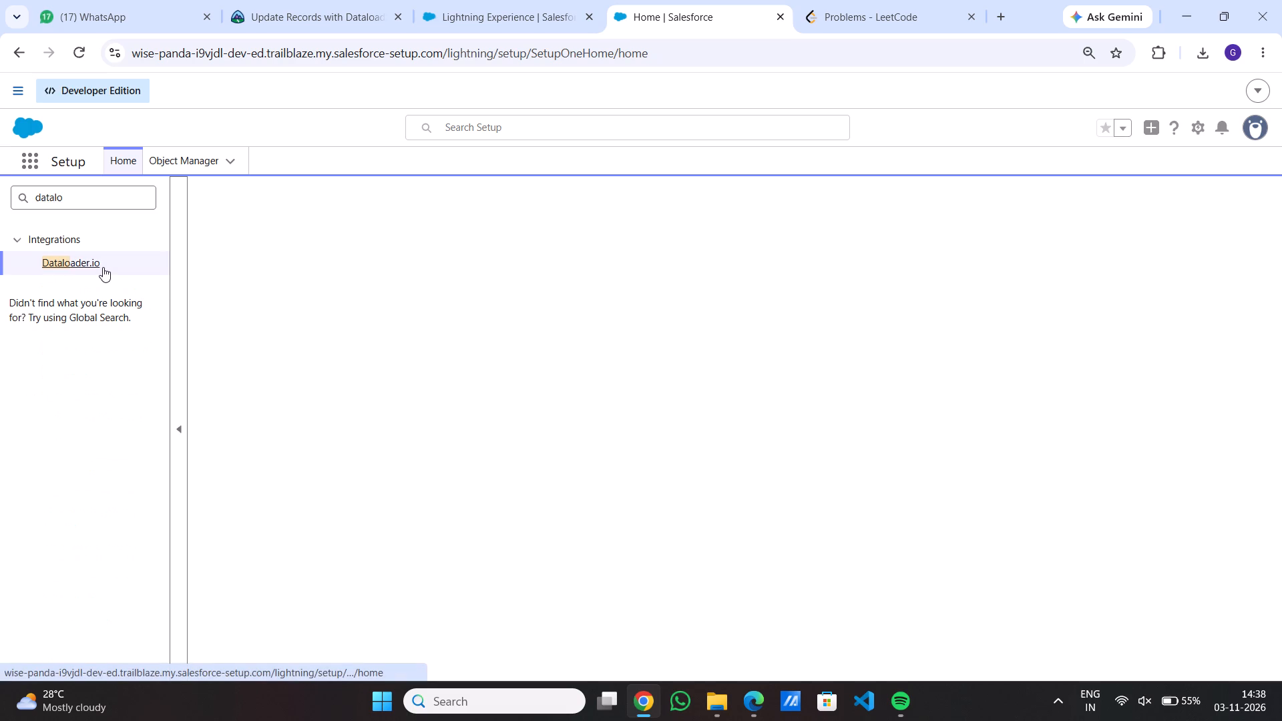
{"action": "left_click", "coordinate": [67, 260]}
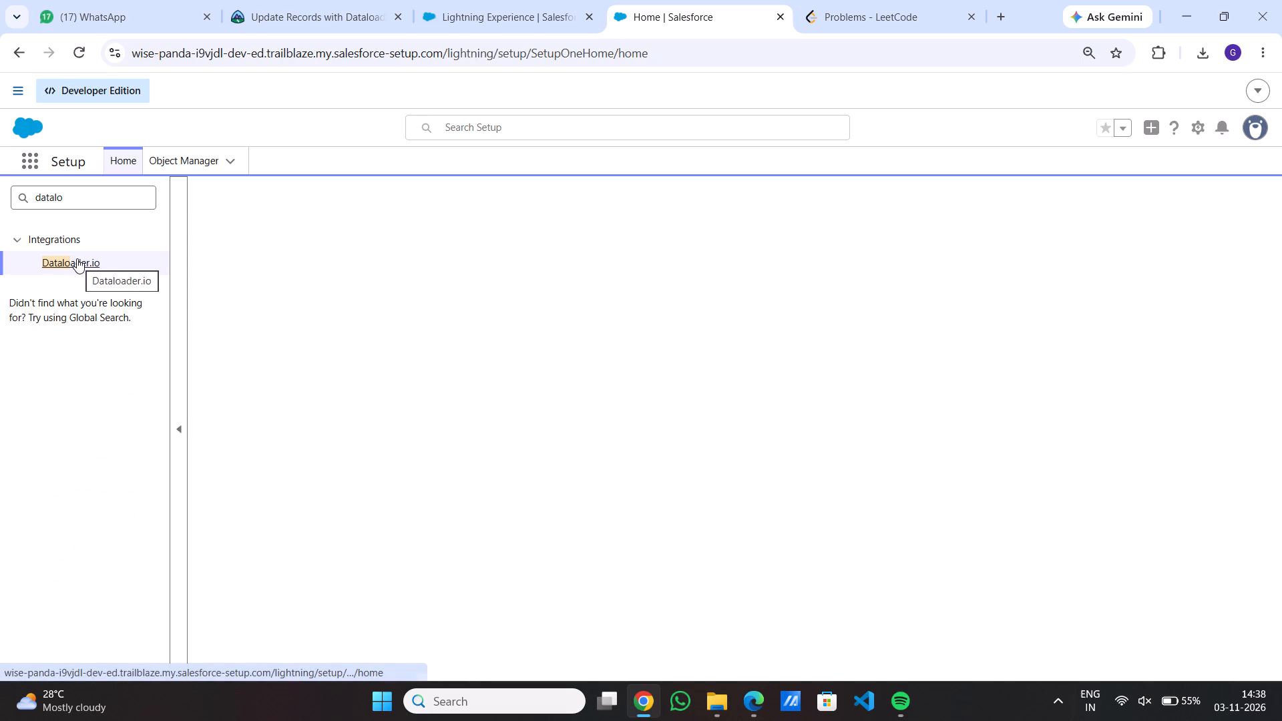
{"action": "left_click", "coordinate": [77, 258]}
{"action": "left_click", "coordinate": [77, 258]}
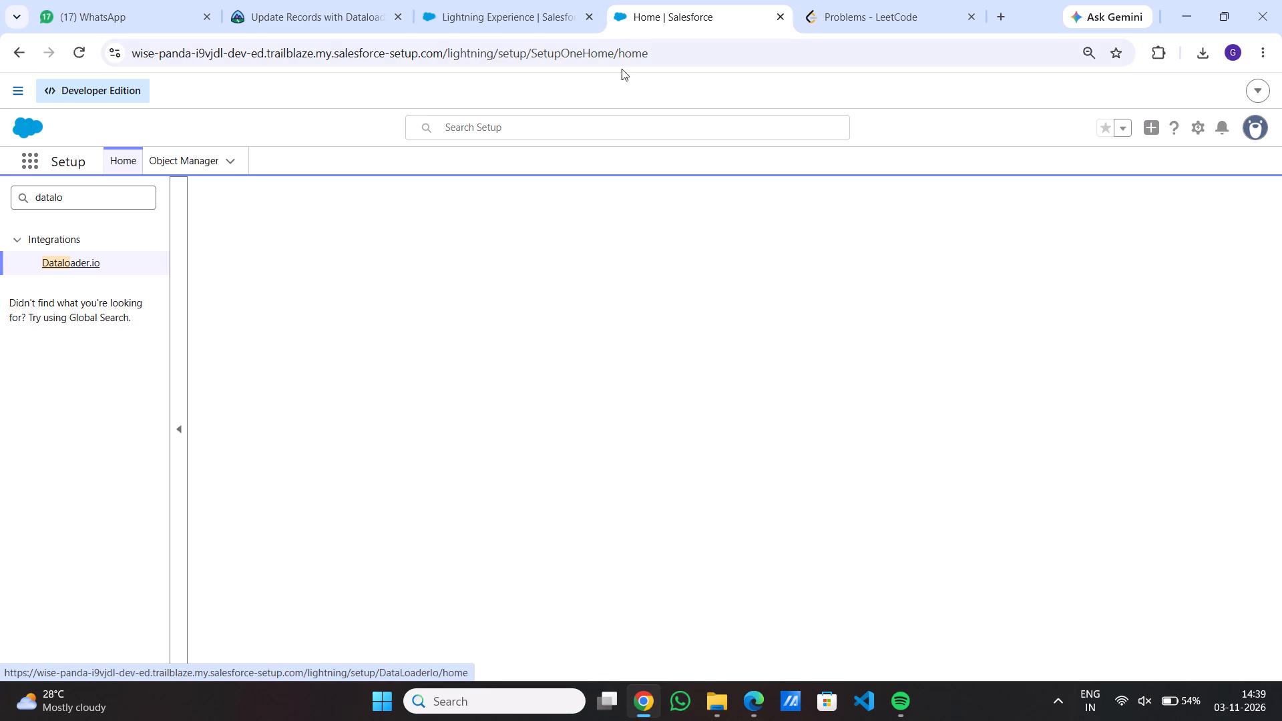
{"action": "triple_click", "coordinate": [83, 260]}
{"action": "triple_click", "coordinate": [83, 260]}
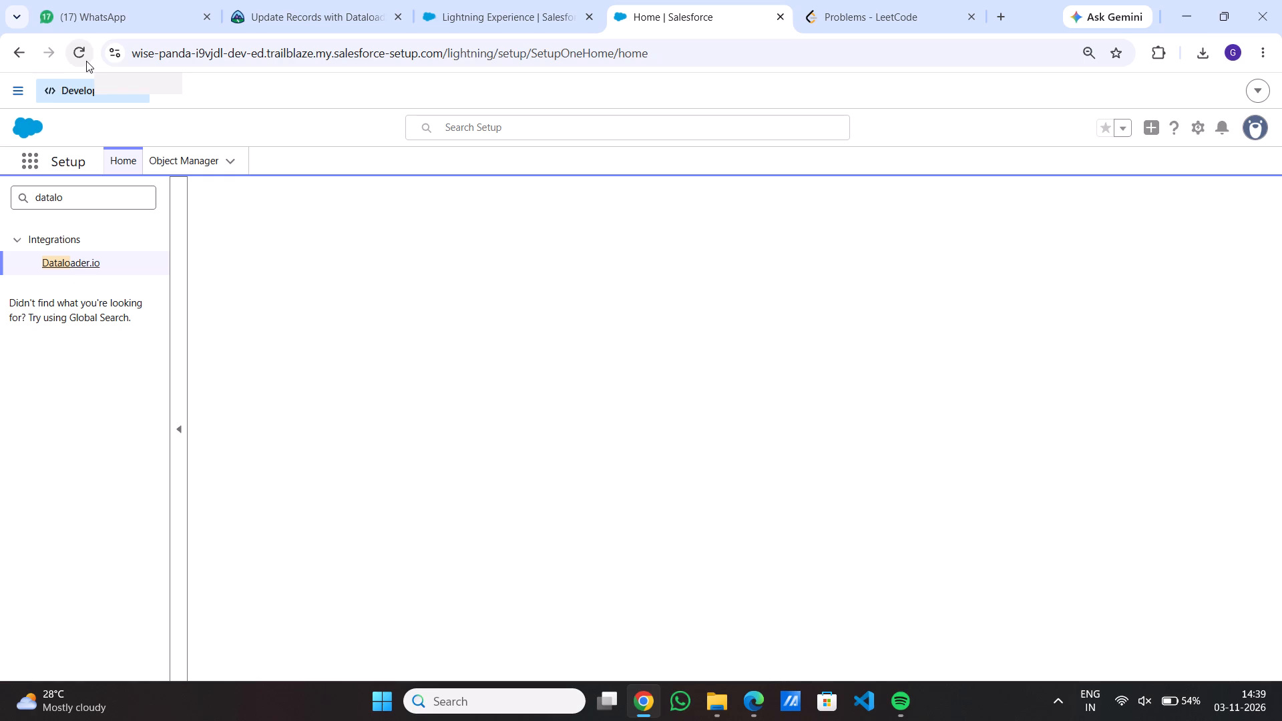
{"action": "left_click", "coordinate": [63, 259]}
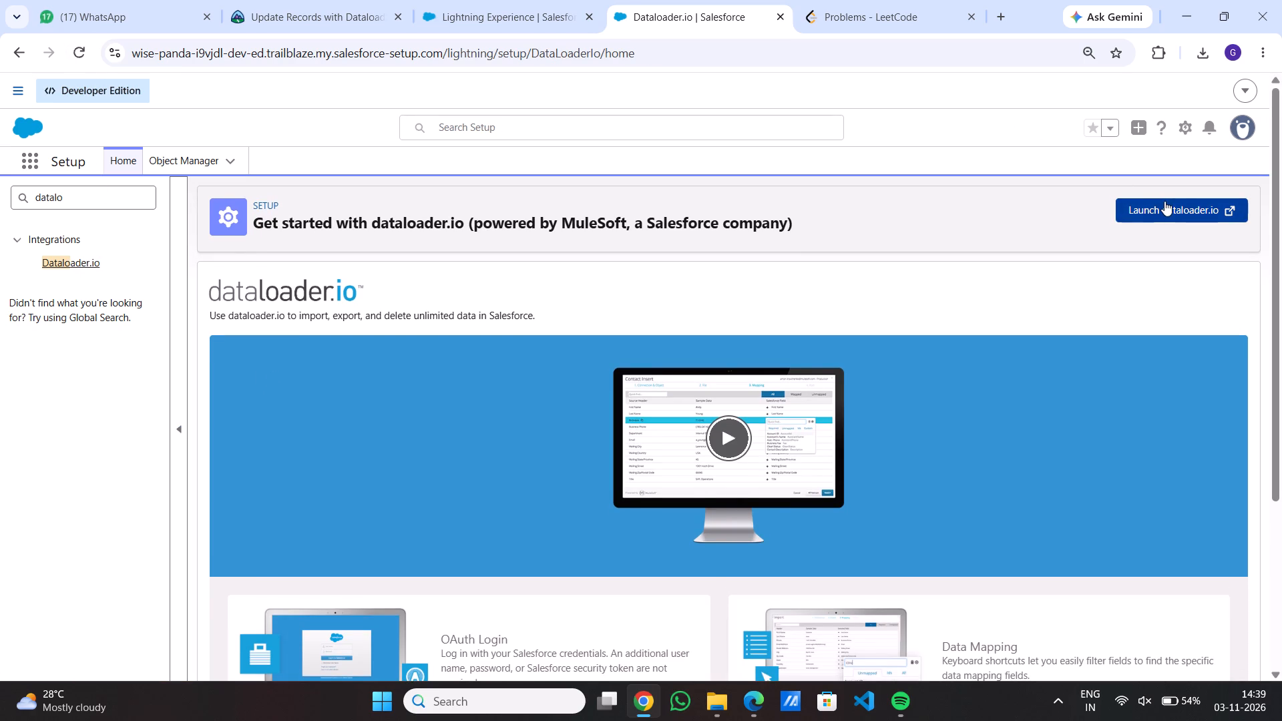
{"action": "left_click", "coordinate": [1185, 201]}
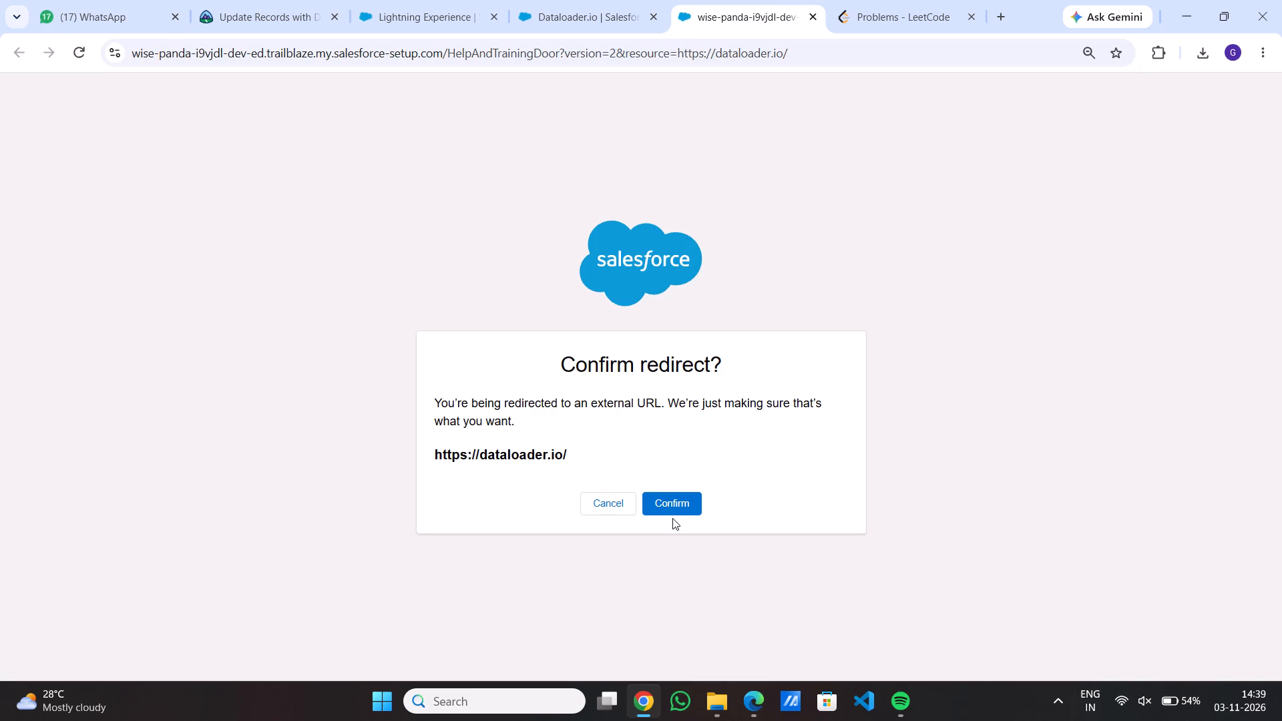
{"action": "left_click", "coordinate": [674, 501]}
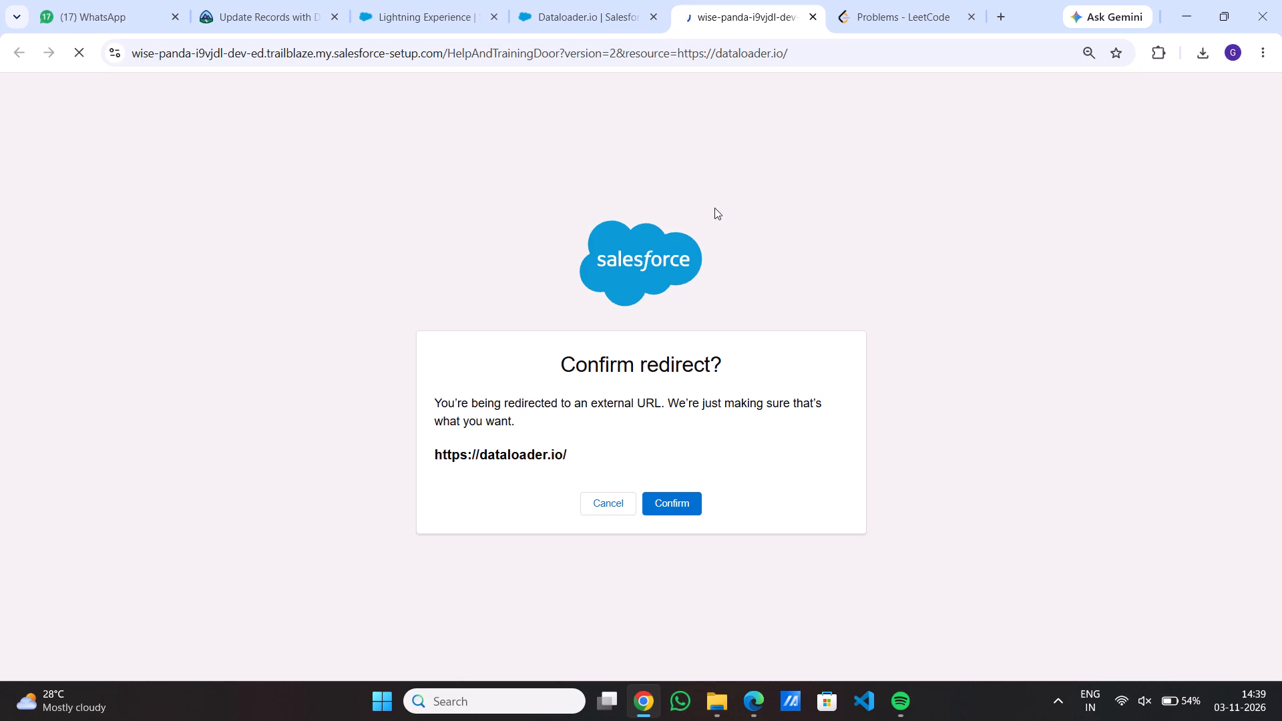
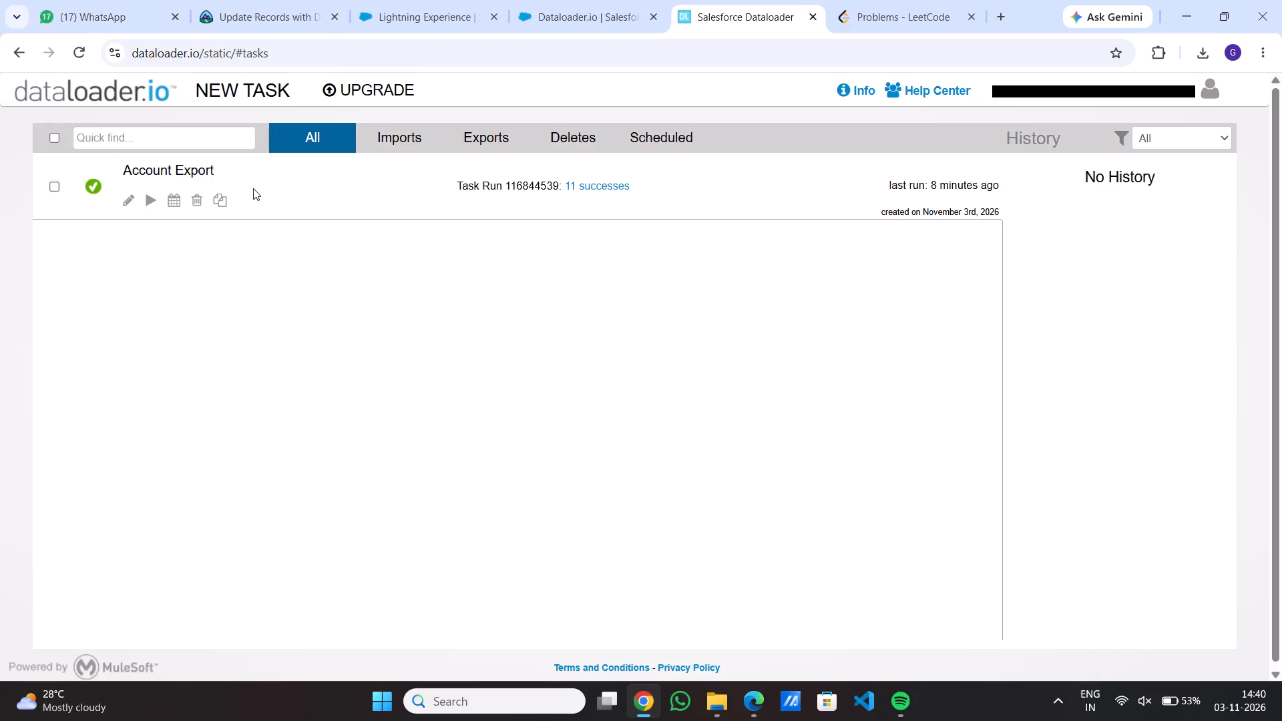
Create a new import task using the Update operation on the Account object and proceed to its file selection.
{"action": "left_click", "coordinate": [238, 92]}
{"action": "left_click", "coordinate": [239, 138]}
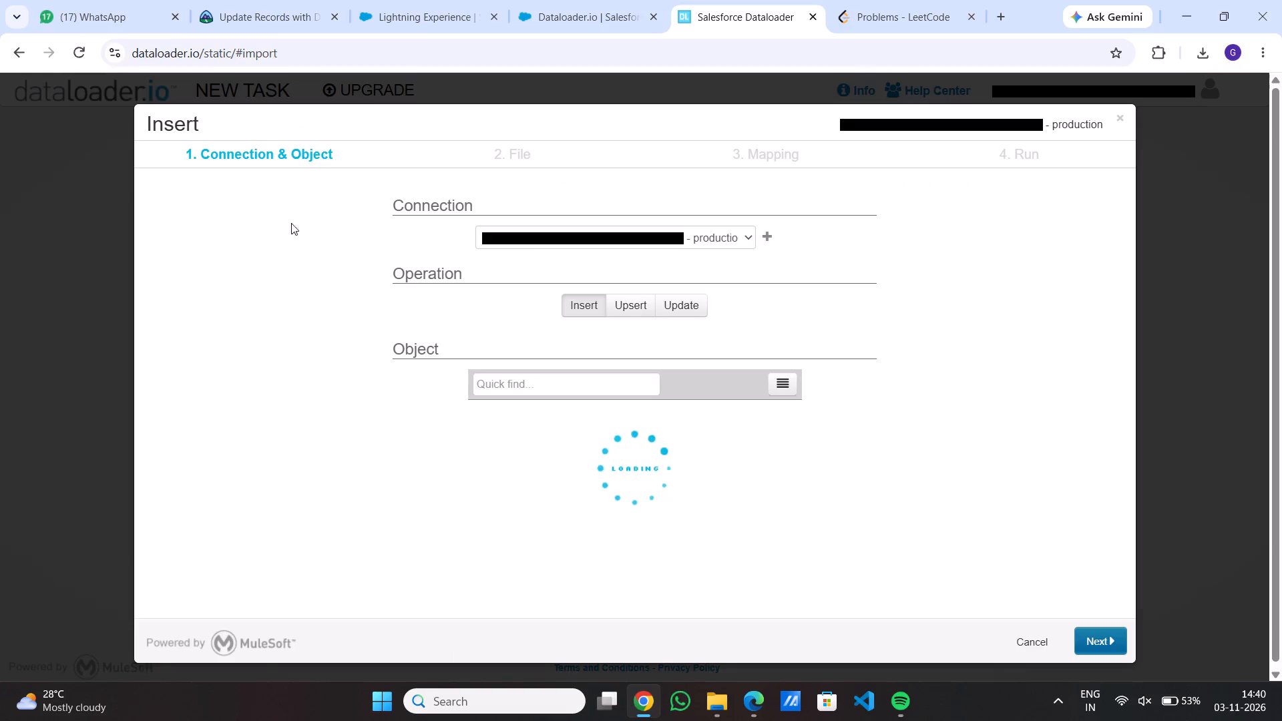
{"action": "left_click", "coordinate": [682, 308]}
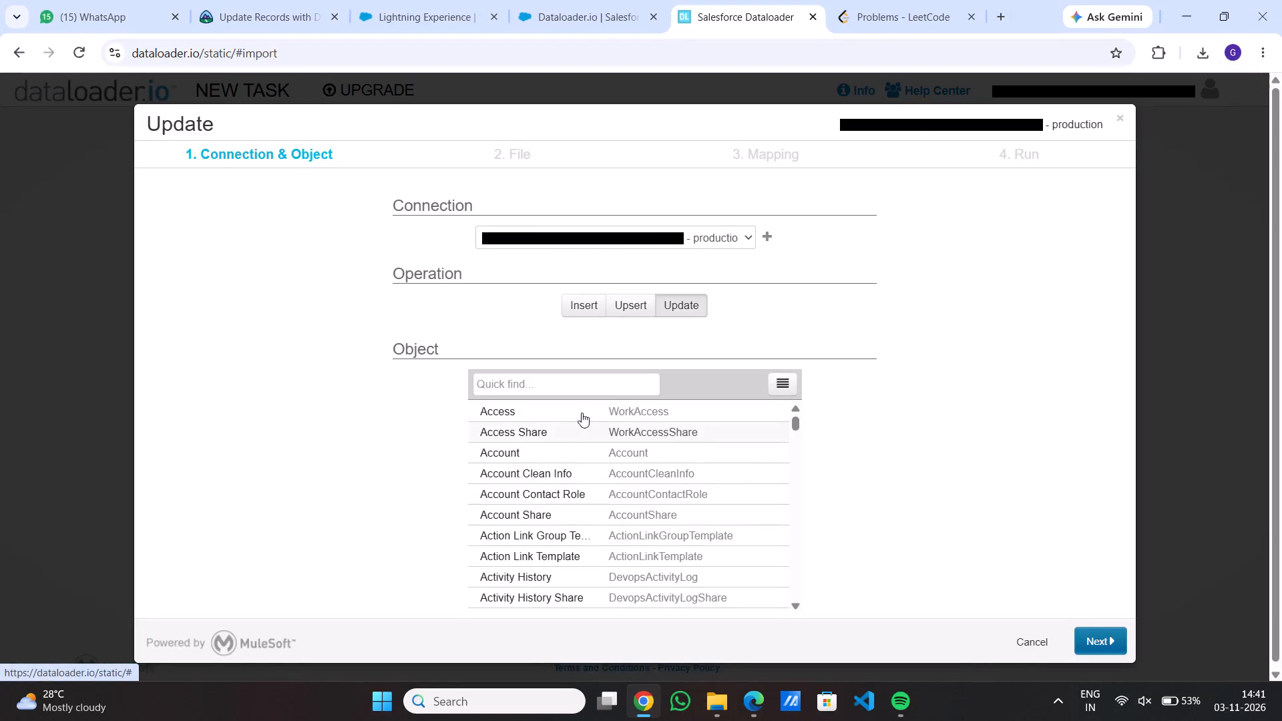
{"action": "left_click", "coordinate": [511, 449]}
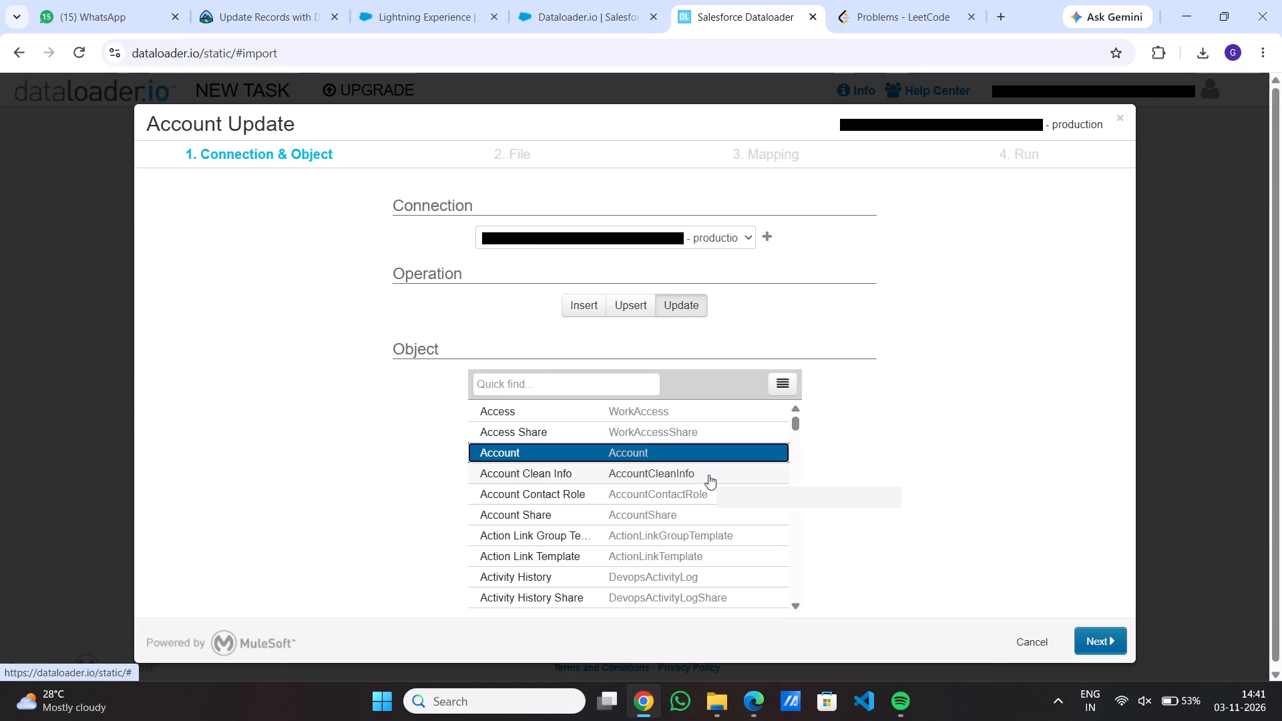
{"action": "left_click", "coordinate": [1100, 636]}
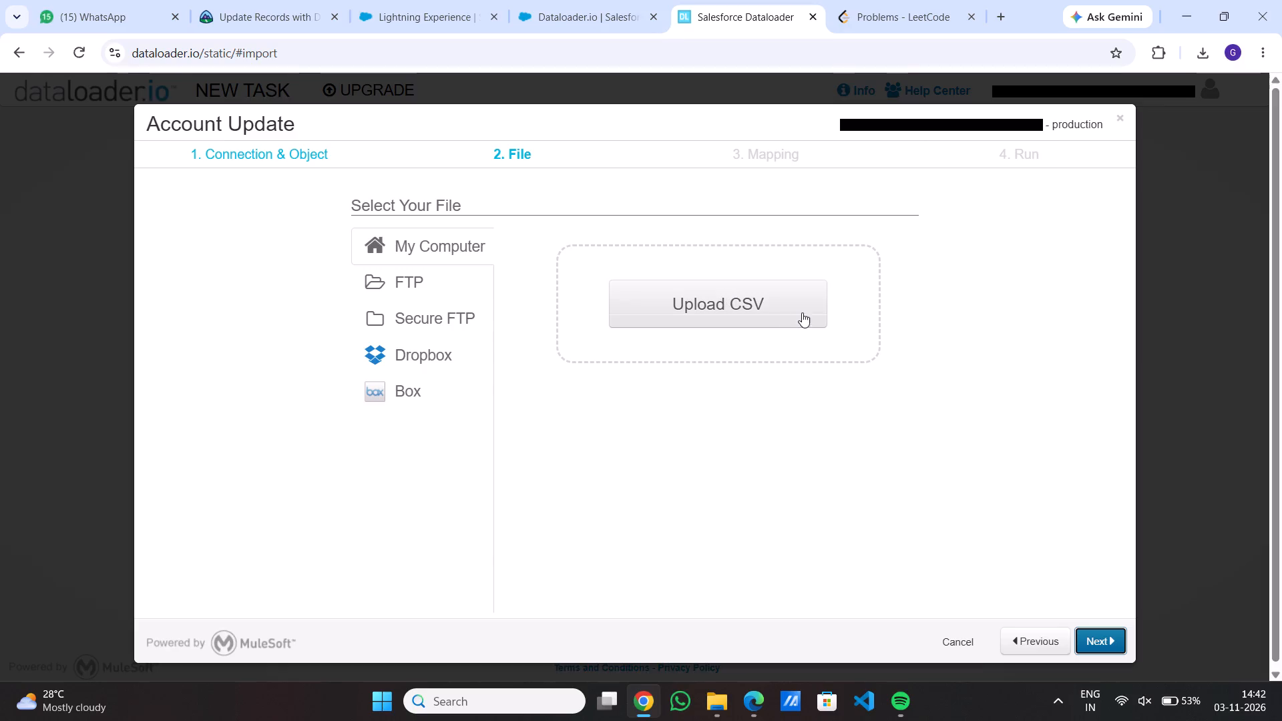
Open the file chooser to upload a CSV from the computer for the Account update task.
{"action": "left_click", "coordinate": [760, 315]}
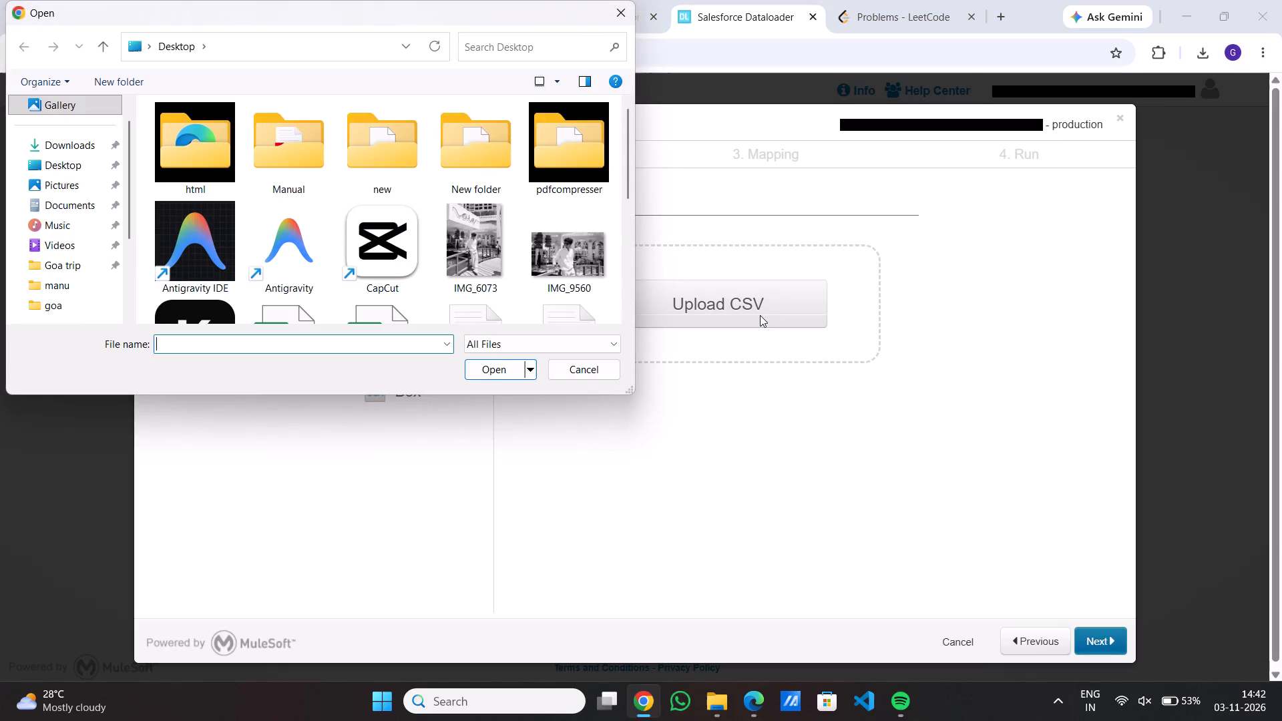
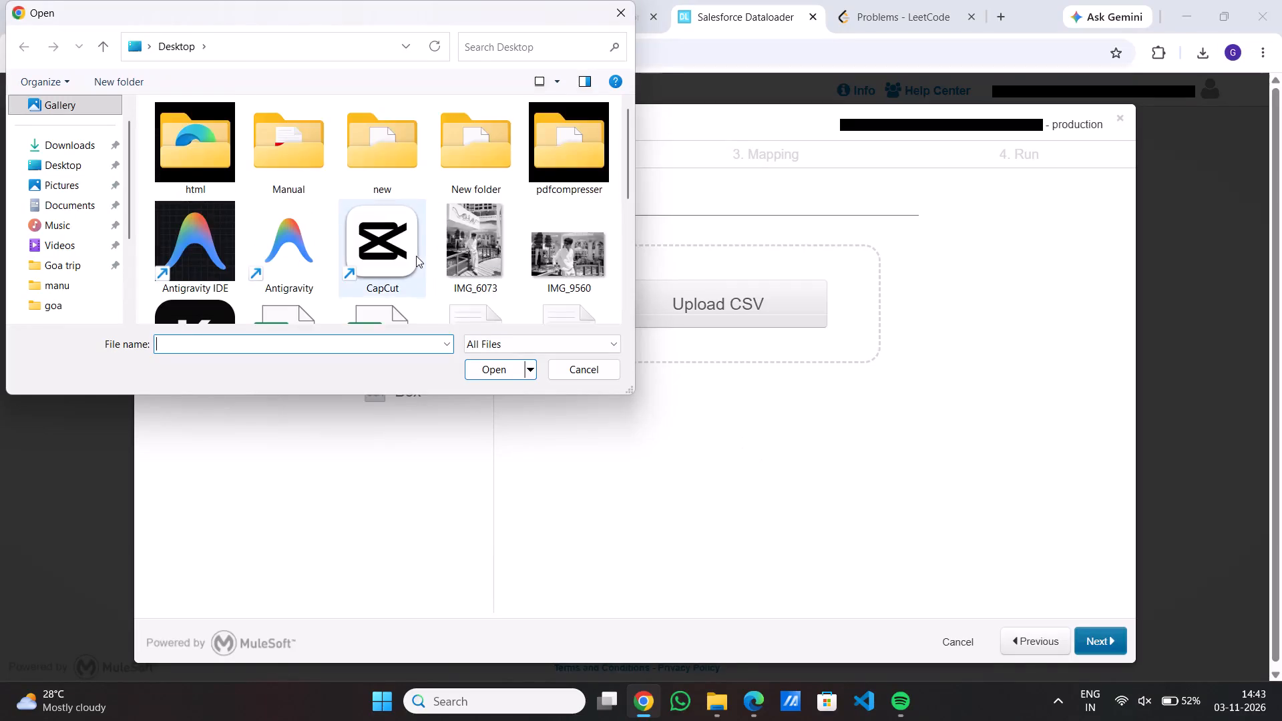
Look through the Desktop folder's files for the CSV to upload for the Account update.
{"action": "scroll", "coordinate": [416, 256], "scroll_direction": "down", "scroll_amount": 4}
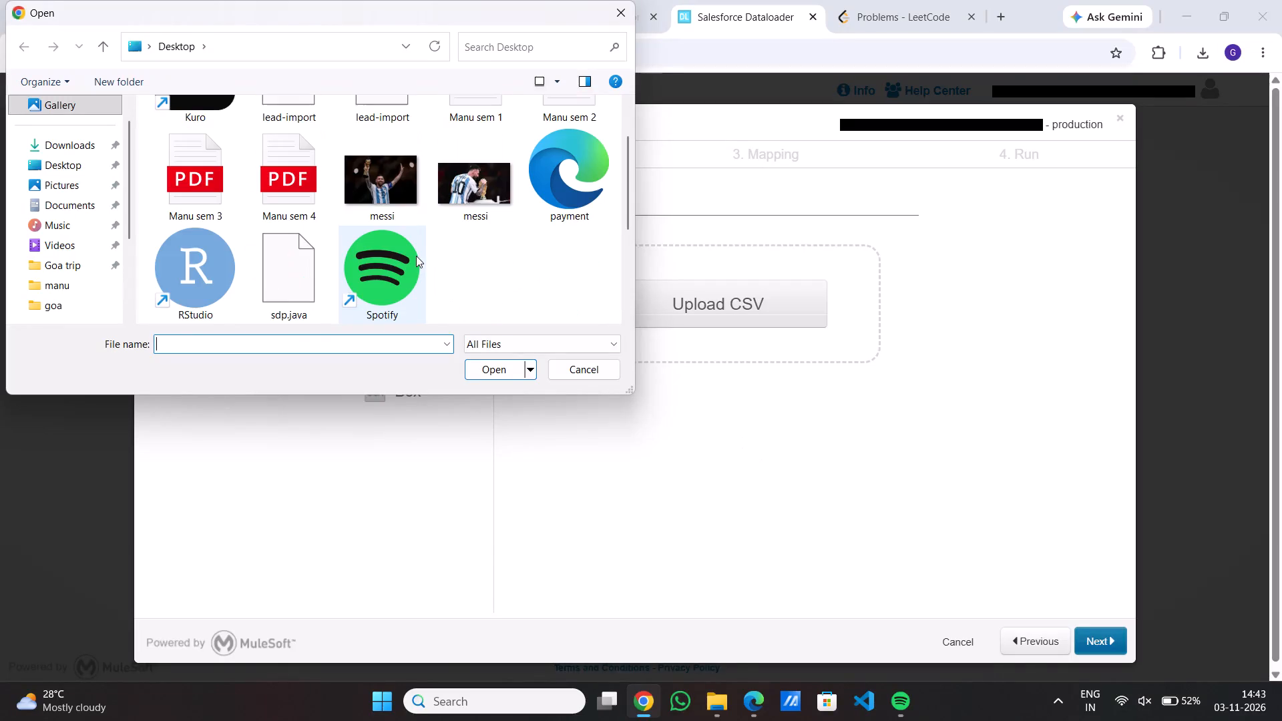
{"action": "scroll", "coordinate": [416, 256], "scroll_direction": "down", "scroll_amount": 2}
{"action": "scroll", "coordinate": [416, 256], "scroll_direction": "up", "scroll_amount": 1}
{"action": "scroll", "coordinate": [416, 256], "scroll_direction": "down", "scroll_amount": 1}
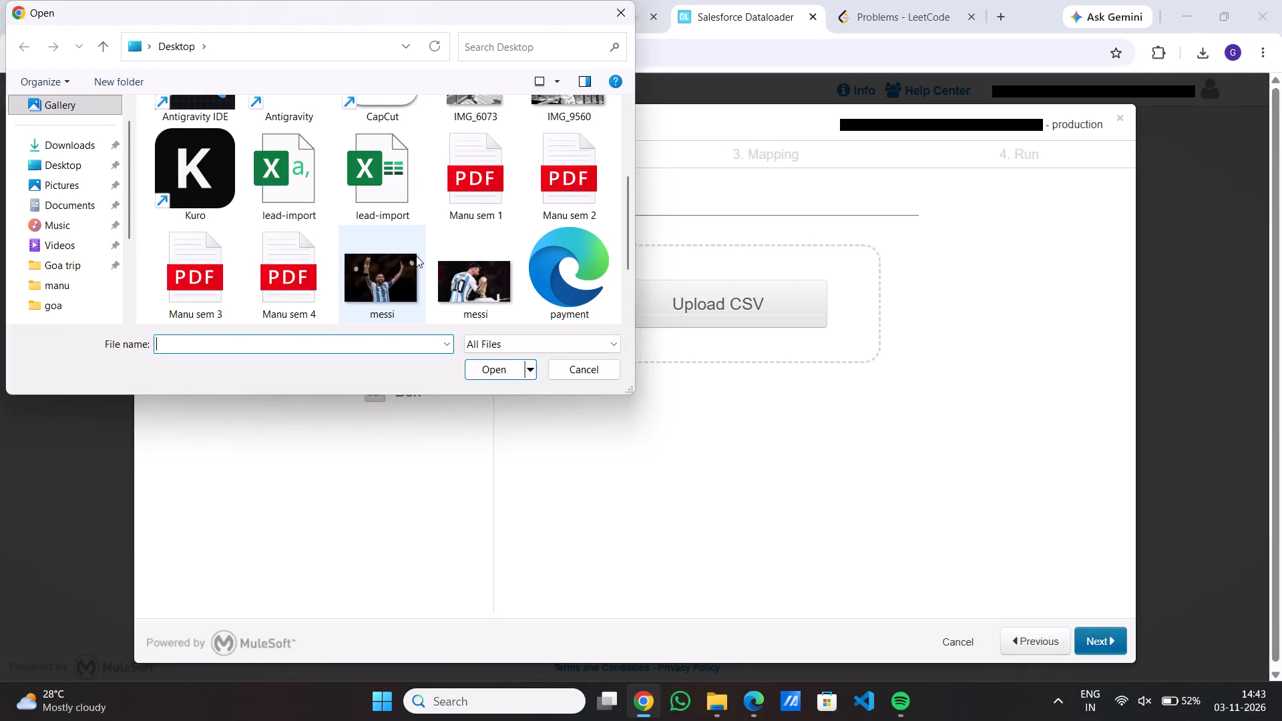
{"action": "scroll", "coordinate": [423, 206], "scroll_direction": "down", "scroll_amount": 2}
{"action": "scroll", "coordinate": [423, 206], "scroll_direction": "up", "scroll_amount": 1}
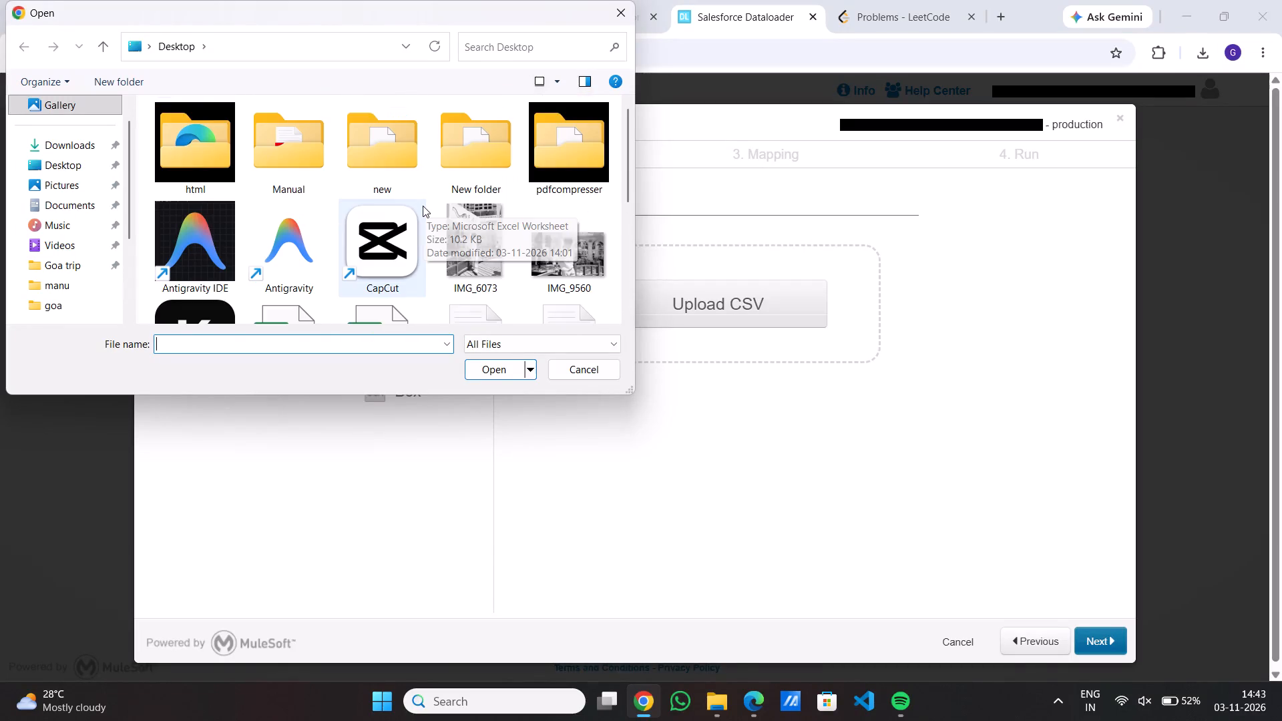
{"action": "scroll", "coordinate": [423, 206], "scroll_direction": "up", "scroll_amount": 1}
{"action": "scroll", "coordinate": [423, 206], "scroll_direction": "down", "scroll_amount": 4}
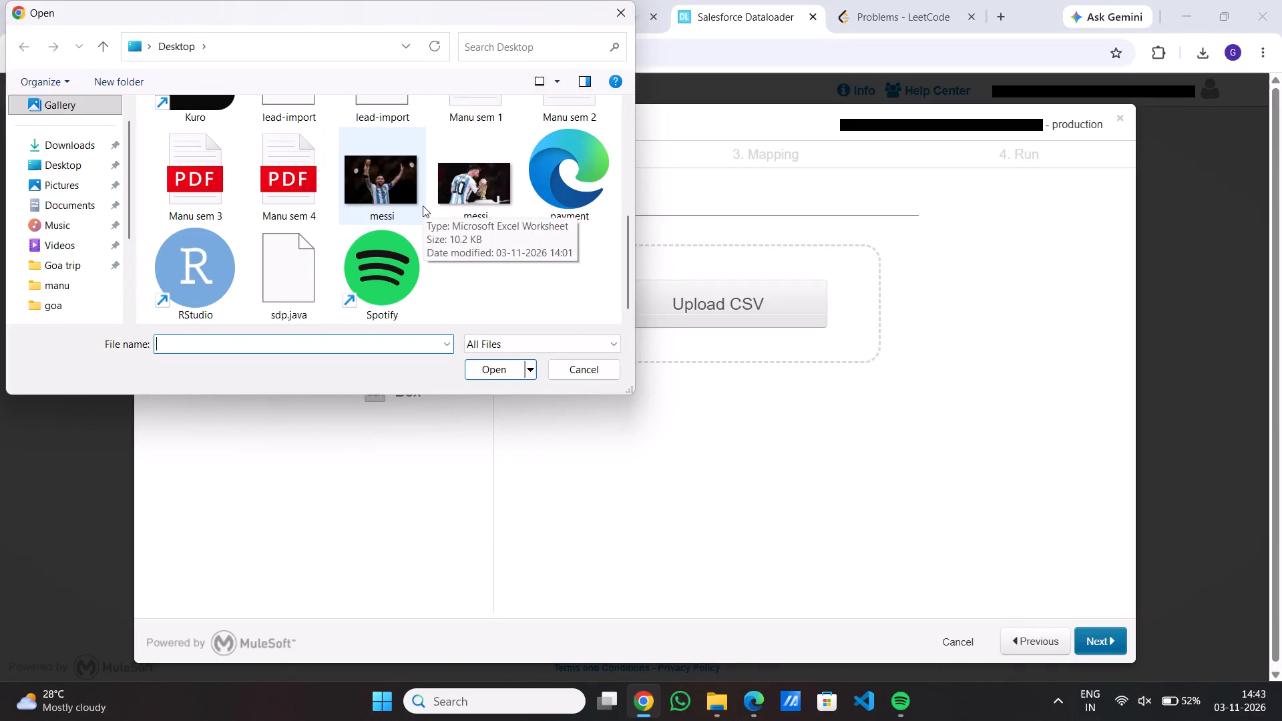
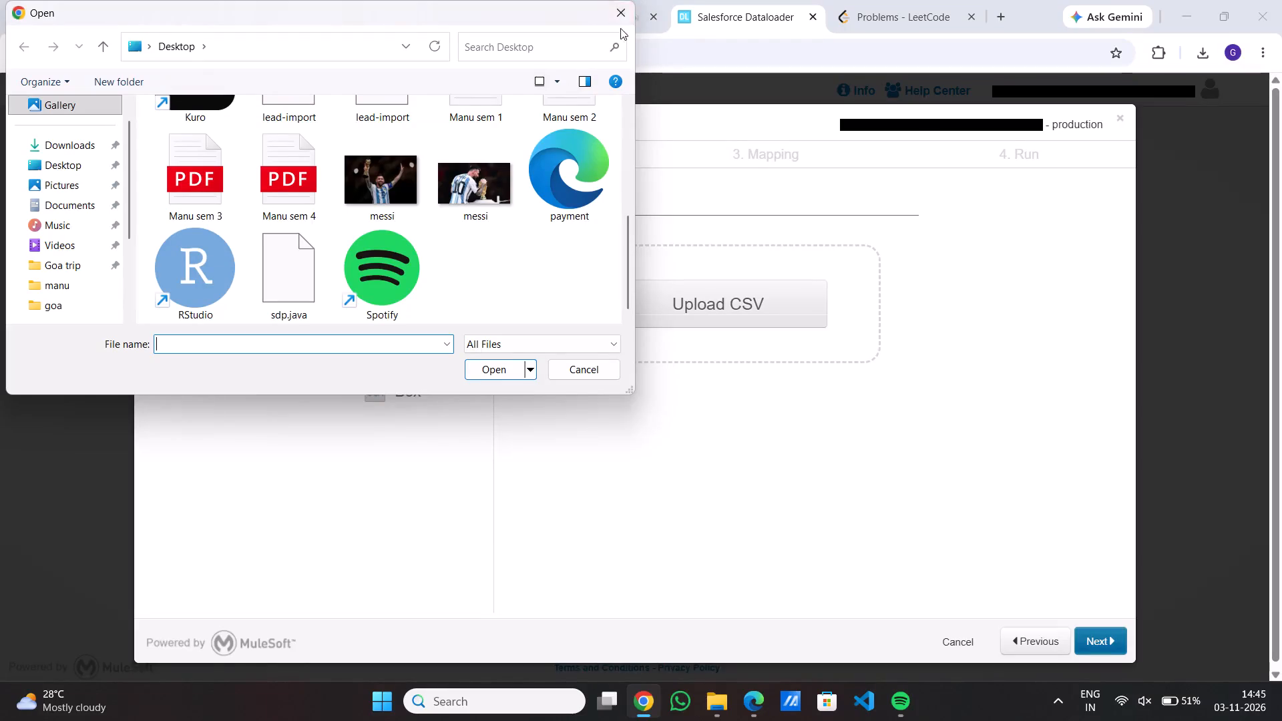
Dismiss the CSV upload and reread Trailhead's Update Using Dataloader.io instructions on preparing the account-site and Account Exports files.
{"action": "left_click", "coordinate": [619, 15]}
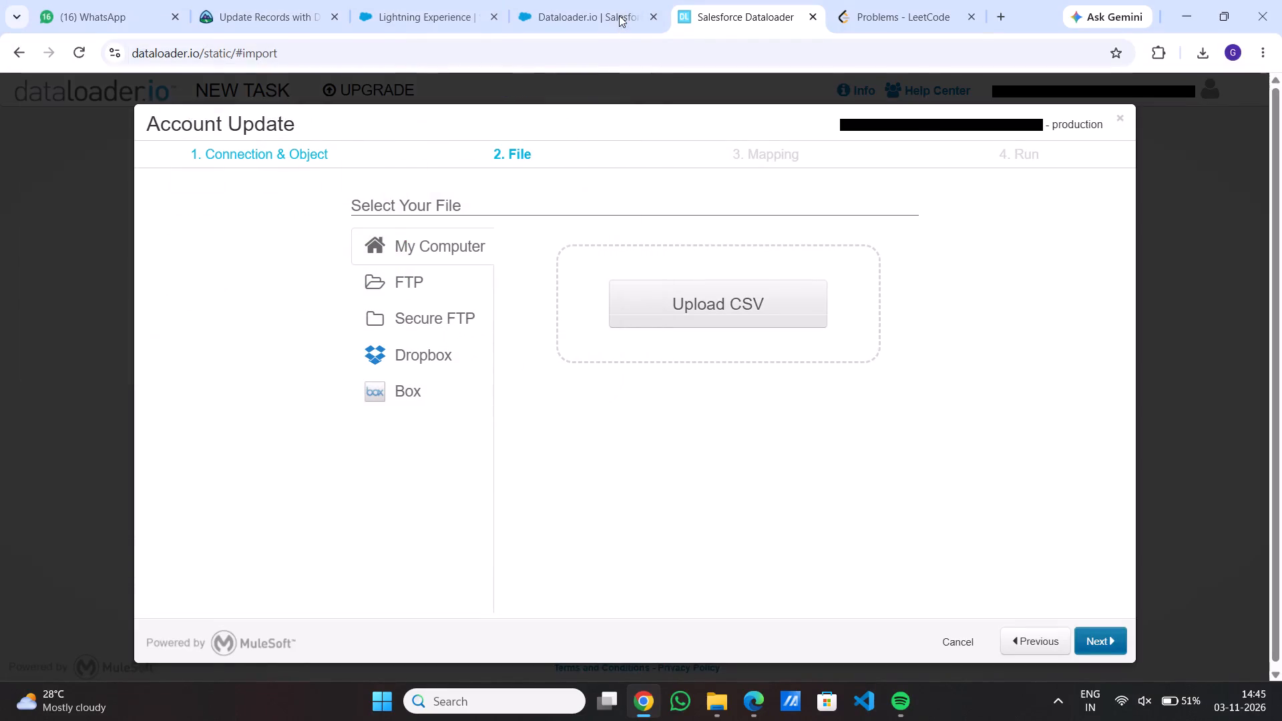
{"action": "left_click", "coordinate": [389, 0]}
{"action": "left_click", "coordinate": [262, 0]}
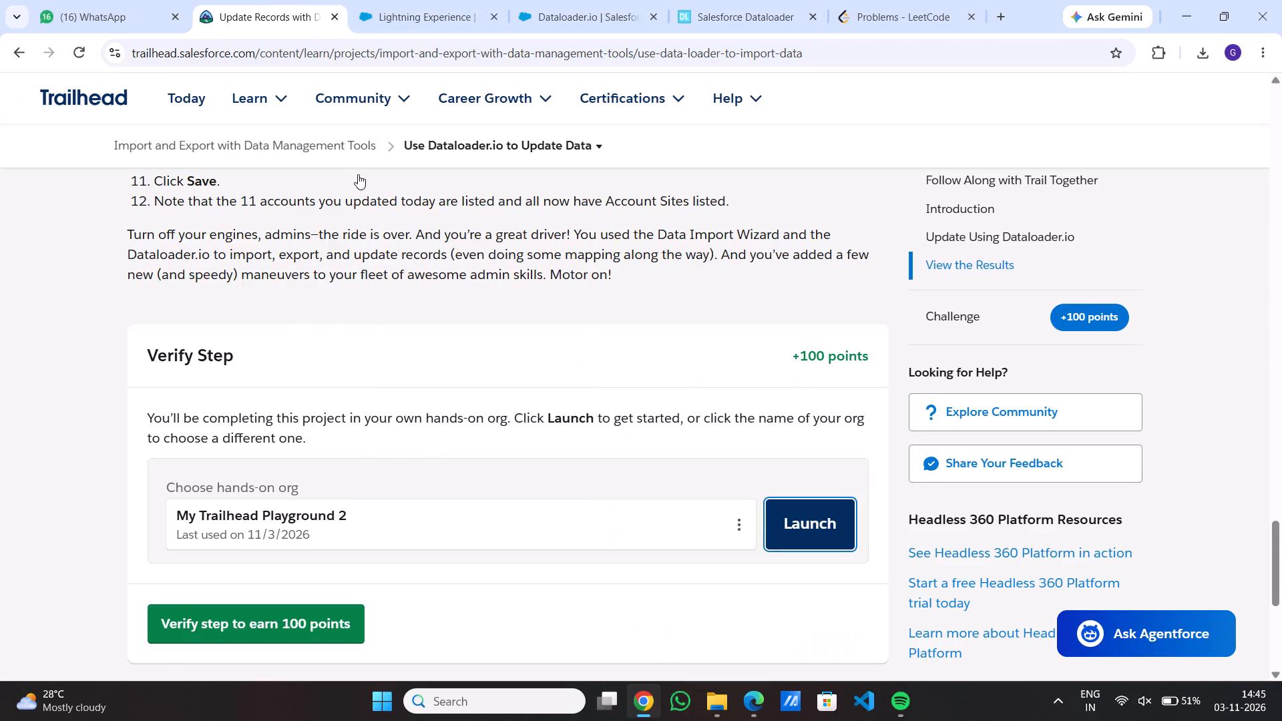
{"action": "scroll", "coordinate": [371, 278], "scroll_direction": "up", "scroll_amount": 3}
{"action": "scroll", "coordinate": [158, 319], "scroll_direction": "up", "scroll_amount": 3}
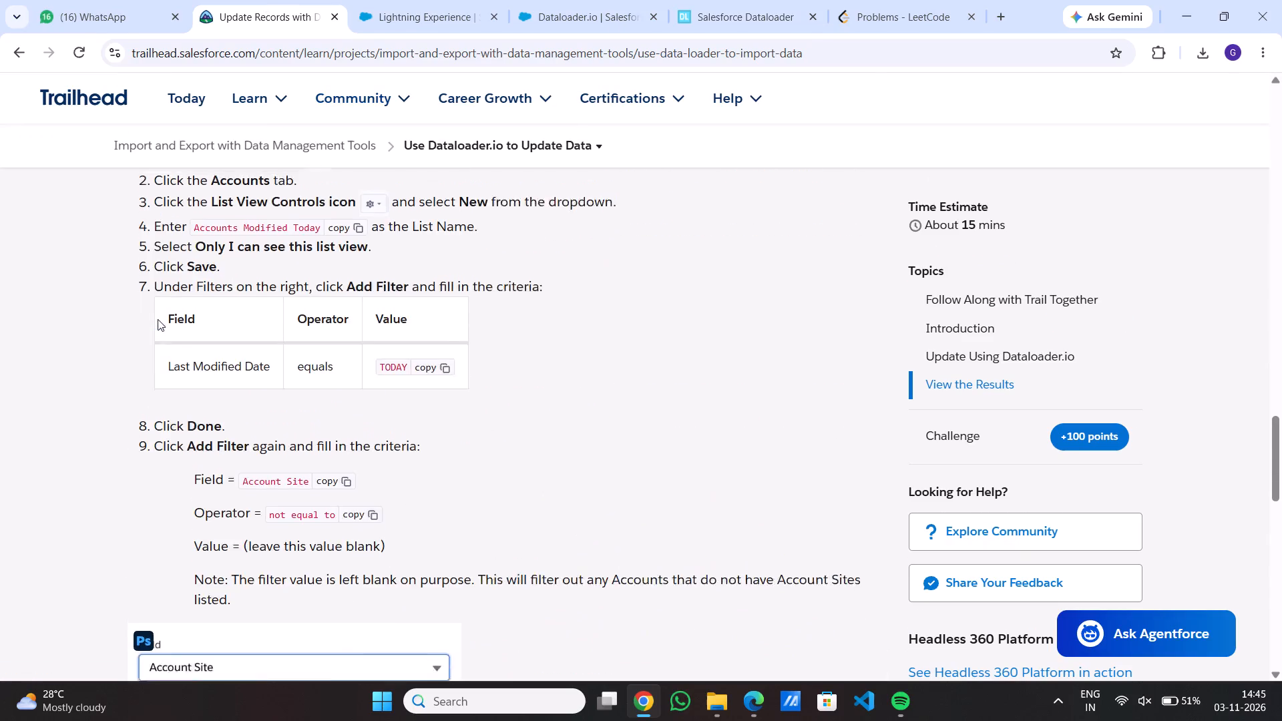
{"action": "scroll", "coordinate": [158, 319], "scroll_direction": "up", "scroll_amount": 3}
{"action": "scroll", "coordinate": [158, 319], "scroll_direction": "down", "scroll_amount": 7}
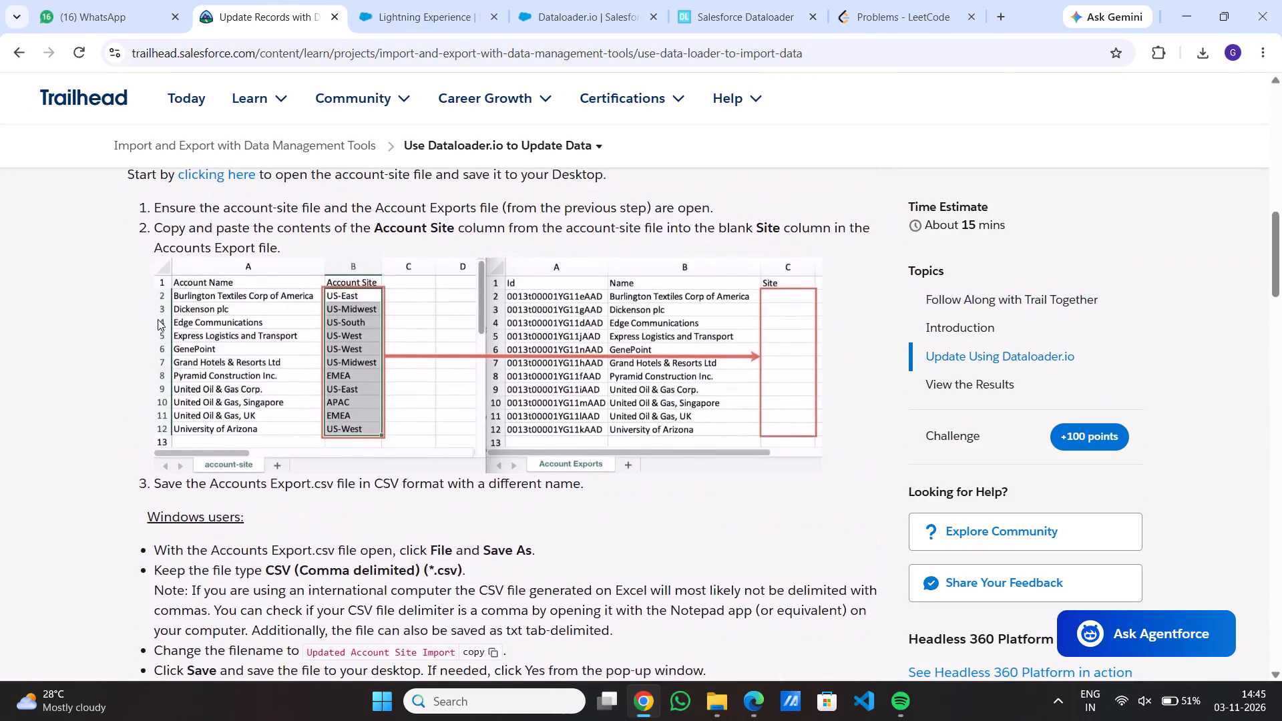
{"action": "scroll", "coordinate": [158, 319], "scroll_direction": "down", "scroll_amount": 2}
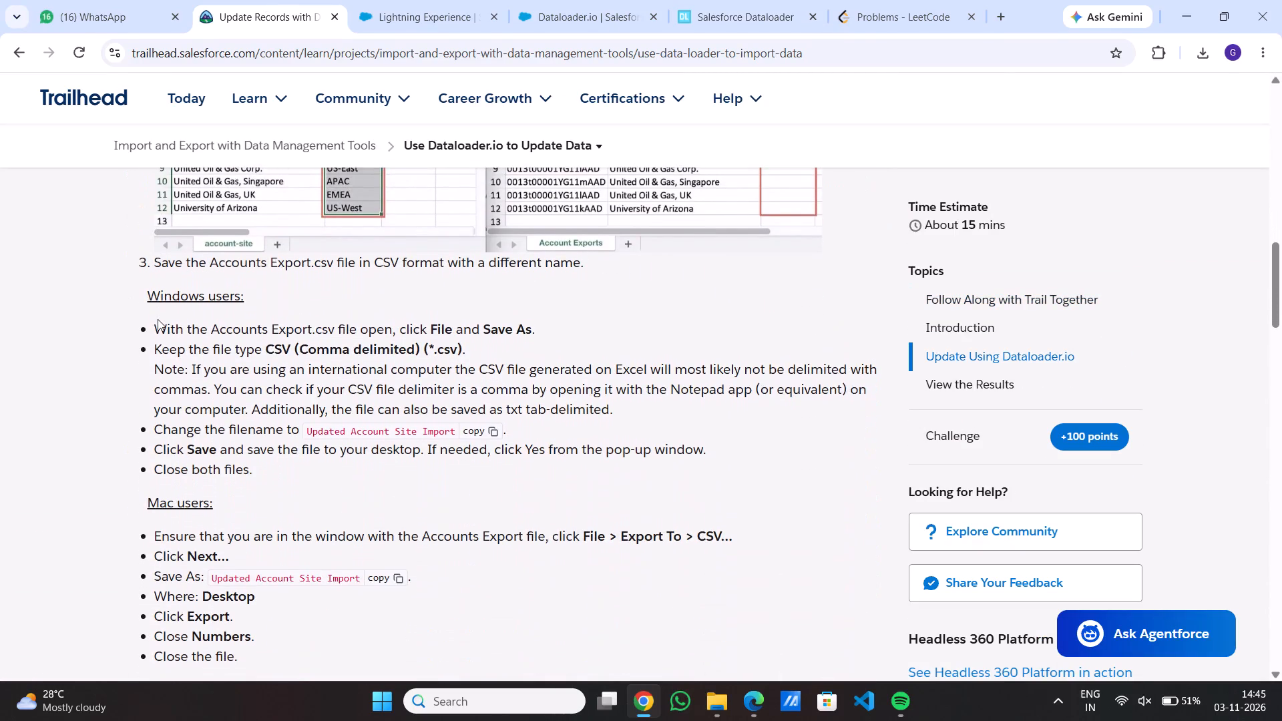
{"action": "scroll", "coordinate": [415, 335], "scroll_direction": "up", "scroll_amount": 1}
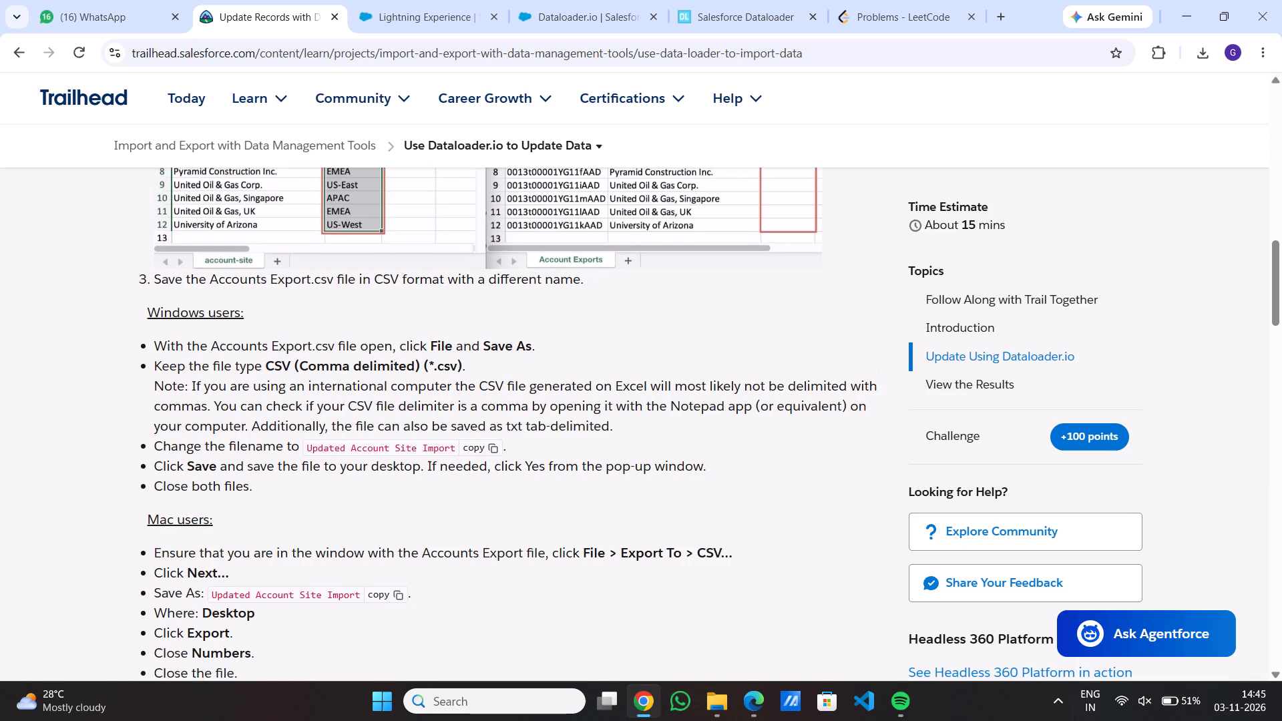
{"action": "scroll", "coordinate": [415, 335], "scroll_direction": "up", "scroll_amount": 1}
{"action": "scroll", "coordinate": [225, 344], "scroll_direction": "up", "scroll_amount": 3}
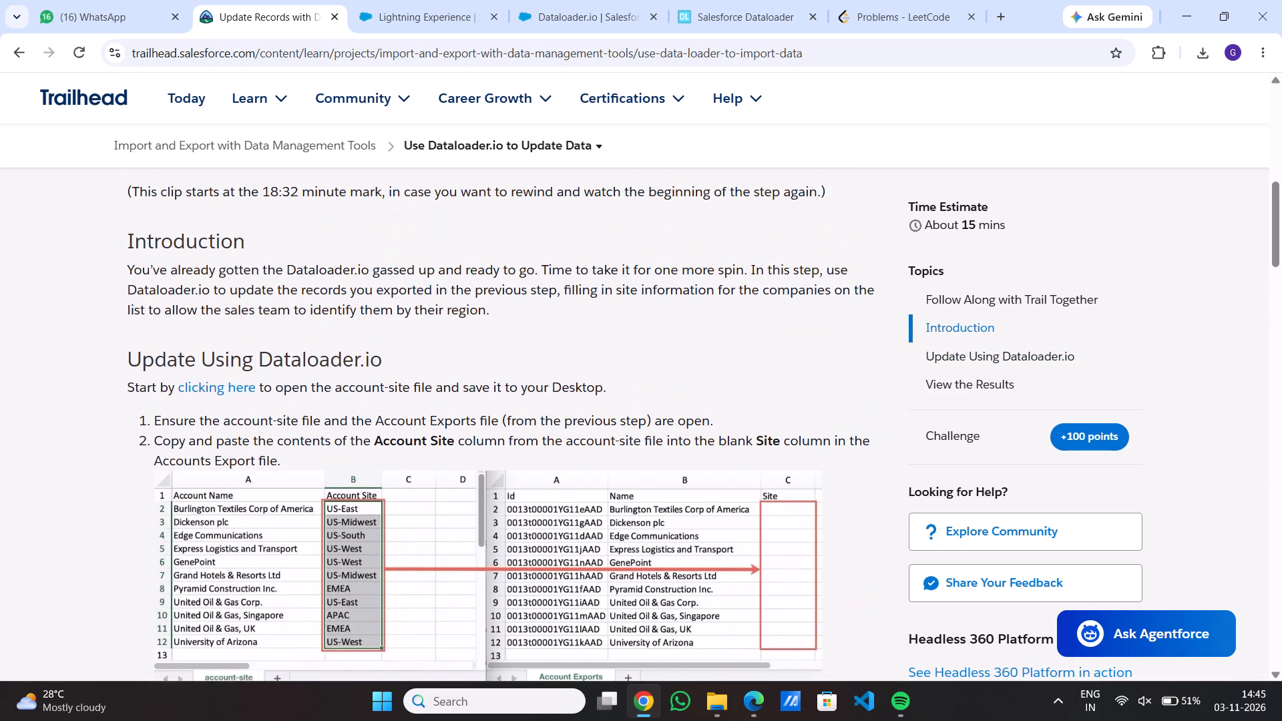
Download the account-site CSV linked in the Trailhead instructions and open it in Excel from the Downloads folder.
{"action": "left_click", "coordinate": [206, 387]}
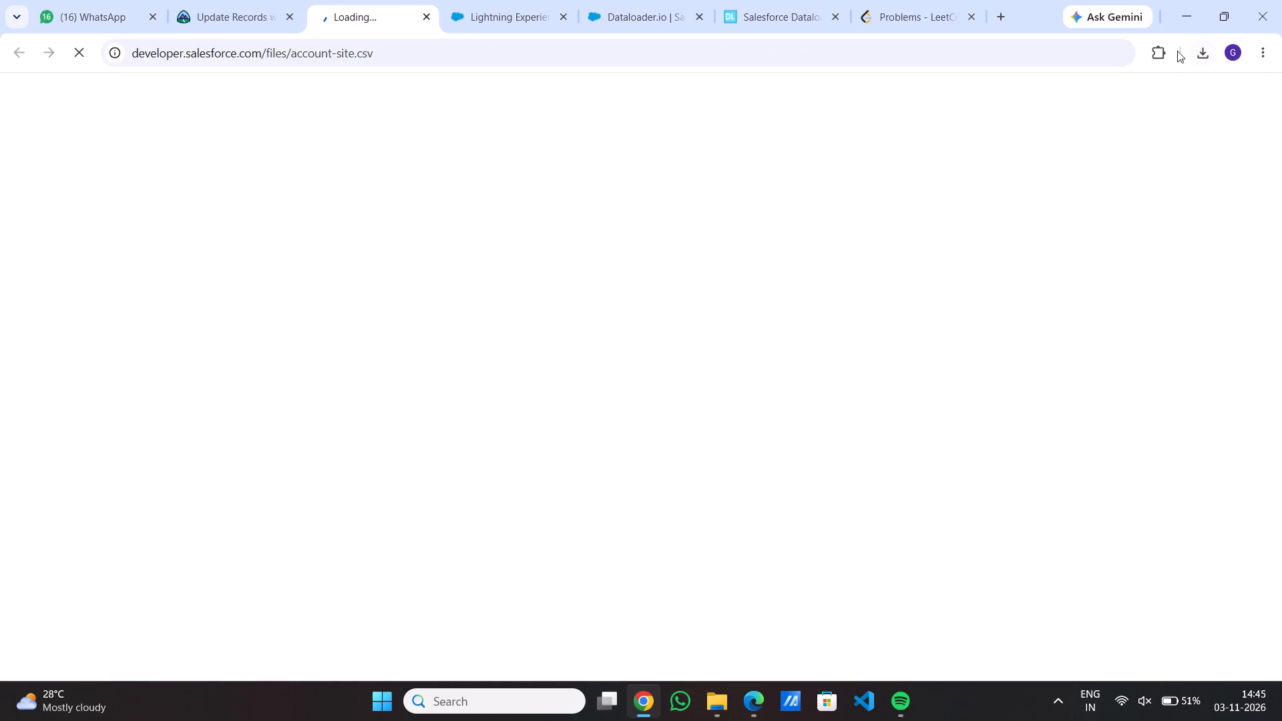
{"action": "left_click", "coordinate": [1203, 47]}
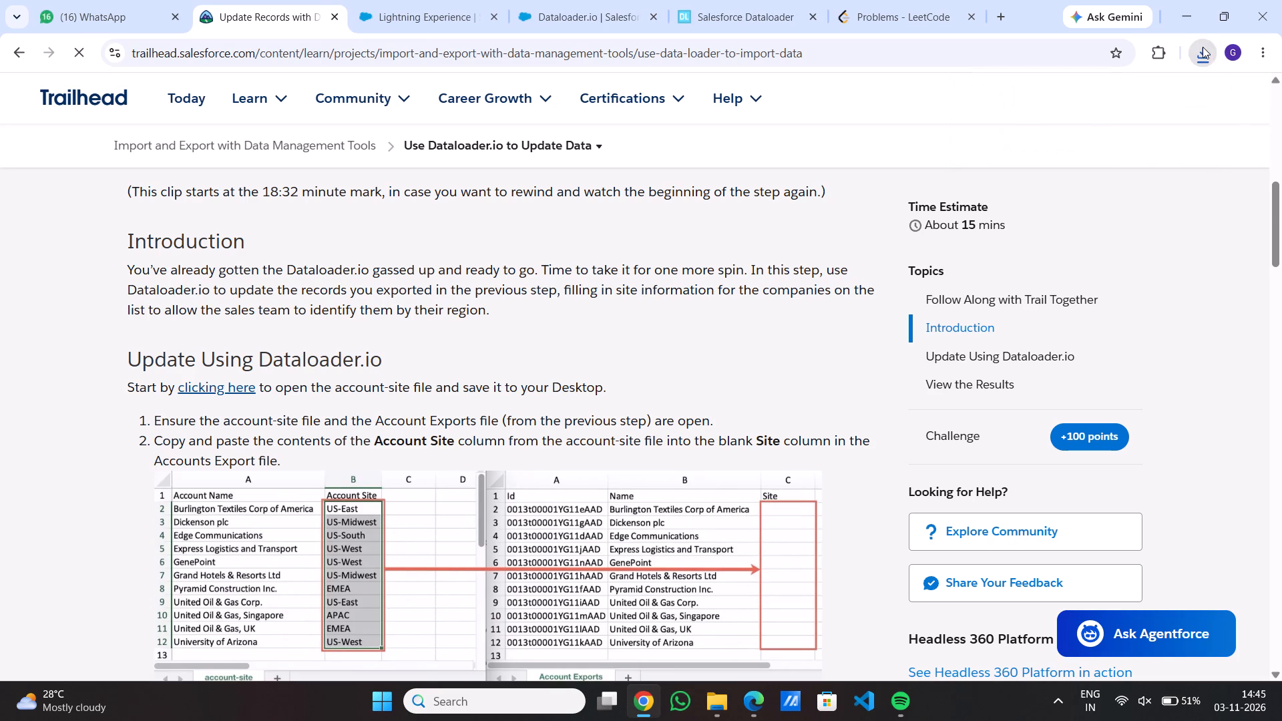
{"action": "left_click", "coordinate": [1201, 51]}
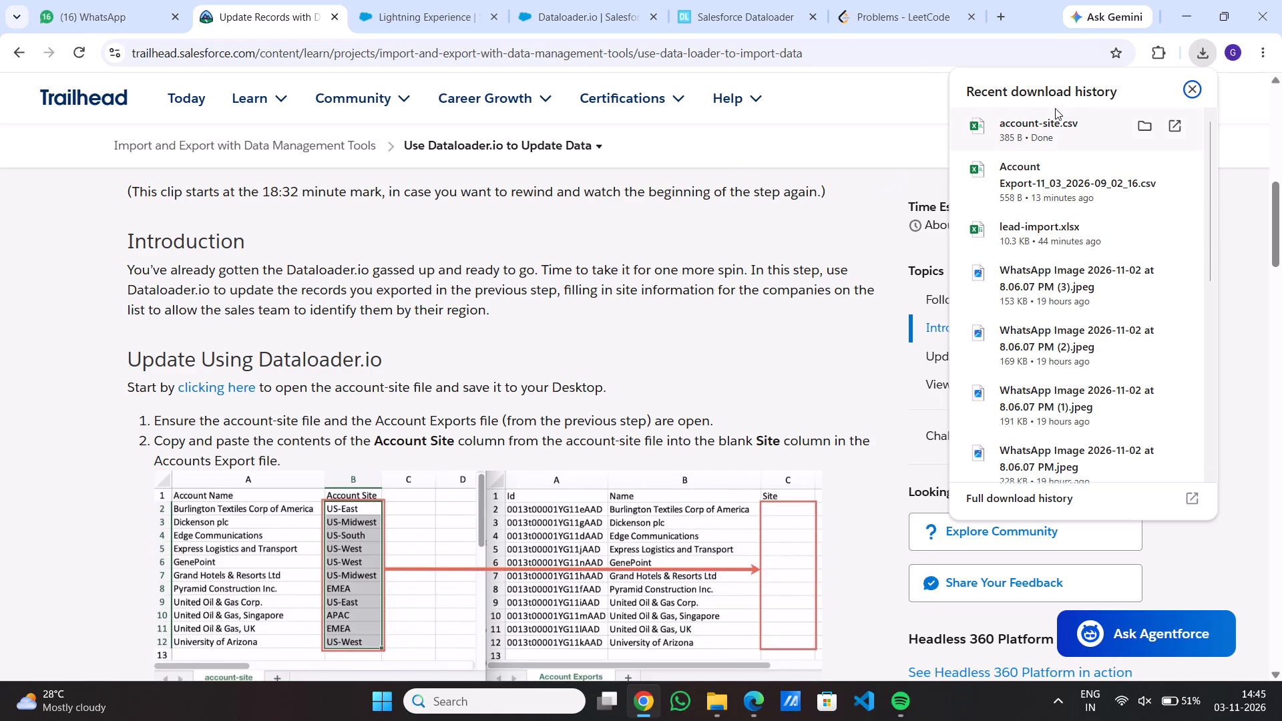
{"action": "left_click", "coordinate": [1150, 124]}
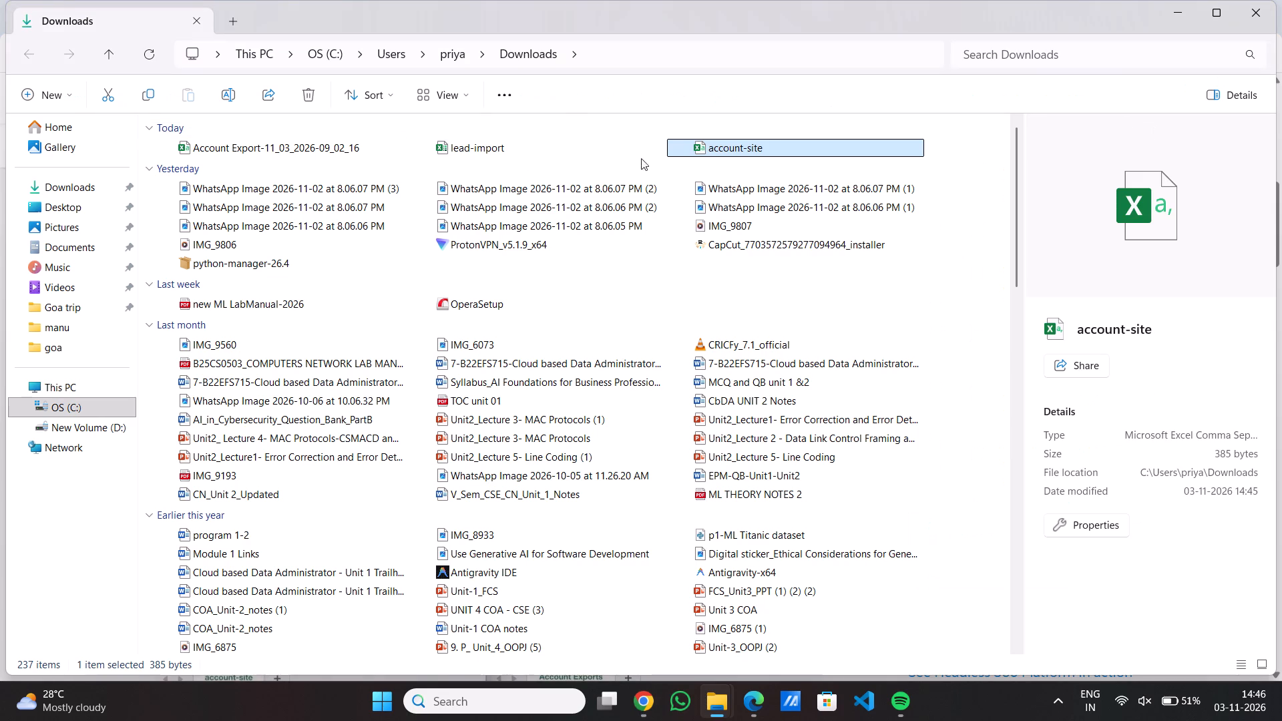
{"action": "double_click", "coordinate": [716, 147]}
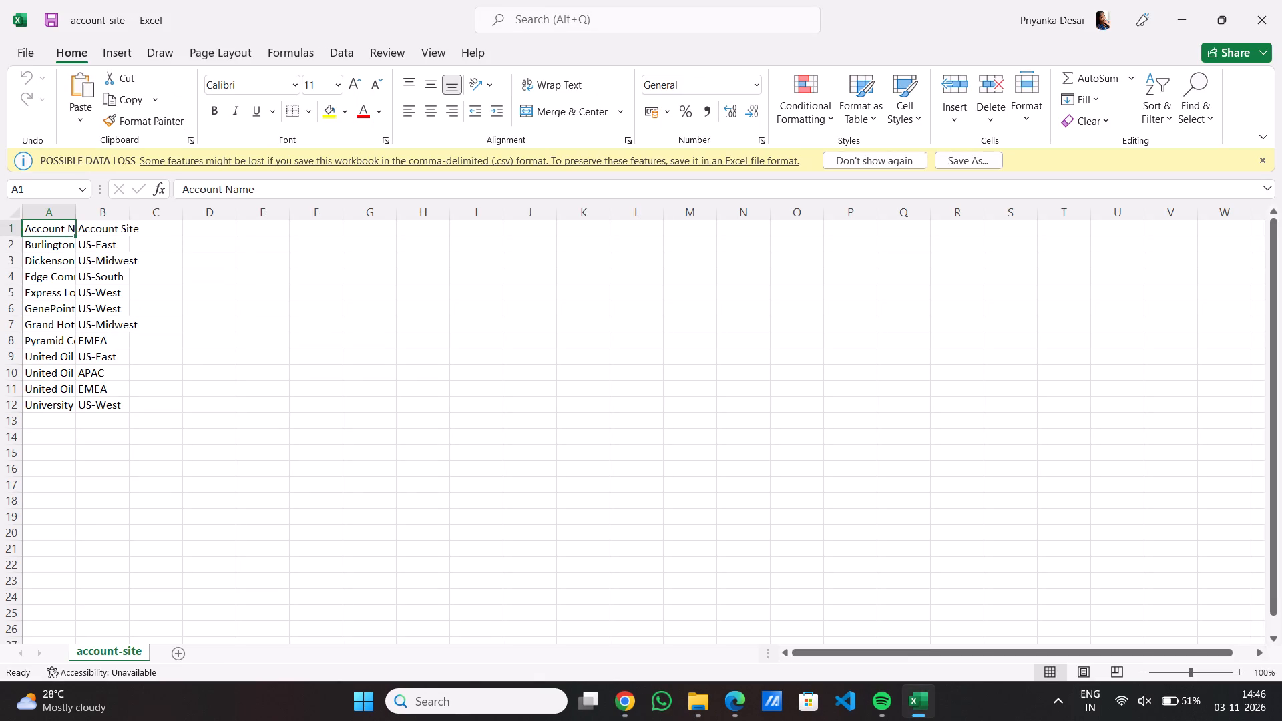
Widen columns A and B of the account-site sheet so the full account names and sites fit.
{"action": "scroll", "coordinate": [25, 336], "scroll_direction": "up", "scroll_amount": 4, "text": "ctrl"}
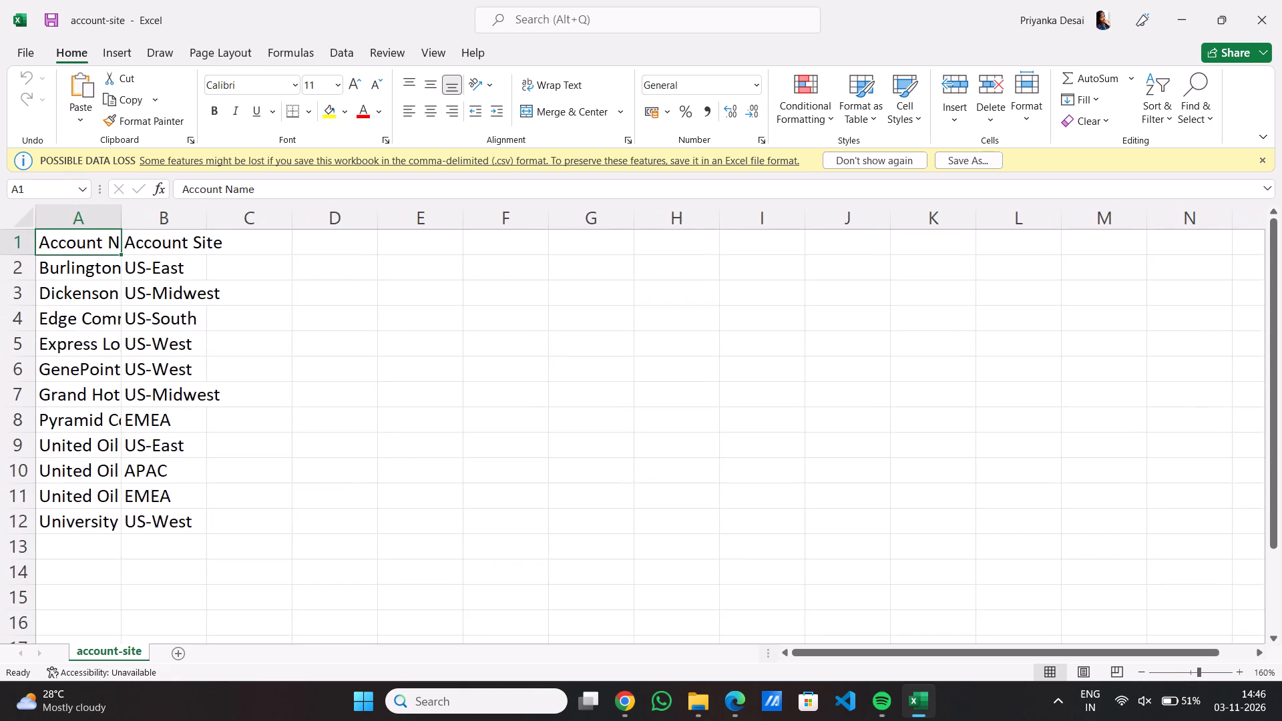
{"action": "scroll", "coordinate": [25, 336], "scroll_direction": "up", "scroll_amount": 2, "text": "ctrl"}
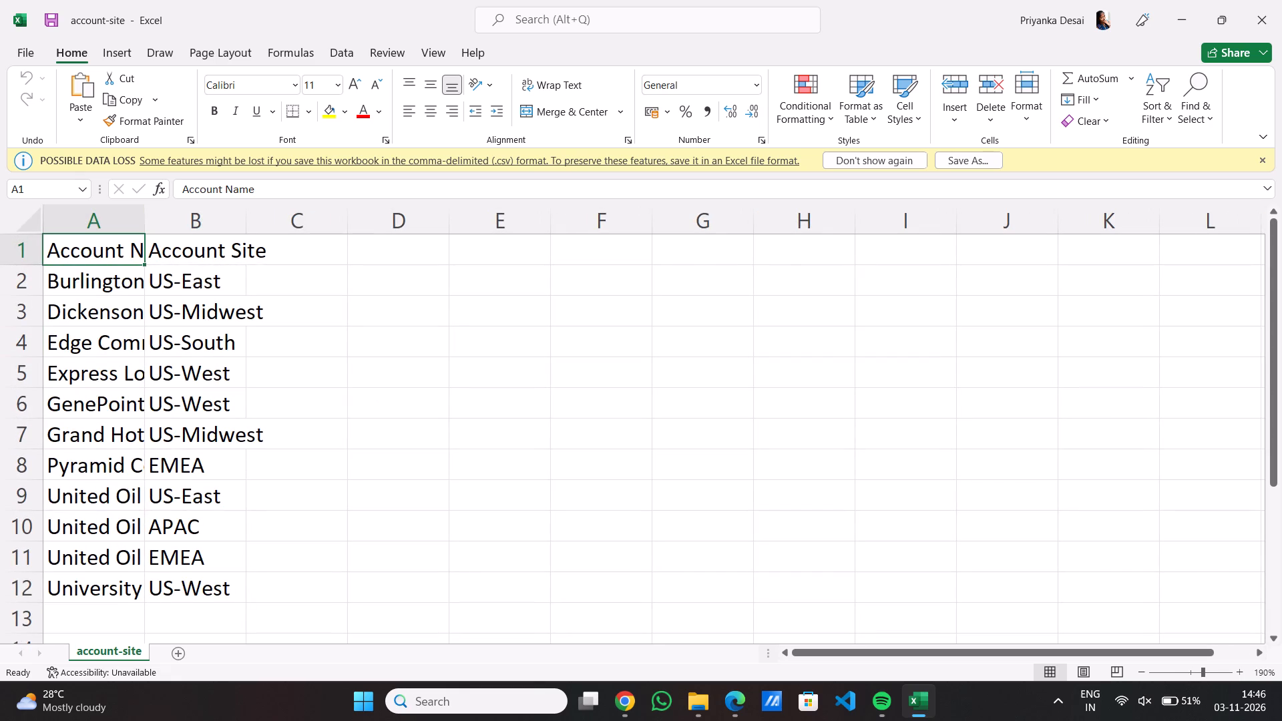
{"action": "left_click_drag", "start_coordinate": [146, 226], "coordinate": [214, 220]}
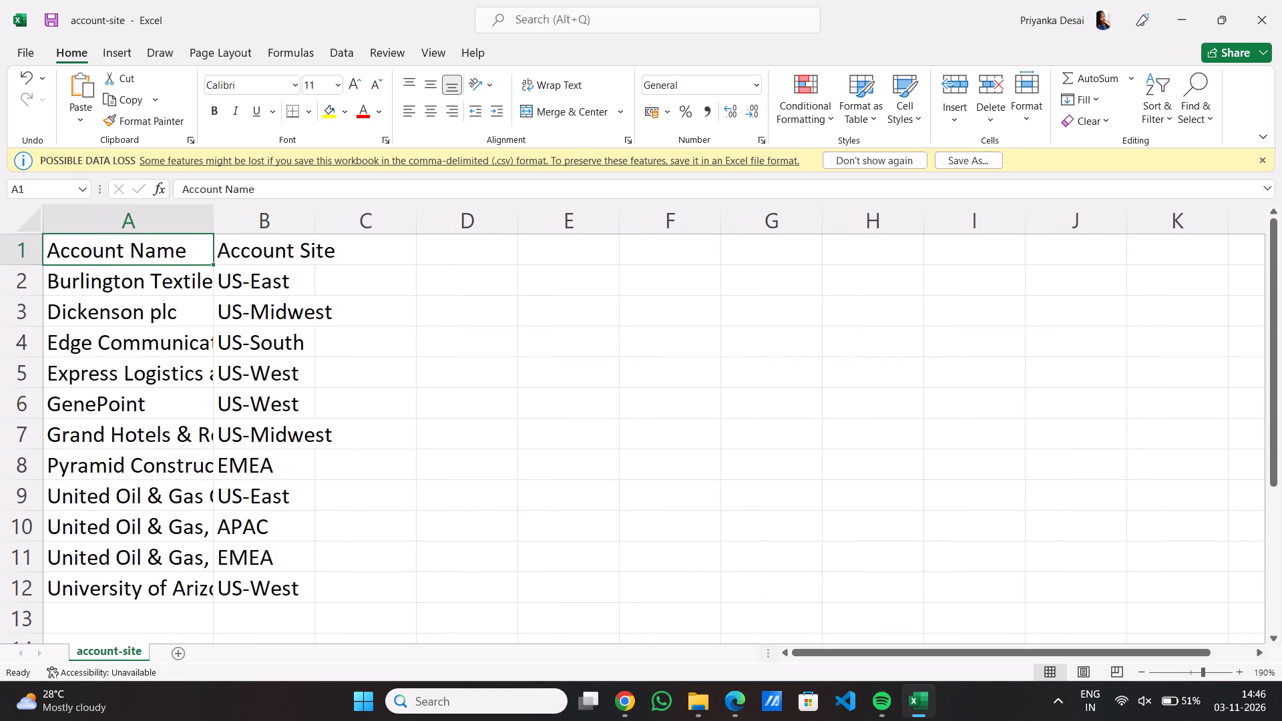
{"action": "left_click_drag", "start_coordinate": [316, 229], "coordinate": [449, 240]}
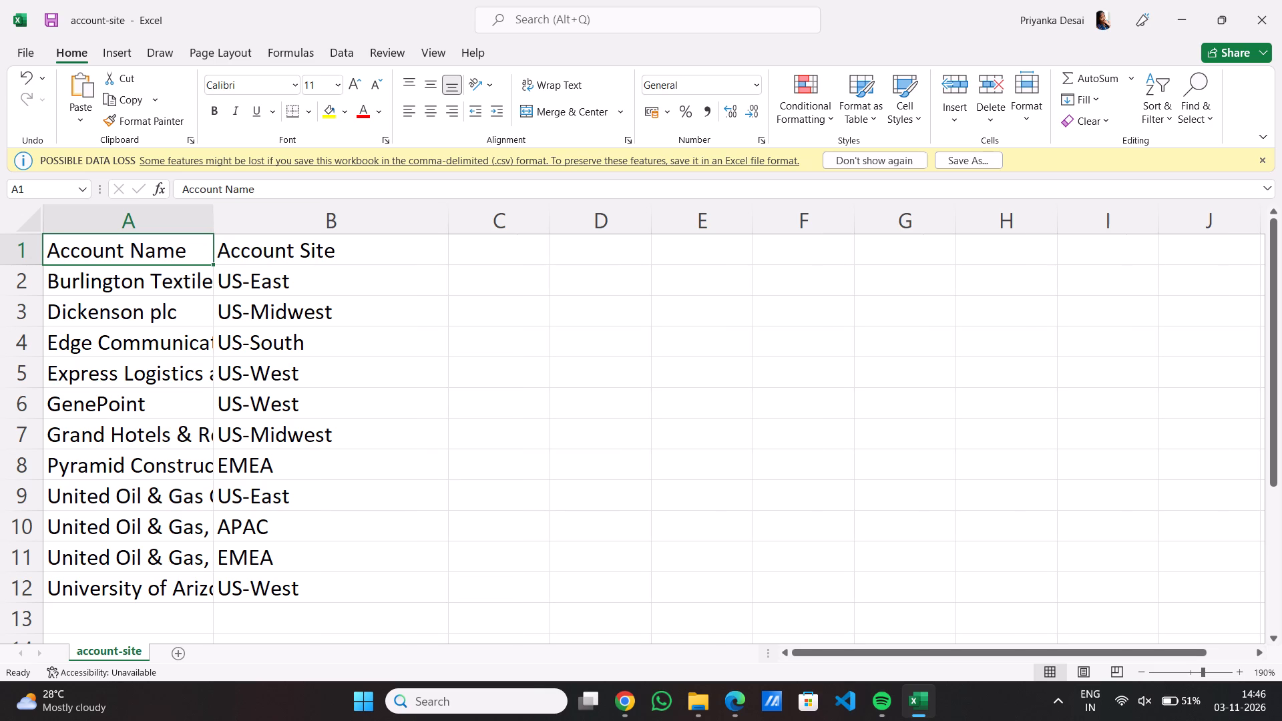
{"action": "scroll", "coordinate": [207, 333], "scroll_direction": "down", "scroll_amount": 1}
{"action": "scroll", "coordinate": [207, 333], "scroll_direction": "up", "scroll_amount": 1}
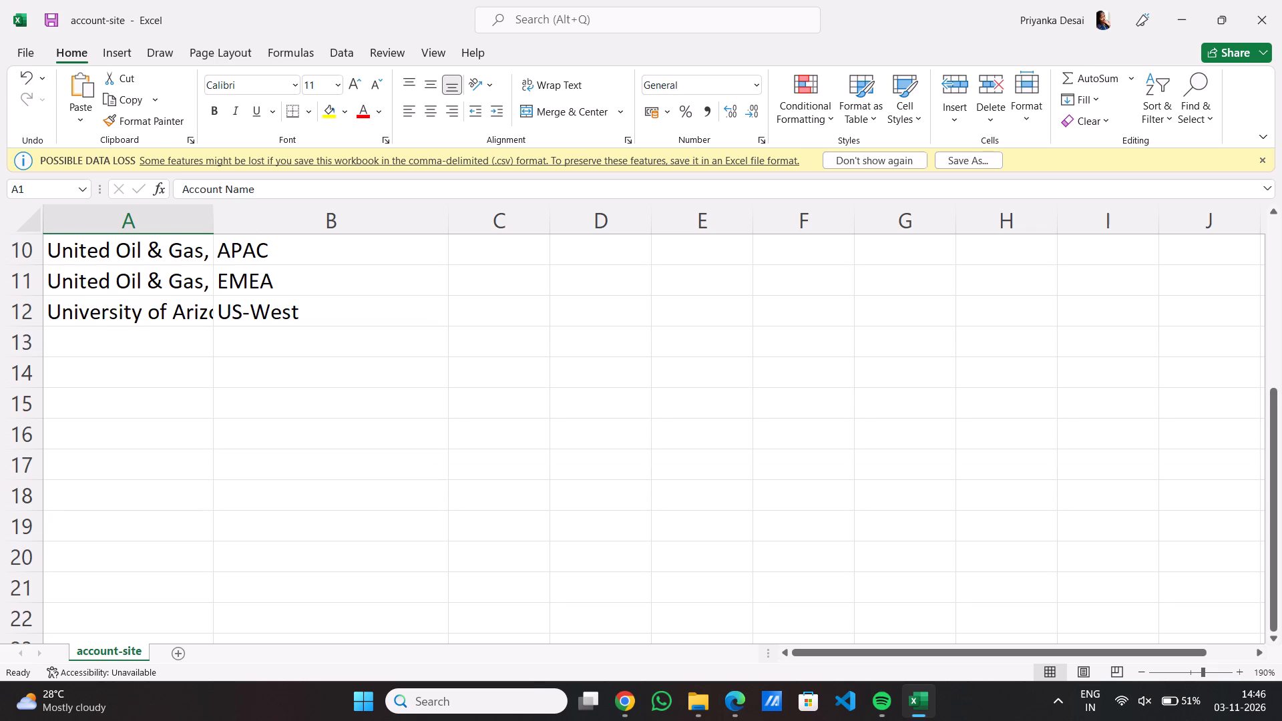
{"action": "scroll", "coordinate": [207, 333], "scroll_direction": "up", "scroll_amount": 15}
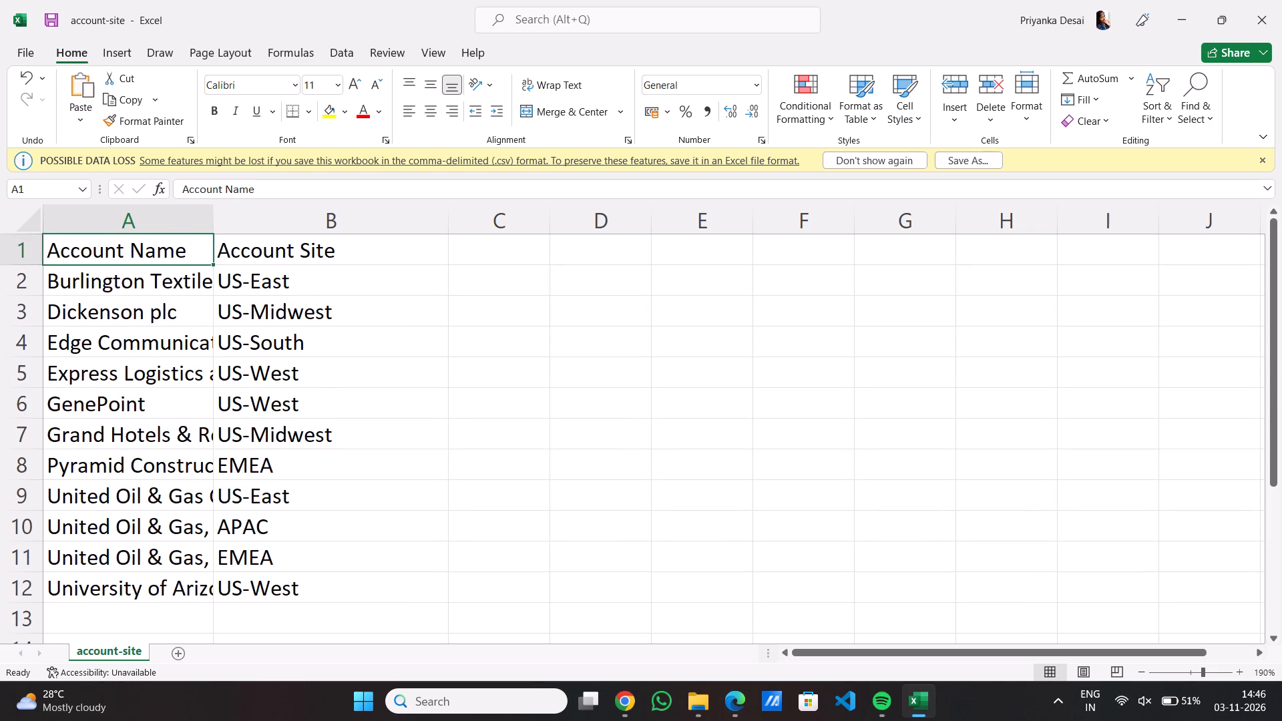
{"action": "left_click", "coordinate": [211, 260]}
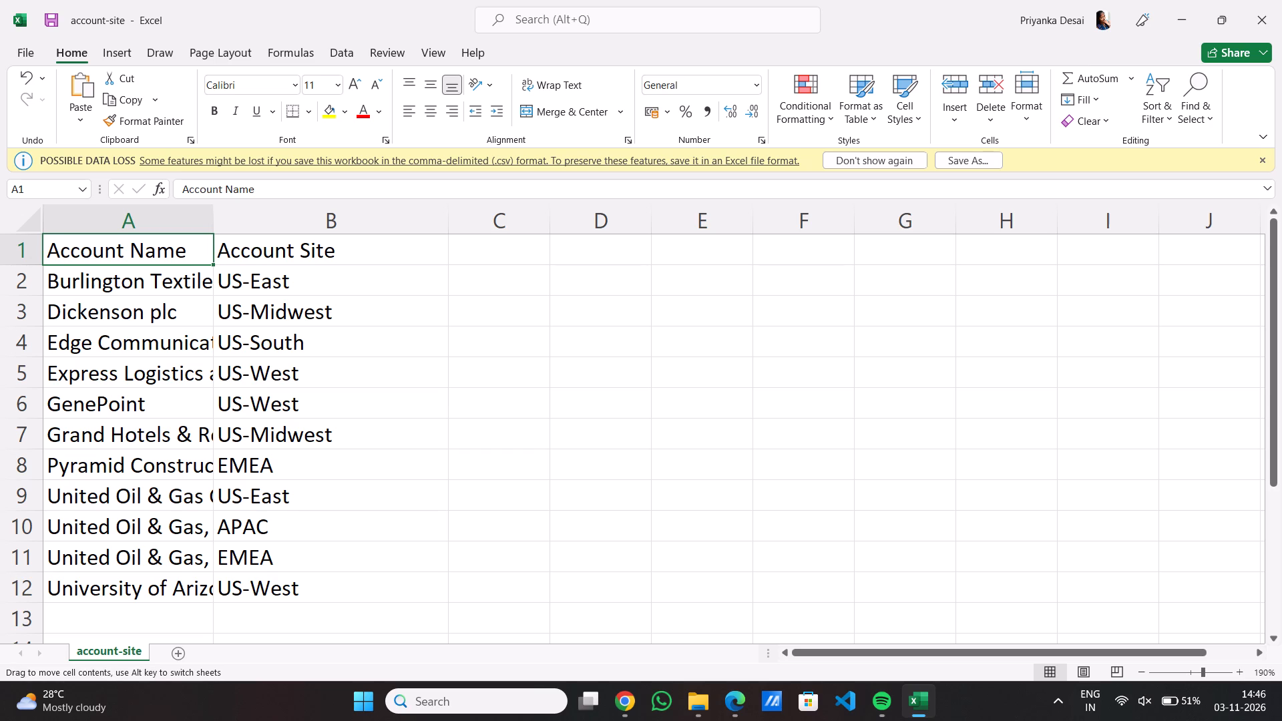
{"action": "left_click_drag", "start_coordinate": [208, 226], "coordinate": [377, 232]}
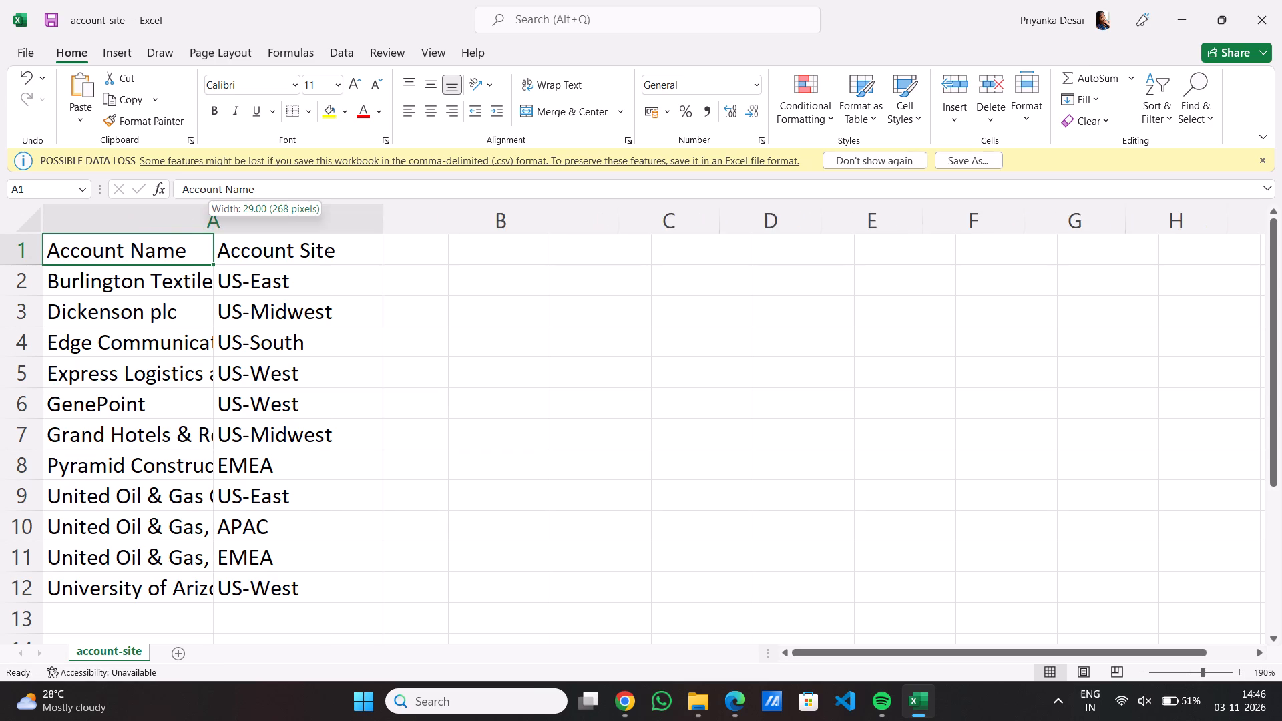
{"action": "left_click_drag", "start_coordinate": [377, 232], "coordinate": [293, 259]}
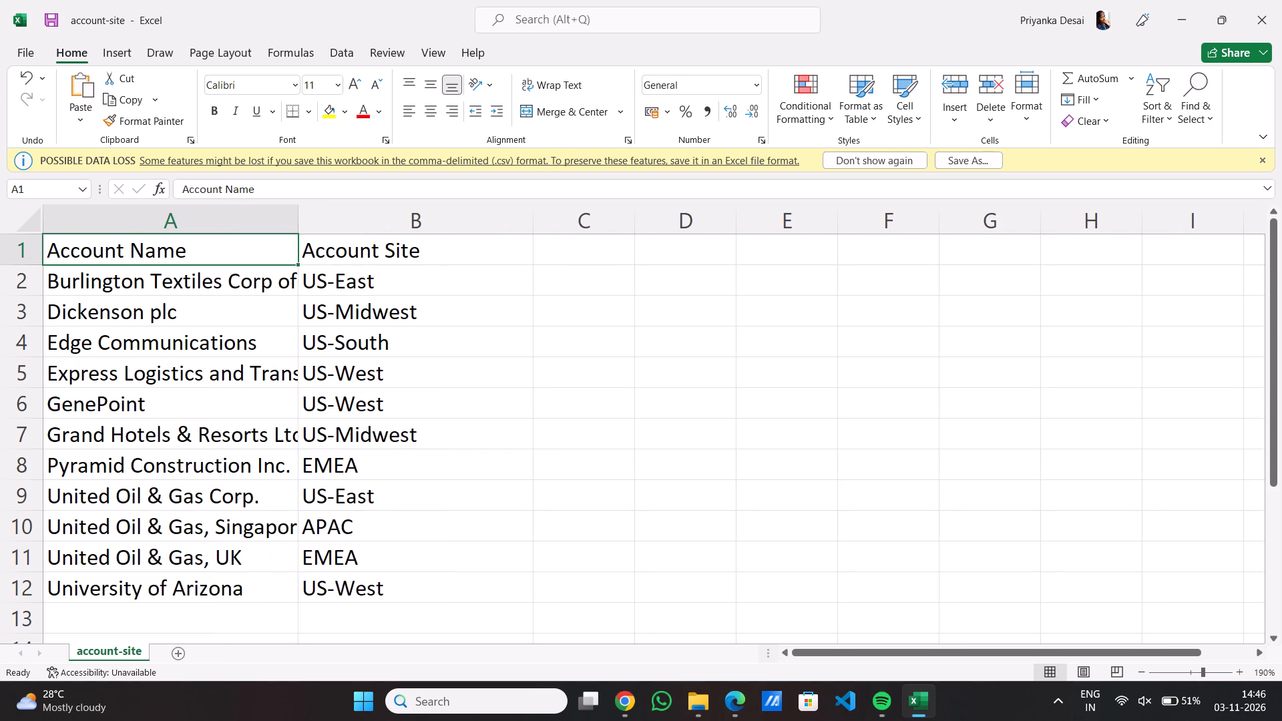
{"action": "left_click_drag", "start_coordinate": [298, 228], "coordinate": [429, 240]}
{"action": "scroll", "coordinate": [429, 240], "scroll_direction": "down", "scroll_amount": 6, "text": "ctrl"}
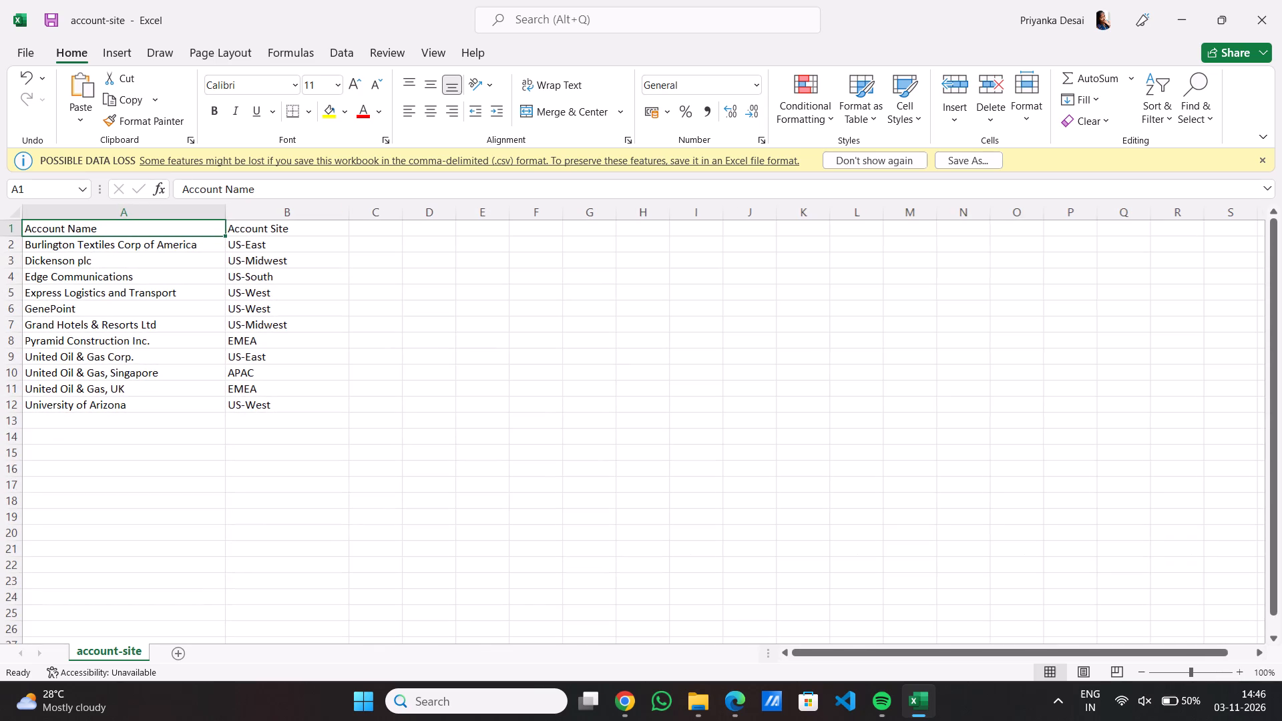
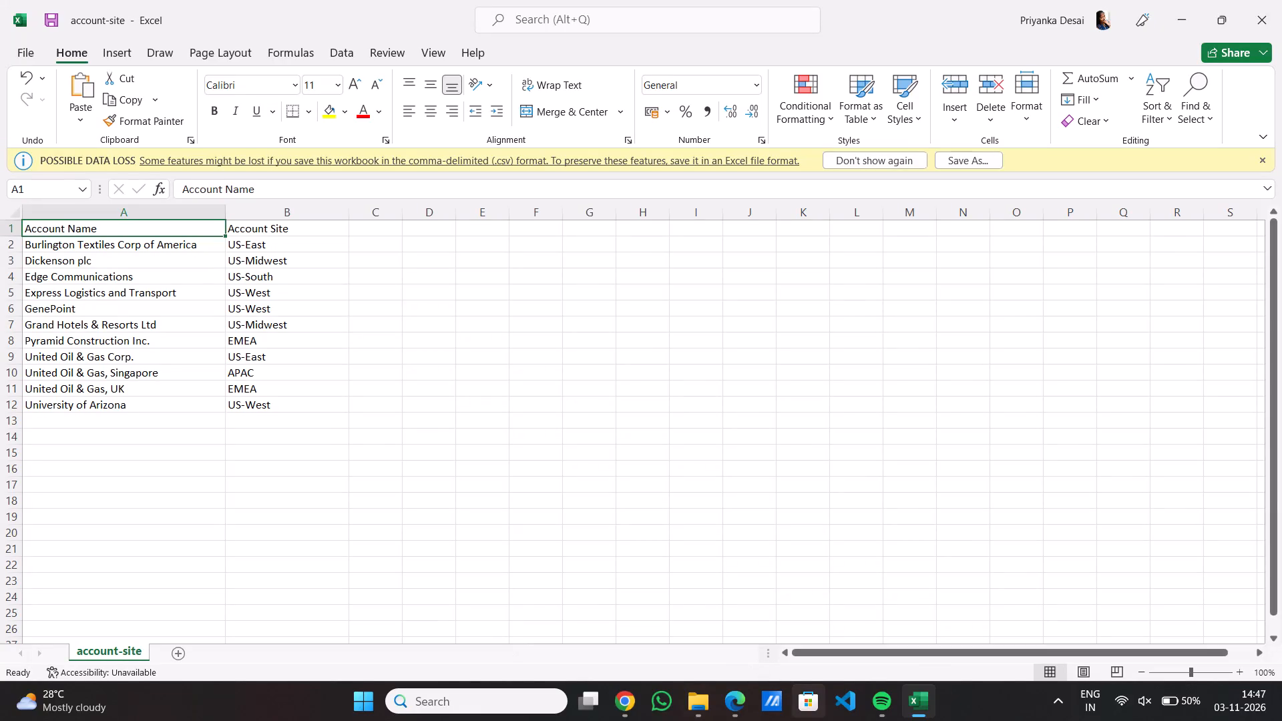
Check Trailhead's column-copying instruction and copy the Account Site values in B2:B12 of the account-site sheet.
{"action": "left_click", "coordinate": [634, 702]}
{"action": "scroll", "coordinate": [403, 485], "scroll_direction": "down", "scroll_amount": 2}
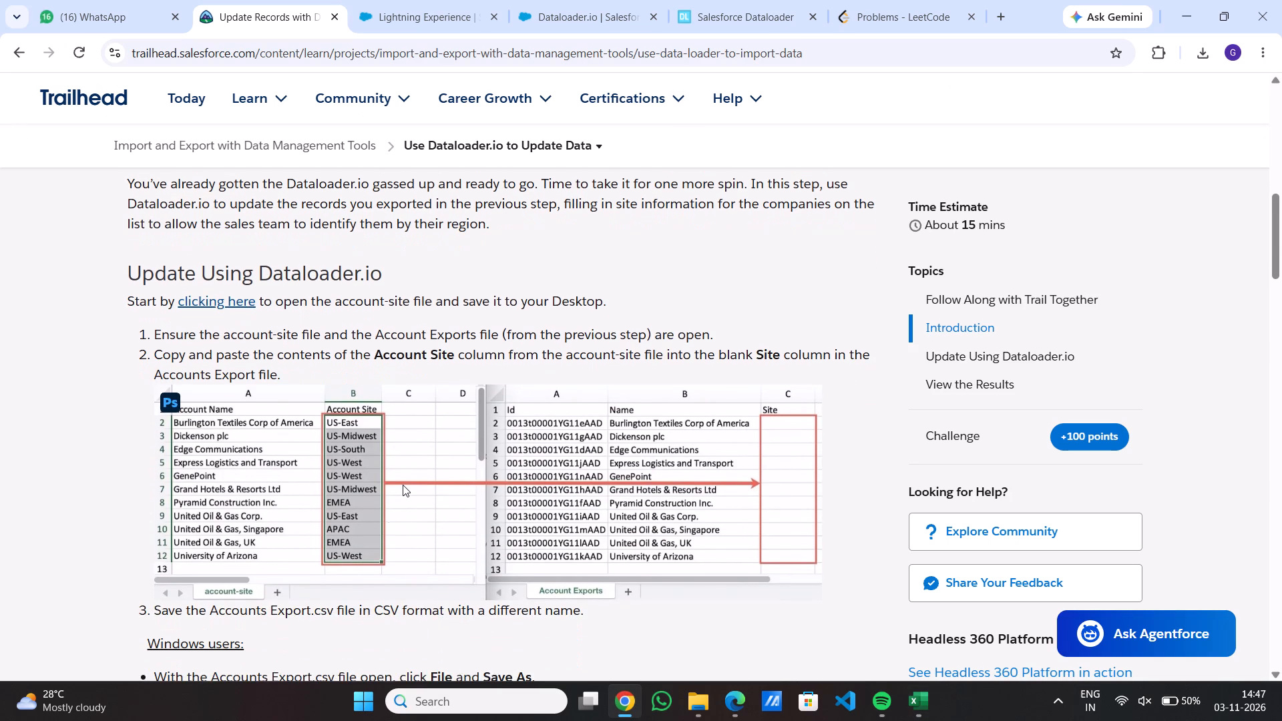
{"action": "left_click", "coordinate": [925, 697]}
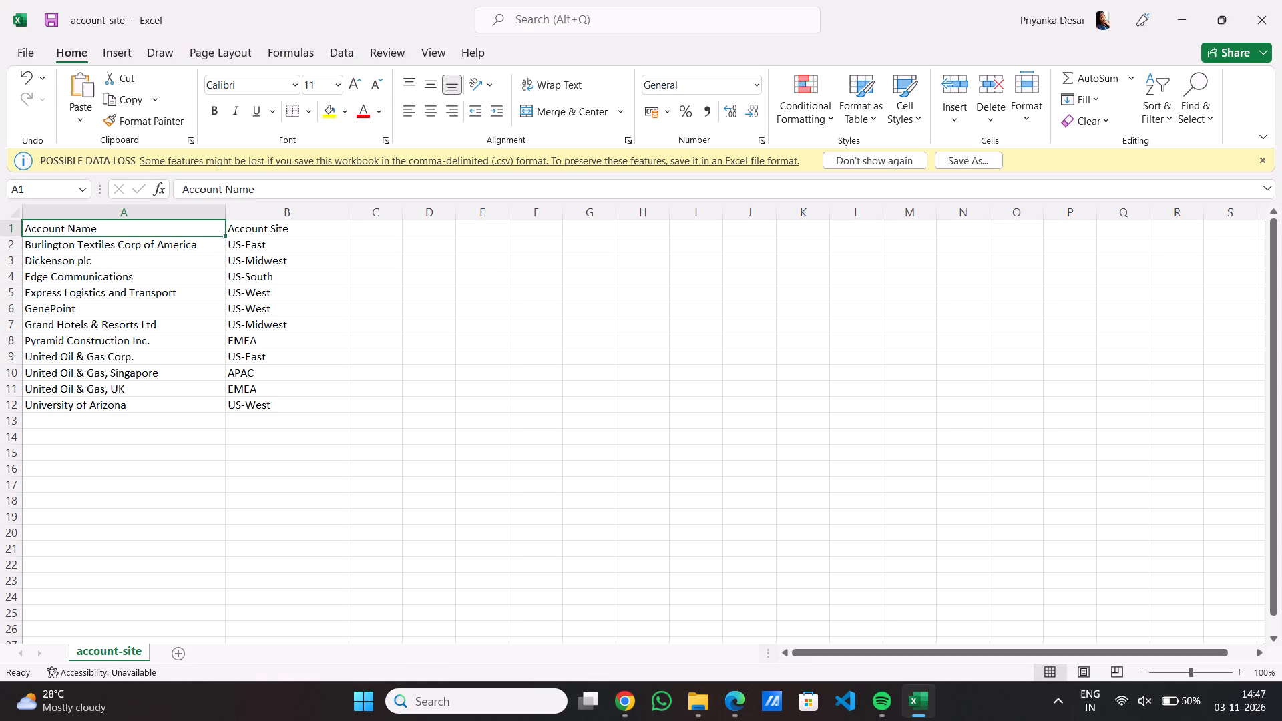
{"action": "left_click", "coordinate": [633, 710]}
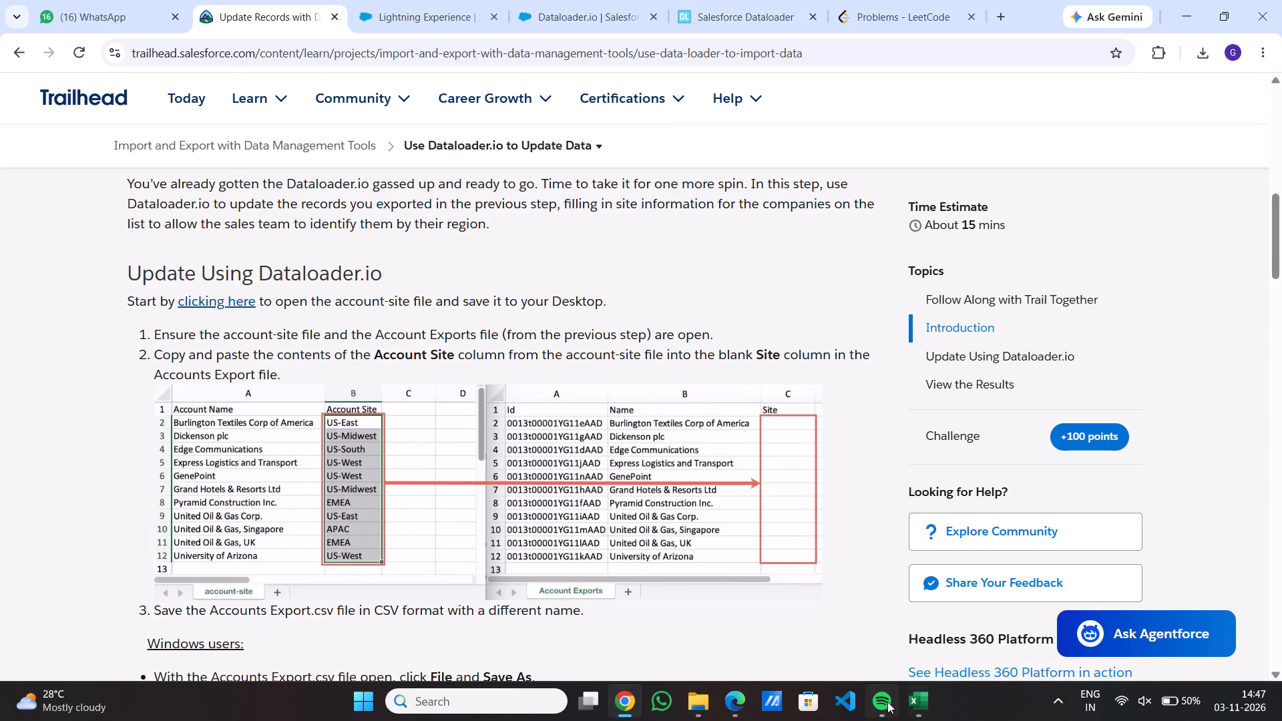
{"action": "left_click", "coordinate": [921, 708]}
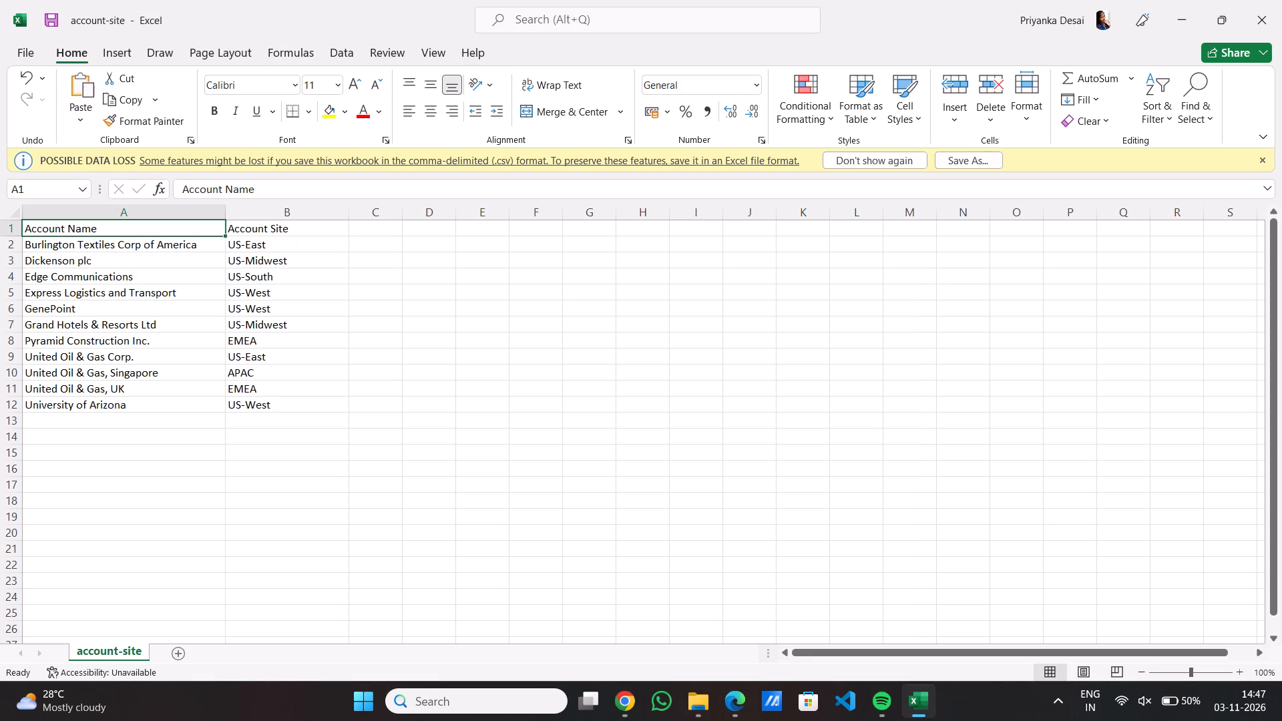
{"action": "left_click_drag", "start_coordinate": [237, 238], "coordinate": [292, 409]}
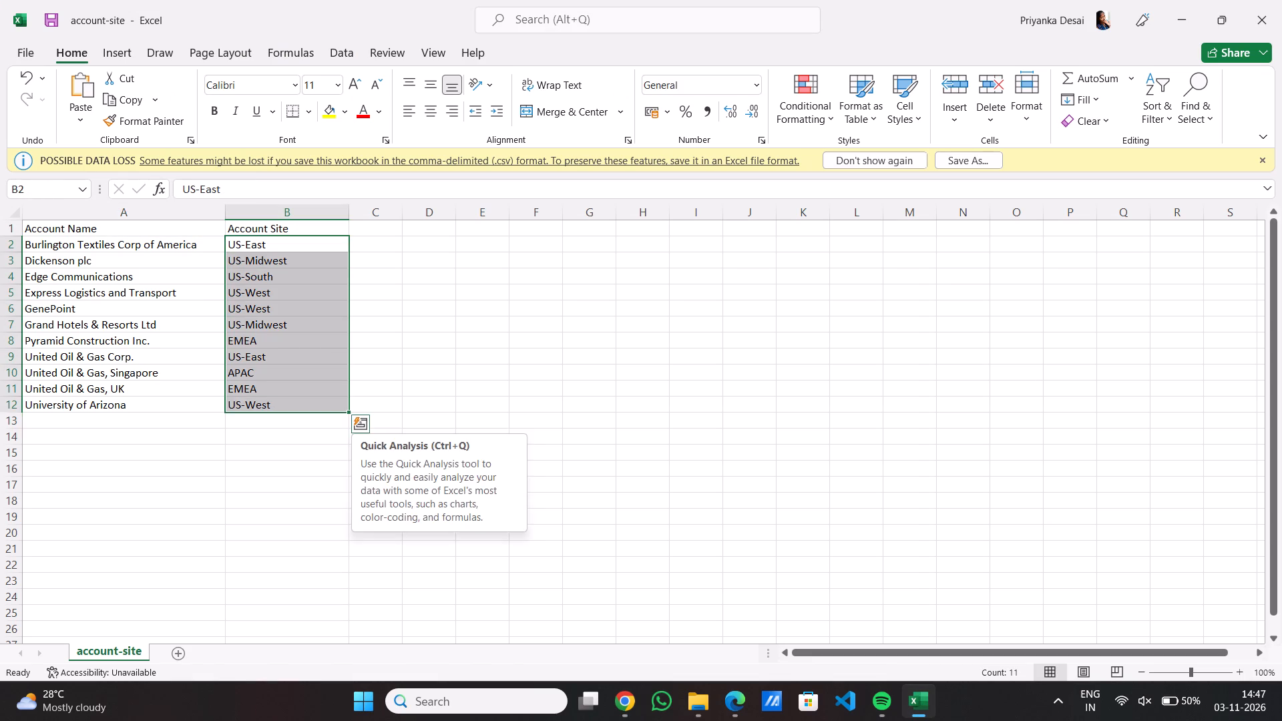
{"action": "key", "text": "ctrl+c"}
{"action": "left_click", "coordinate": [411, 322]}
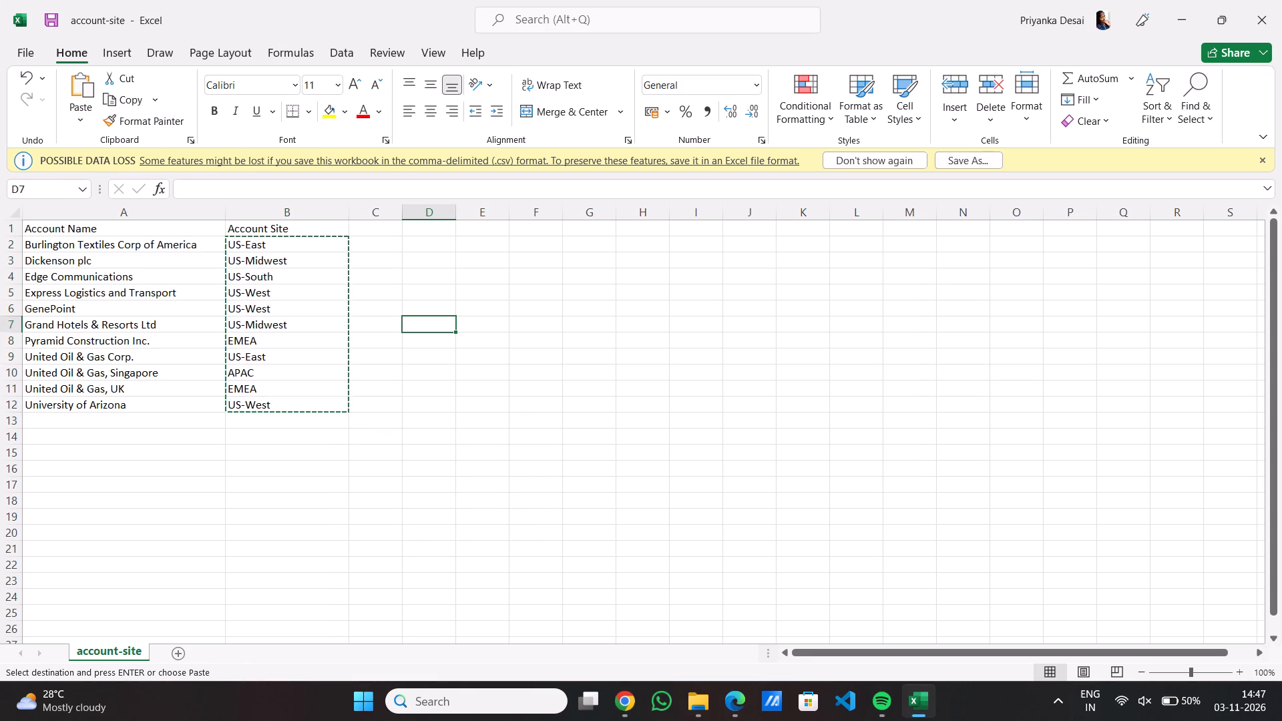
Open the Account Export-11_03_2026-09_02_16 CSV in Excel from the Downloads folder.
{"action": "left_click", "coordinate": [1173, 1]}
{"action": "left_click", "coordinate": [1201, 52]}
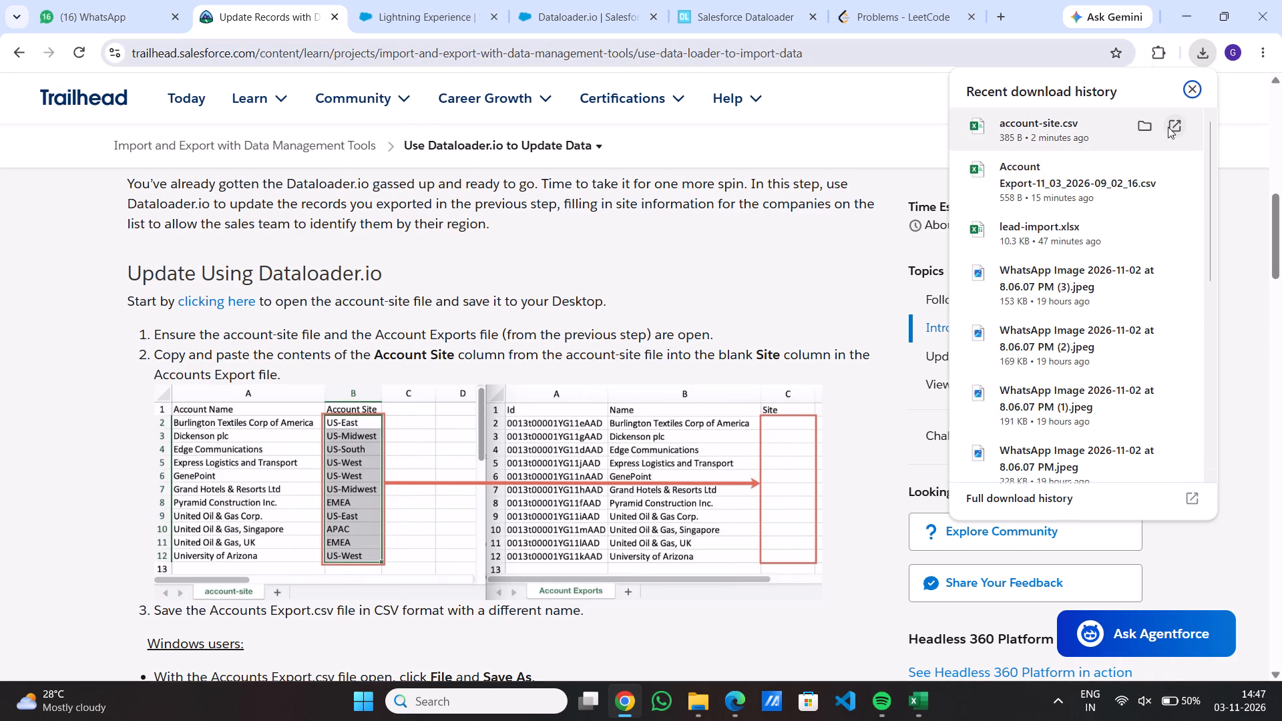
{"action": "left_click", "coordinate": [1147, 166]}
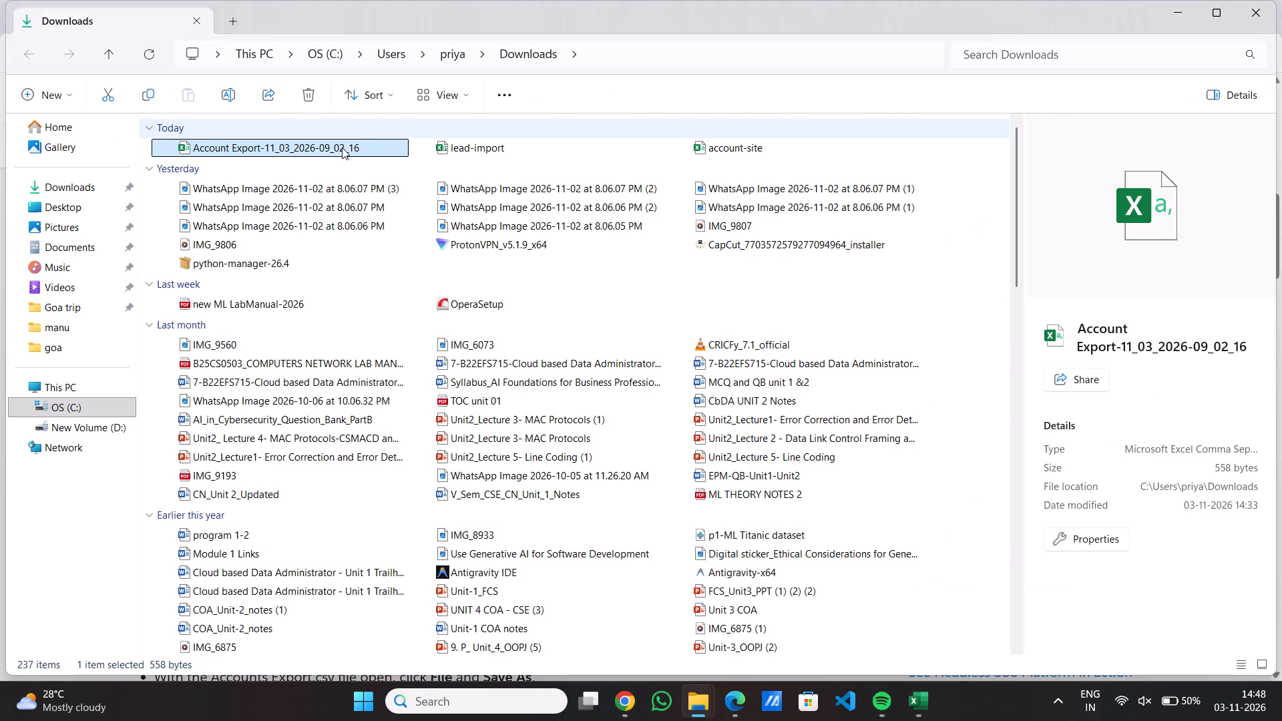
{"action": "double_click", "coordinate": [341, 149]}
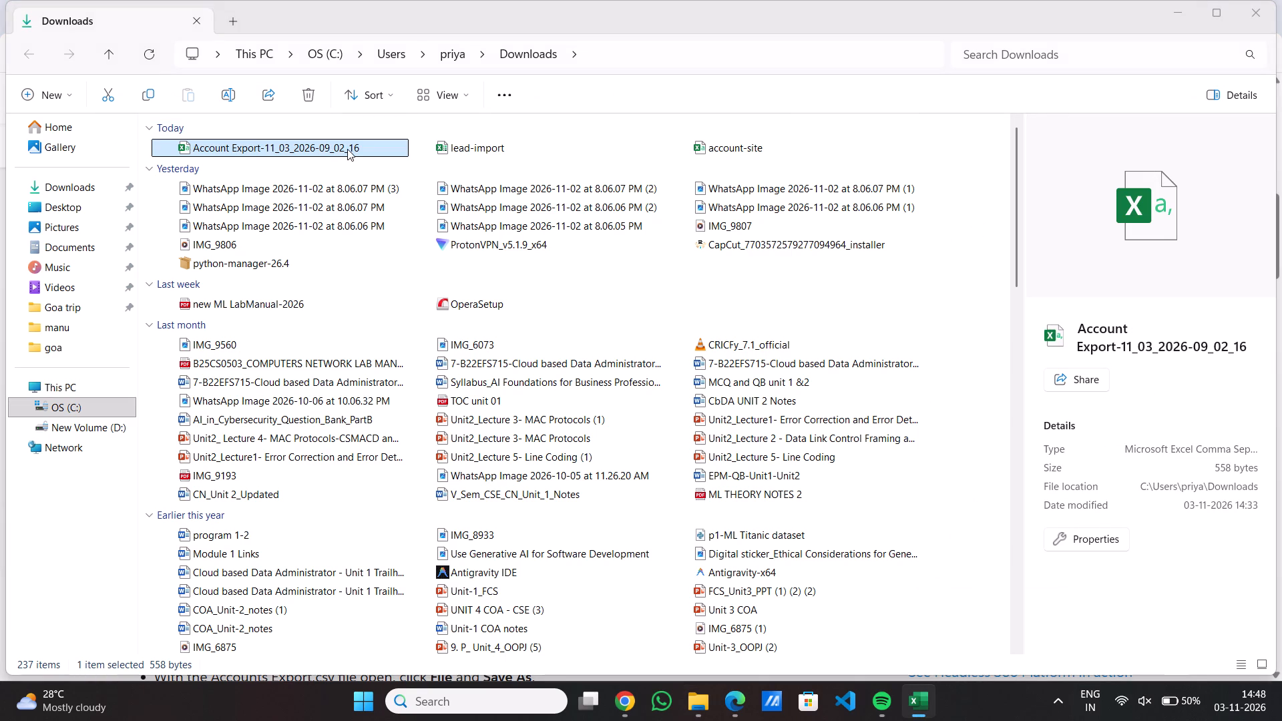
{"action": "left_click", "coordinate": [332, 152]}
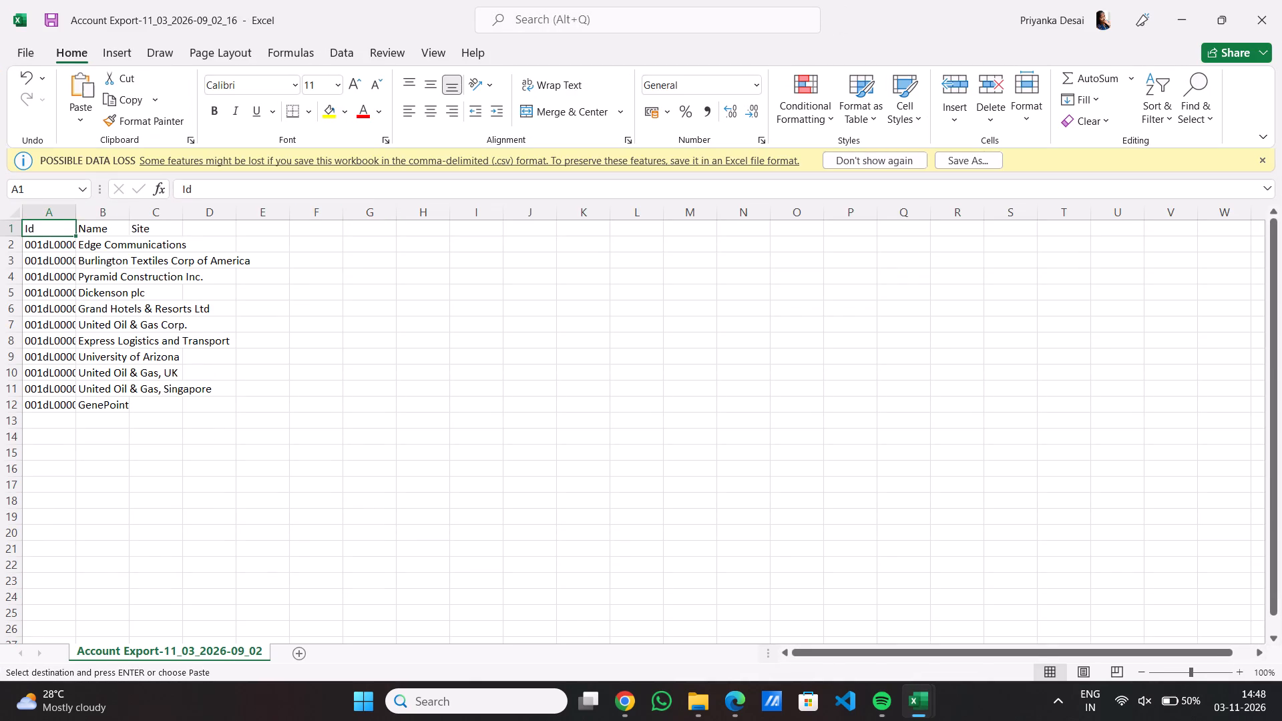
Widen columns A and B of the Account Export sheet so the full Ids and account names fit.
{"action": "left_click", "coordinate": [160, 233]}
{"action": "left_click", "coordinate": [108, 231]}
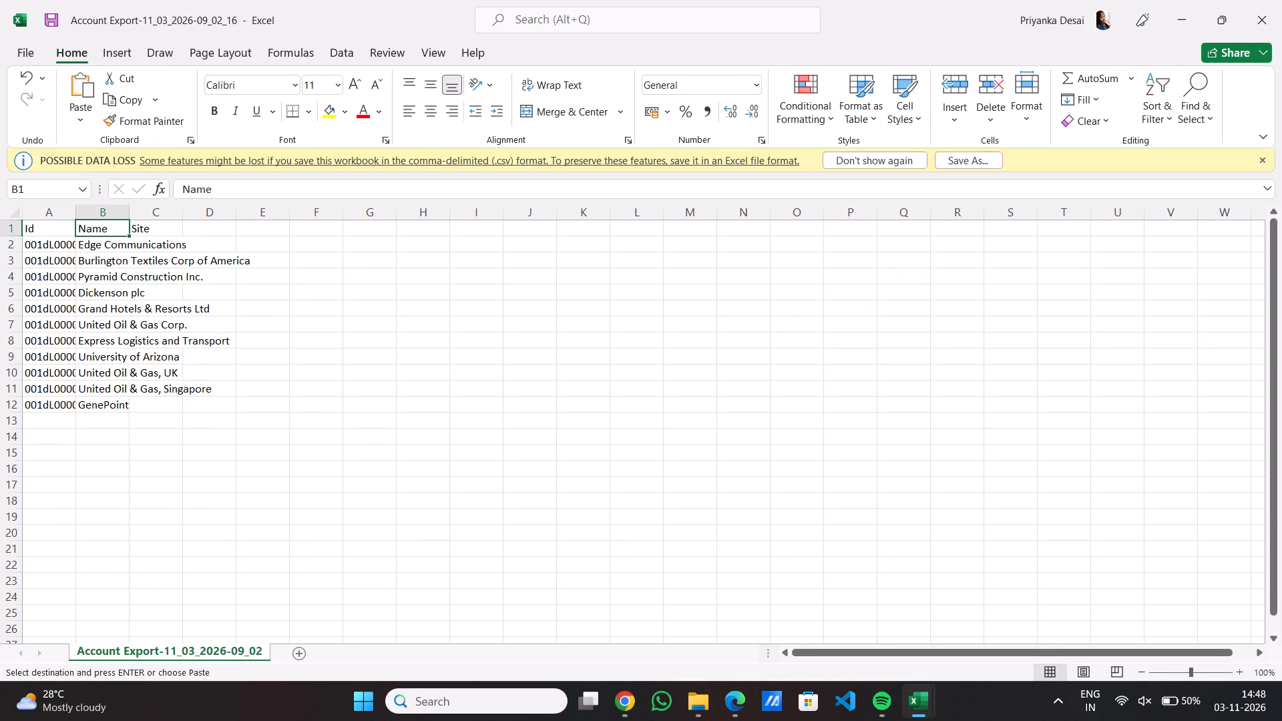
{"action": "left_click_drag", "start_coordinate": [128, 213], "coordinate": [248, 223]}
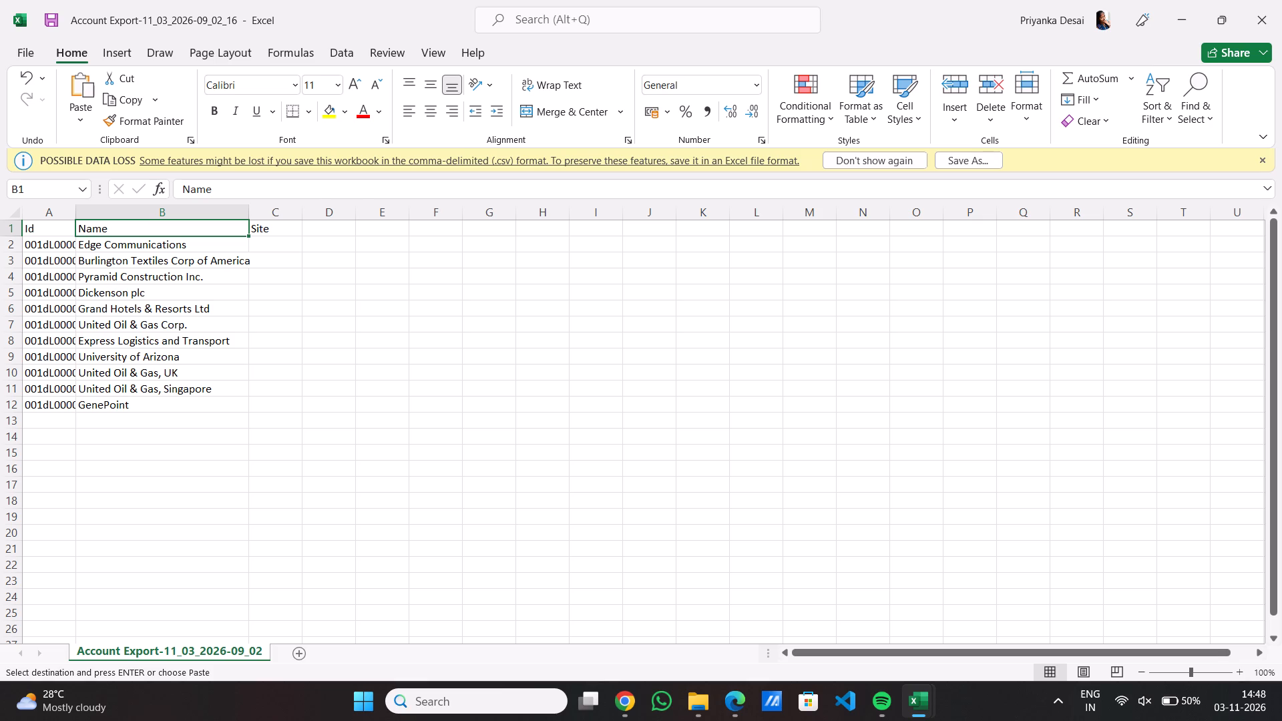
{"action": "left_click_drag", "start_coordinate": [248, 212], "coordinate": [349, 223]}
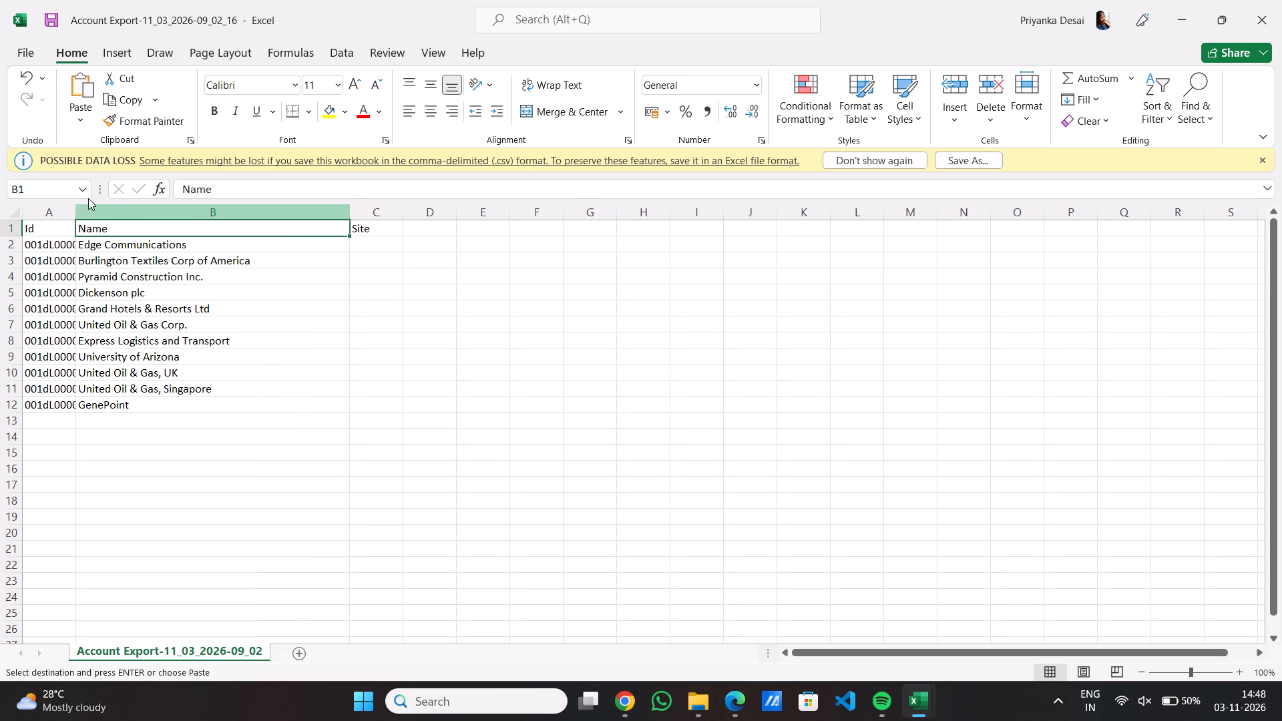
{"action": "left_click_drag", "start_coordinate": [78, 214], "coordinate": [149, 214]}
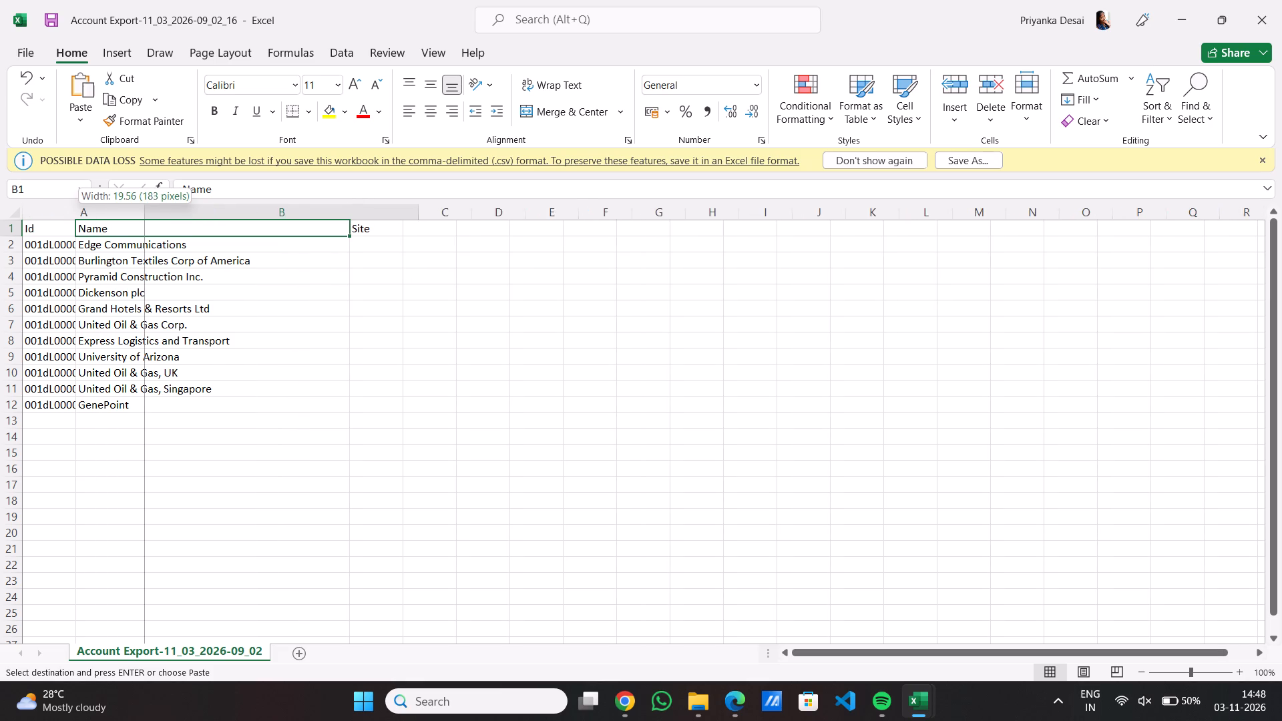
{"action": "left_click_drag", "start_coordinate": [149, 214], "coordinate": [240, 189]}
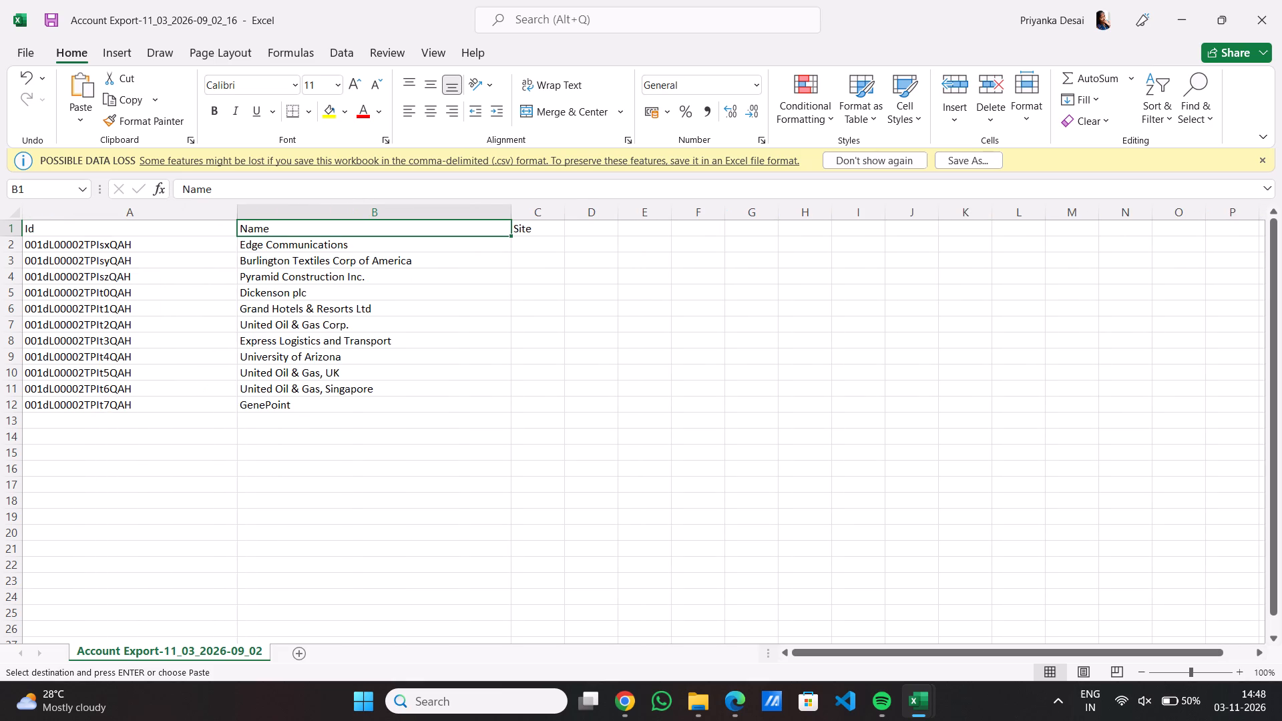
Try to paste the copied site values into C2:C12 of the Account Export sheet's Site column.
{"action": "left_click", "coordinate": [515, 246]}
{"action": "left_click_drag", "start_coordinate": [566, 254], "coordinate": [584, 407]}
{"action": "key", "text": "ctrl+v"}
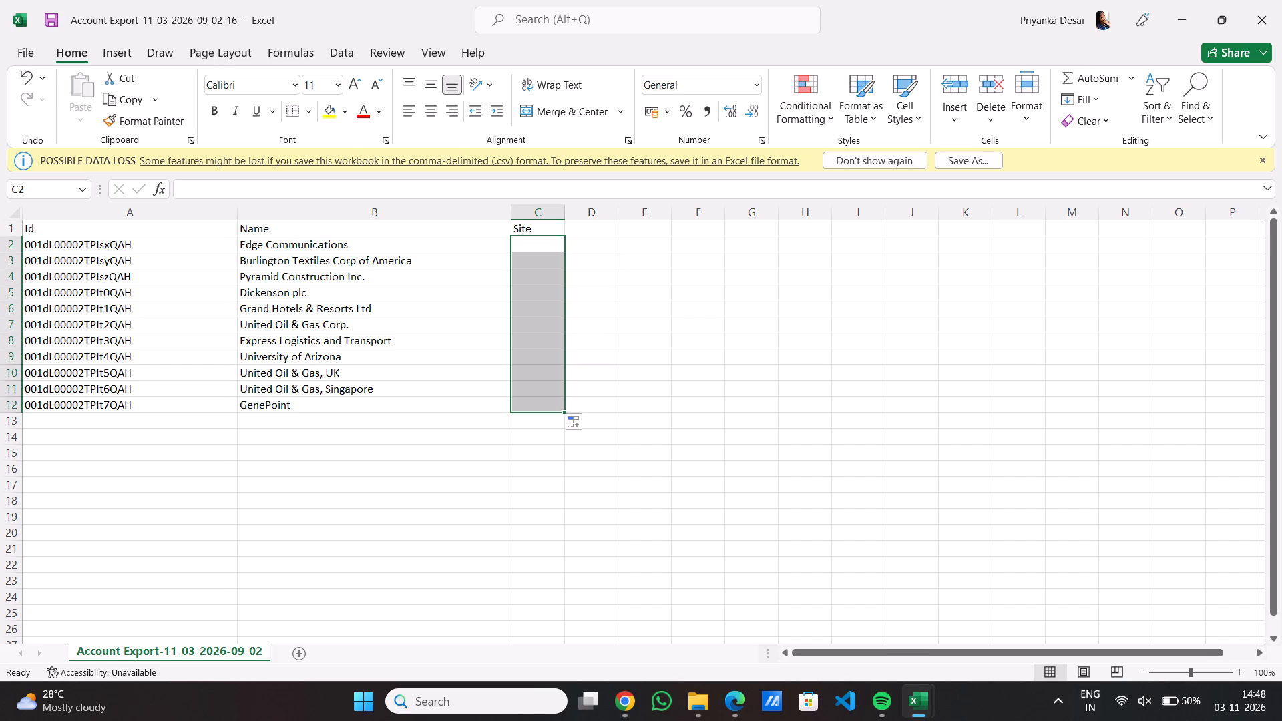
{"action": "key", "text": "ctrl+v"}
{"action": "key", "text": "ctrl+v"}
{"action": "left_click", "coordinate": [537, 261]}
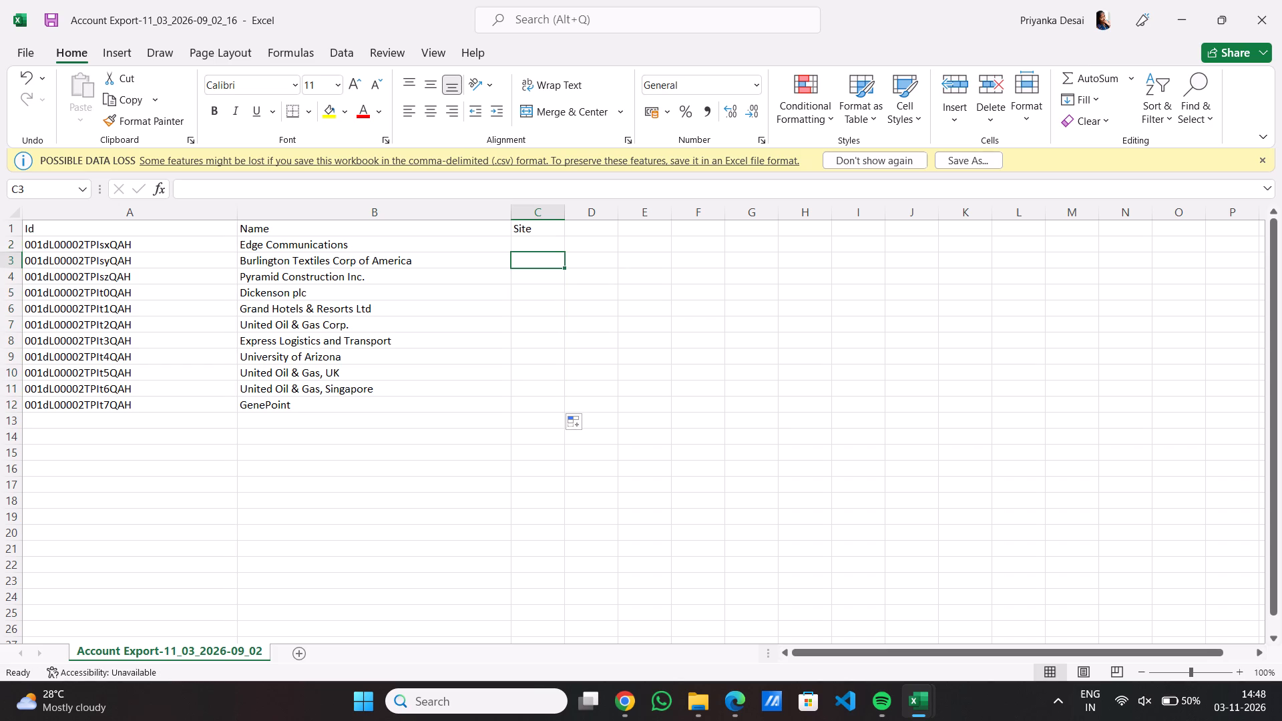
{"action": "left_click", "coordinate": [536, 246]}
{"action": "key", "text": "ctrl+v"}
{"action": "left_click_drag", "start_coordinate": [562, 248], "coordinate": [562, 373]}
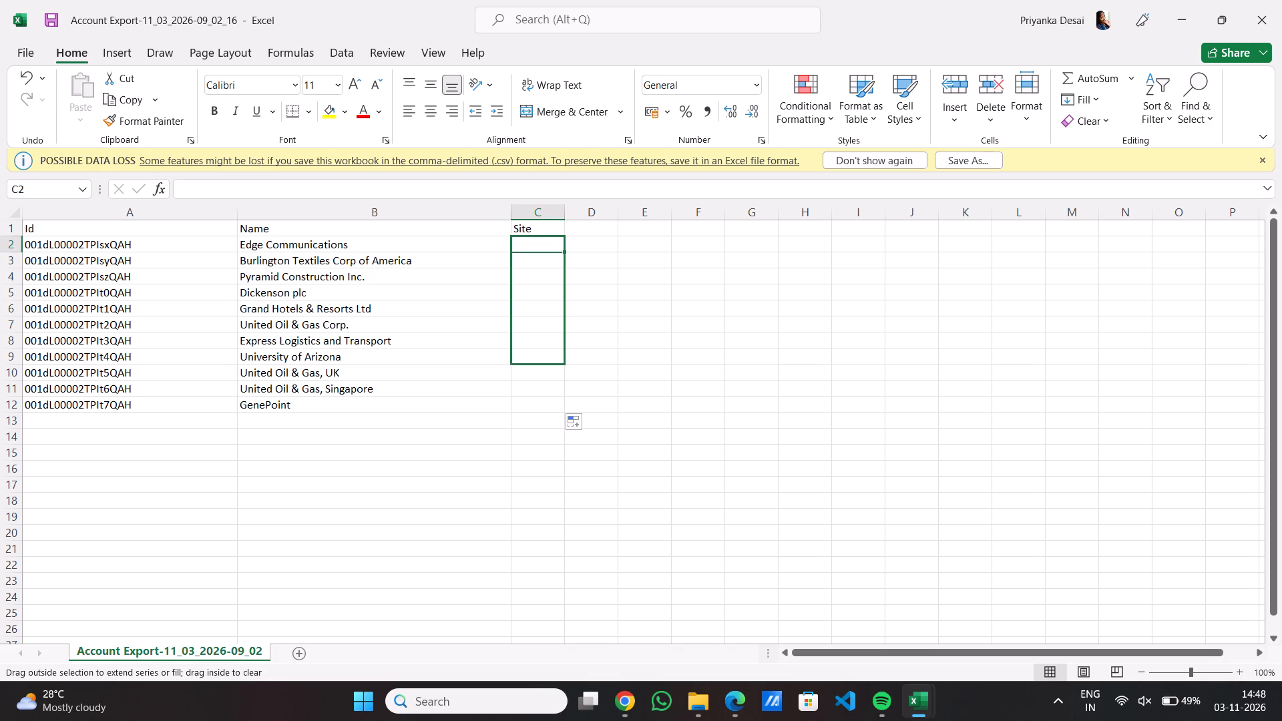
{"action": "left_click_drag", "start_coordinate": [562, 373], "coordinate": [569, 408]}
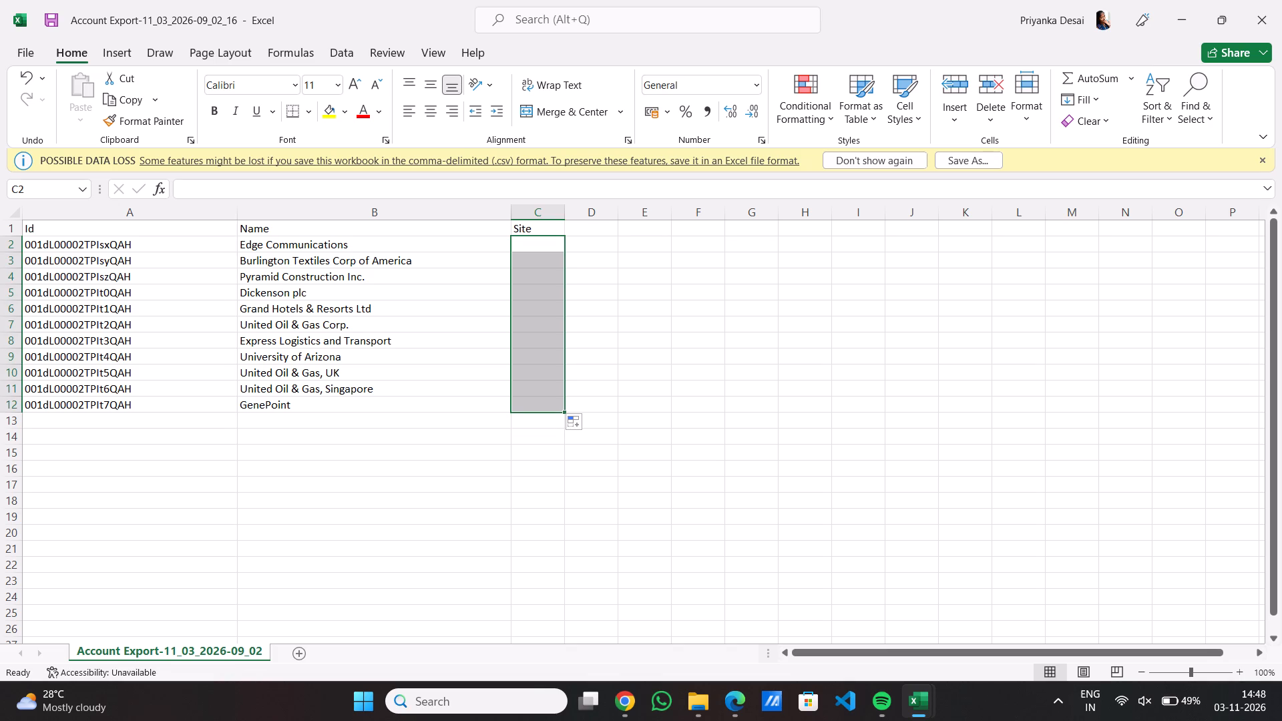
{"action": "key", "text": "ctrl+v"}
Copy B2:B12 from the account-site sheet and paste it into C2:C12 of the Account Export sheet's Site column.
{"action": "left_click", "coordinate": [868, 621]}
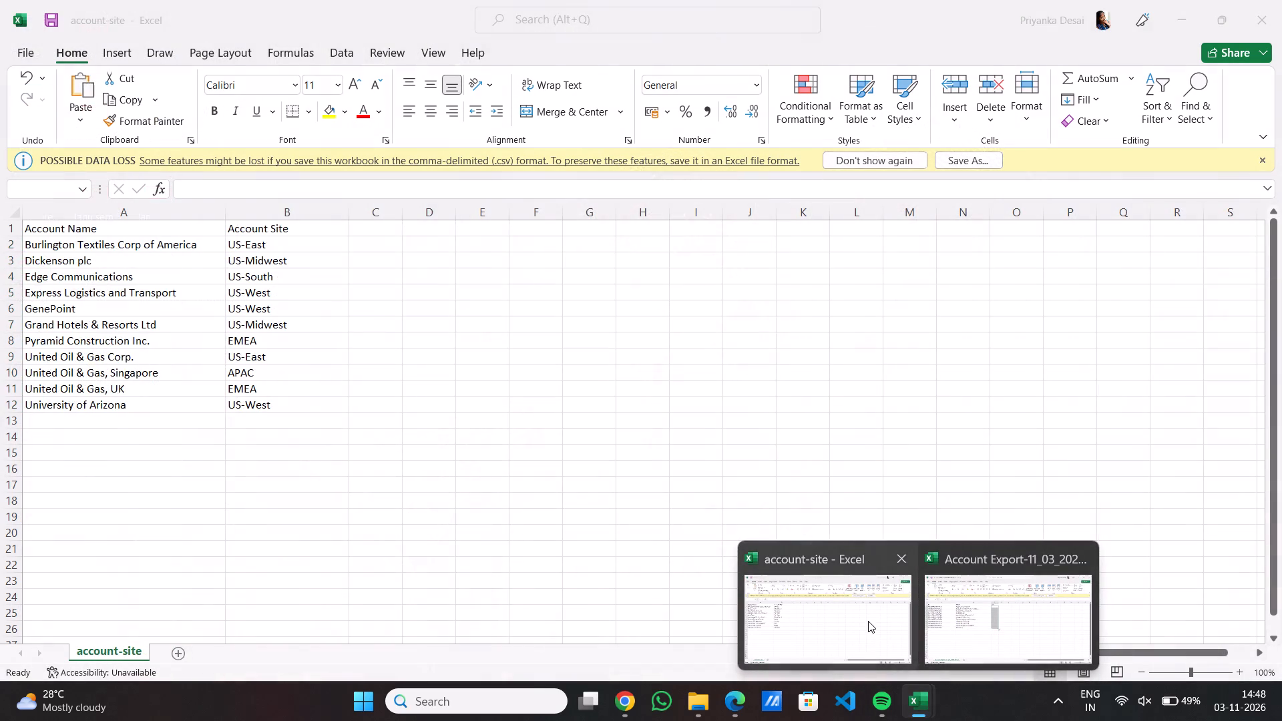
{"action": "left_click_drag", "start_coordinate": [238, 244], "coordinate": [254, 273]}
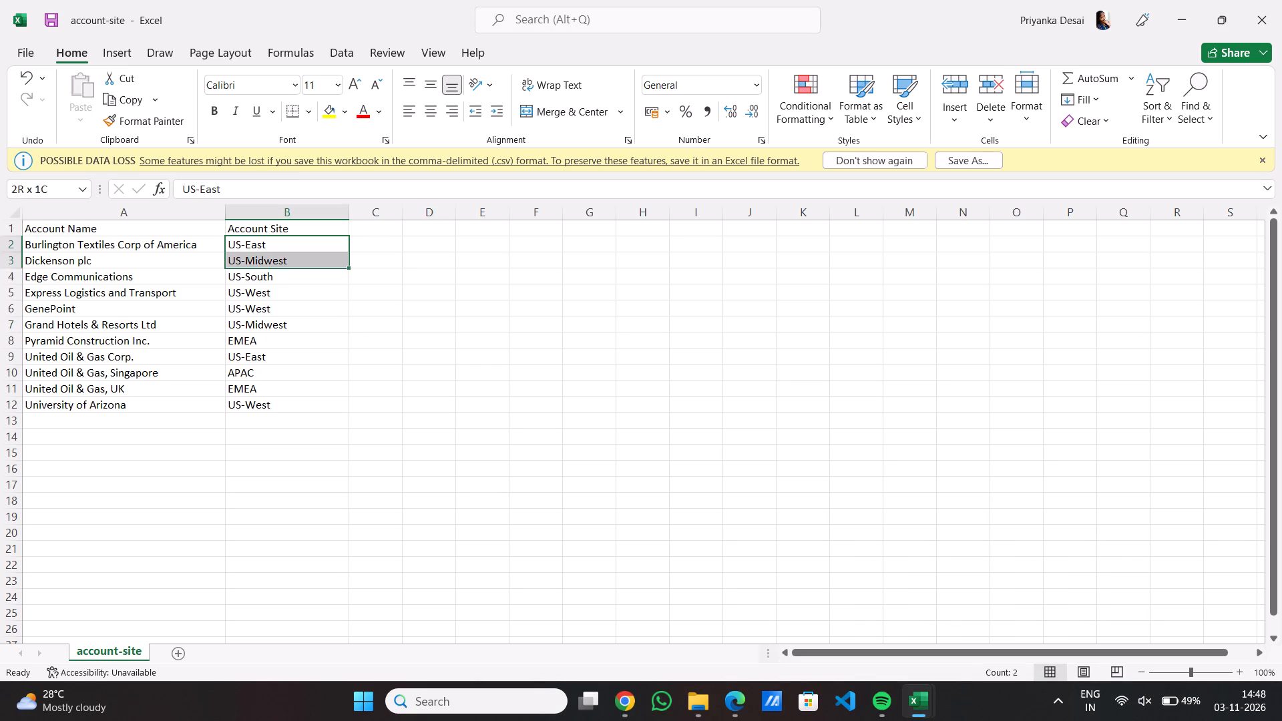
{"action": "left_click_drag", "start_coordinate": [254, 273], "coordinate": [281, 403]}
{"action": "key", "text": "ctrl+c"}
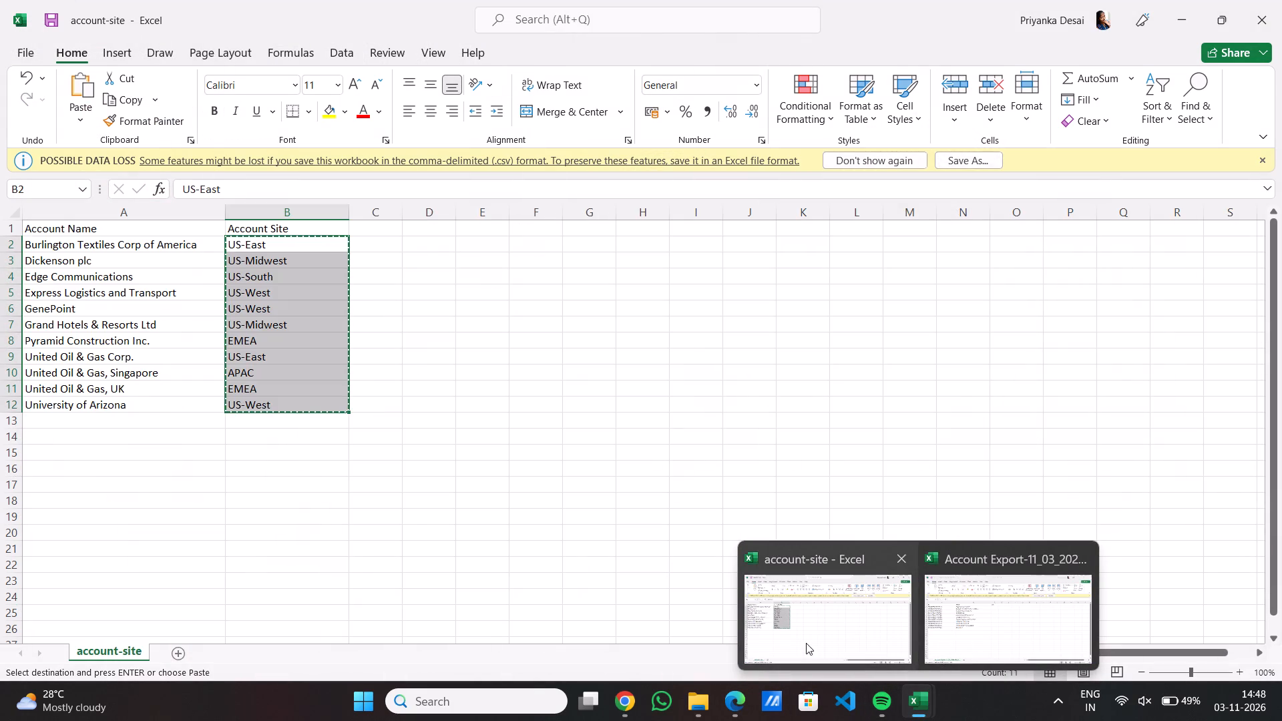
{"action": "left_click", "coordinate": [927, 622]}
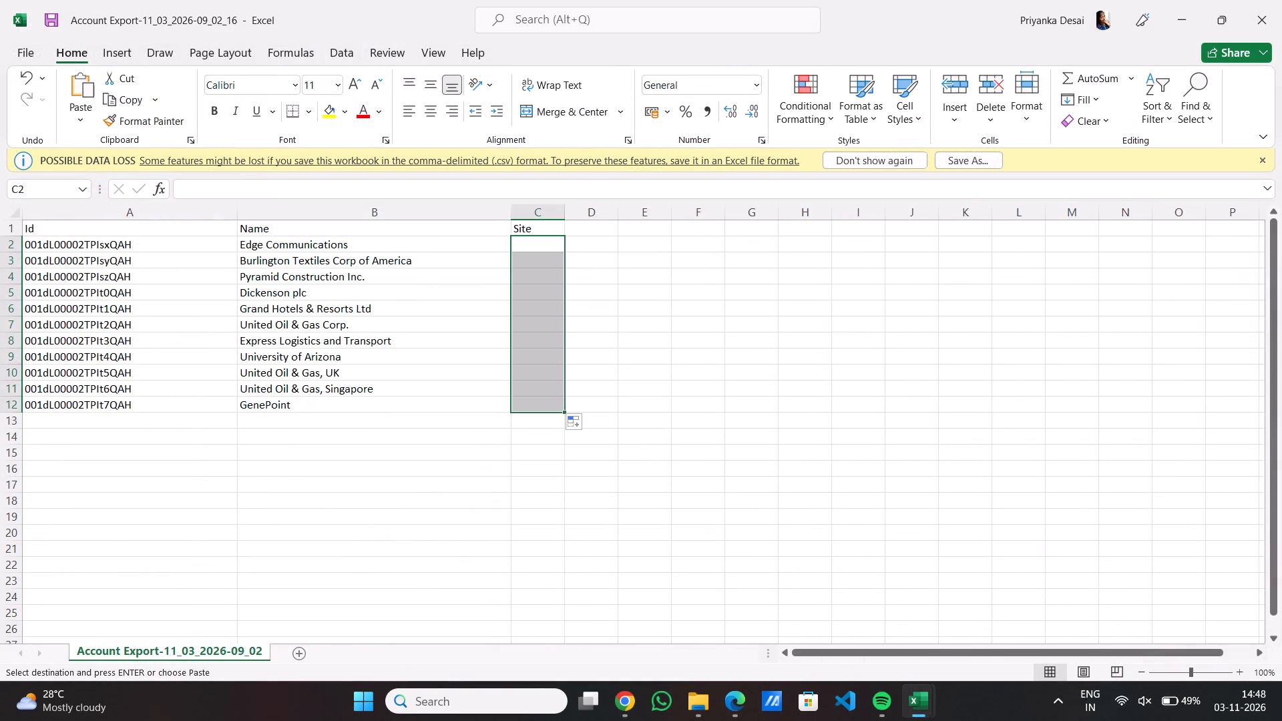
{"action": "key", "text": "ctrl+v"}
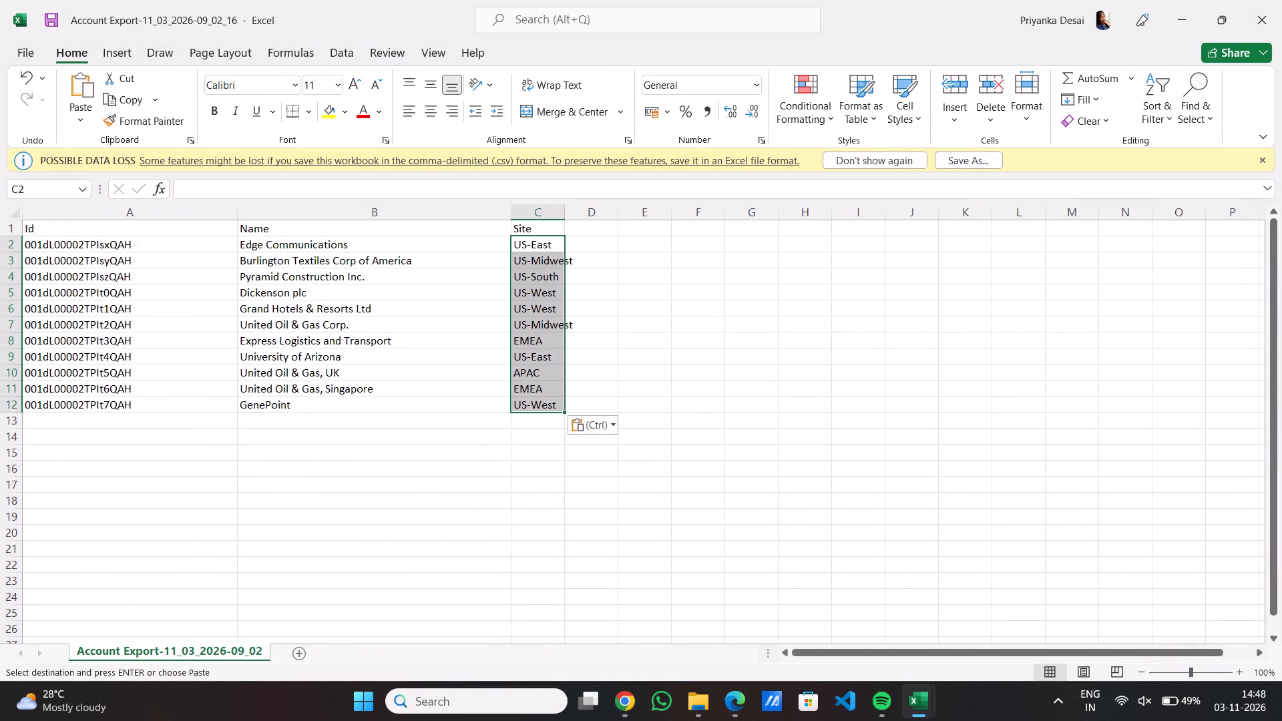
Widen the Site column of the Account Export sheet so the full site values fit.
{"action": "left_click", "coordinate": [624, 334]}
{"action": "left_click", "coordinate": [546, 230]}
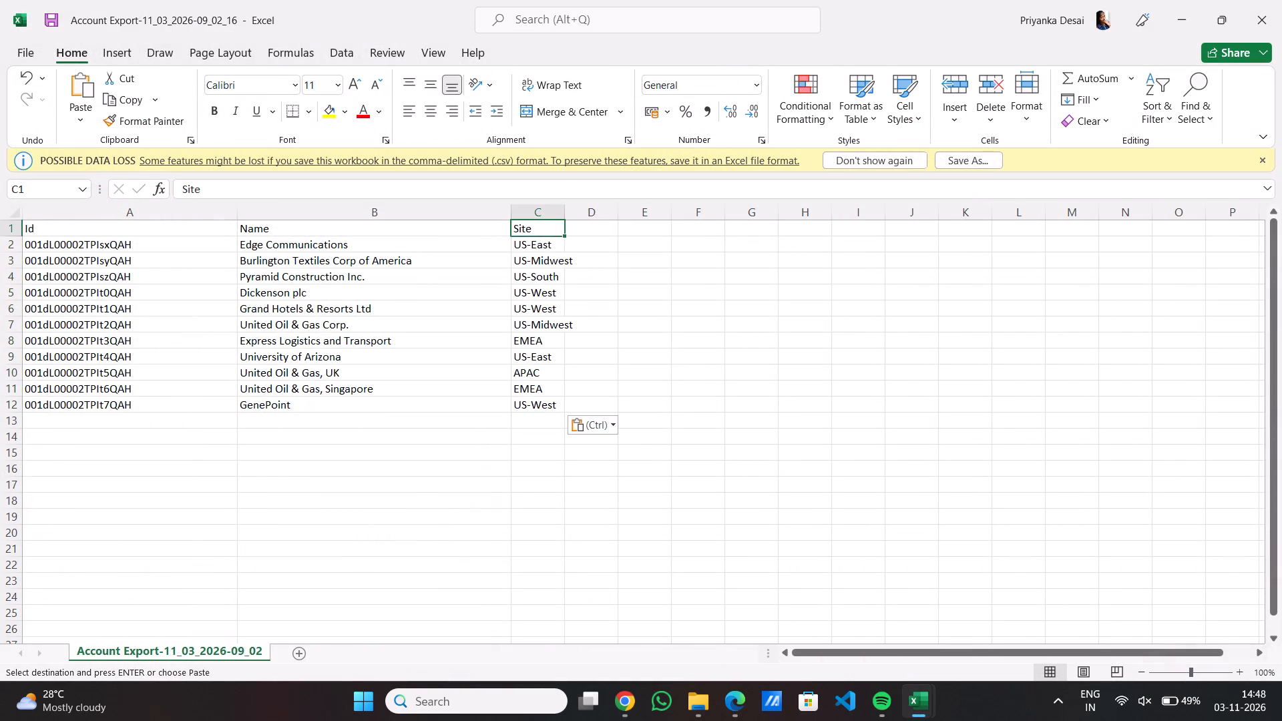
{"action": "left_click", "coordinate": [554, 218]}
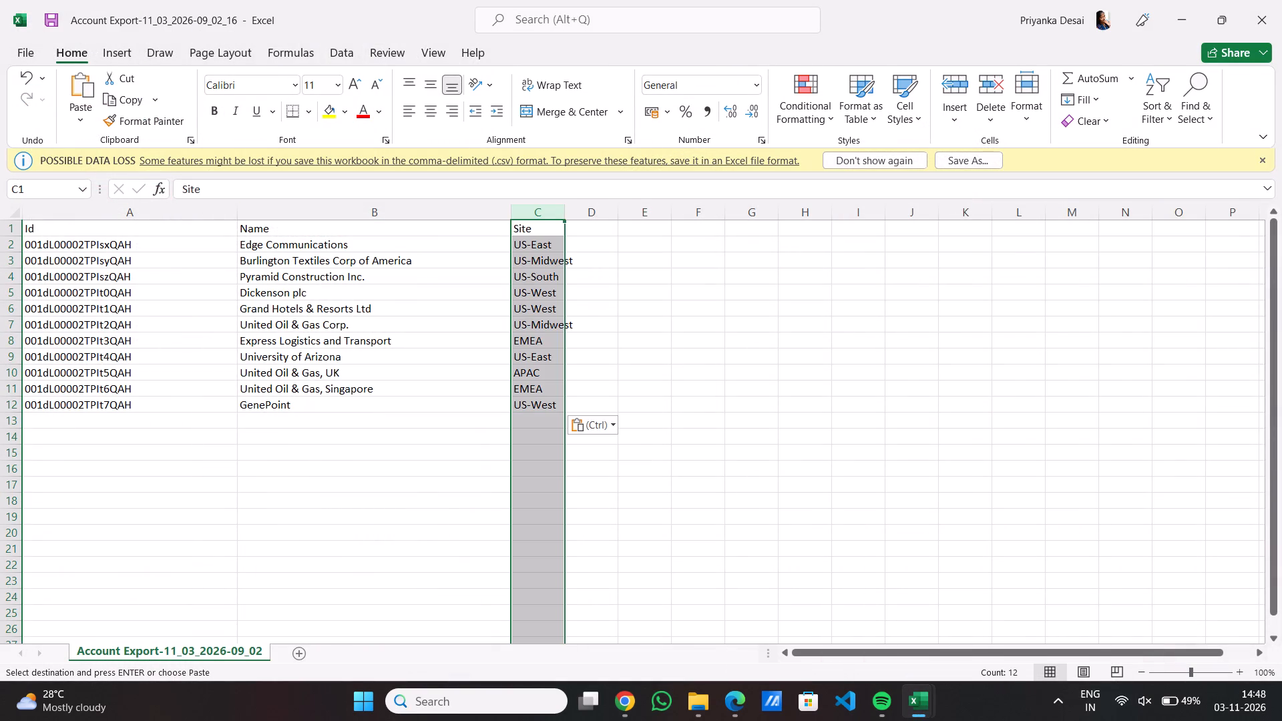
{"action": "left_click_drag", "start_coordinate": [565, 218], "coordinate": [603, 209]}
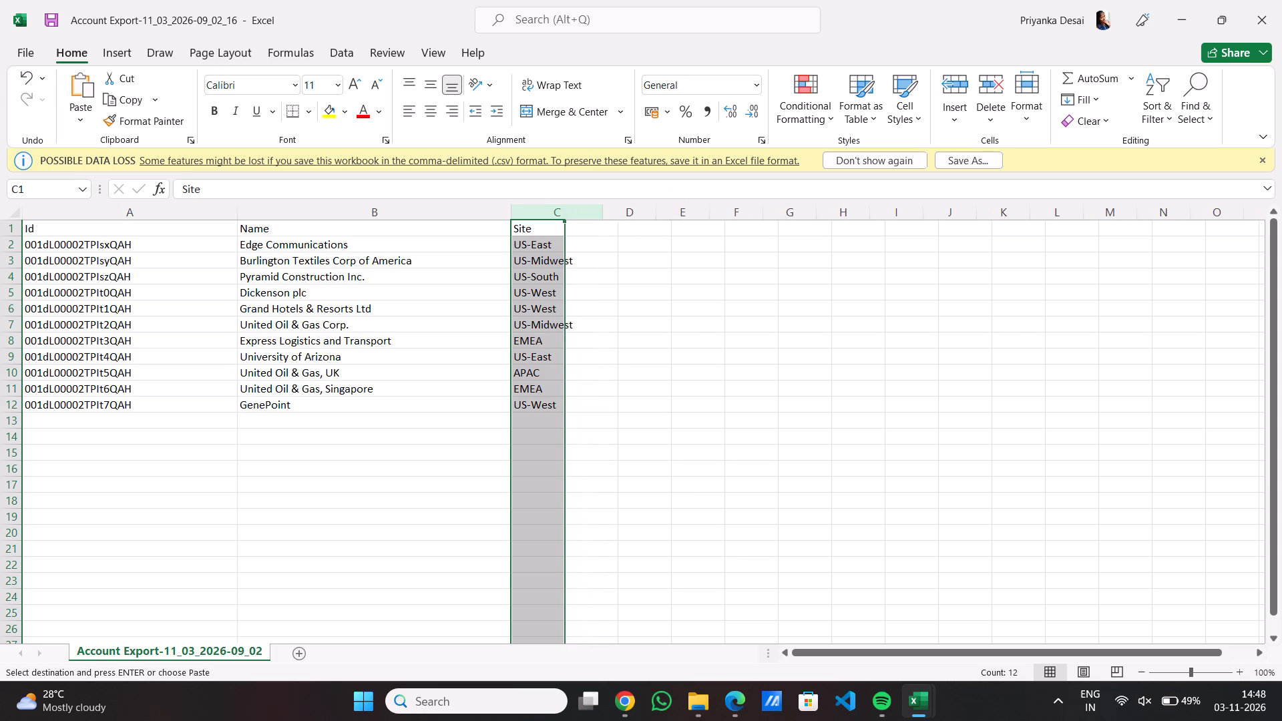
{"action": "left_click", "coordinate": [448, 300]}
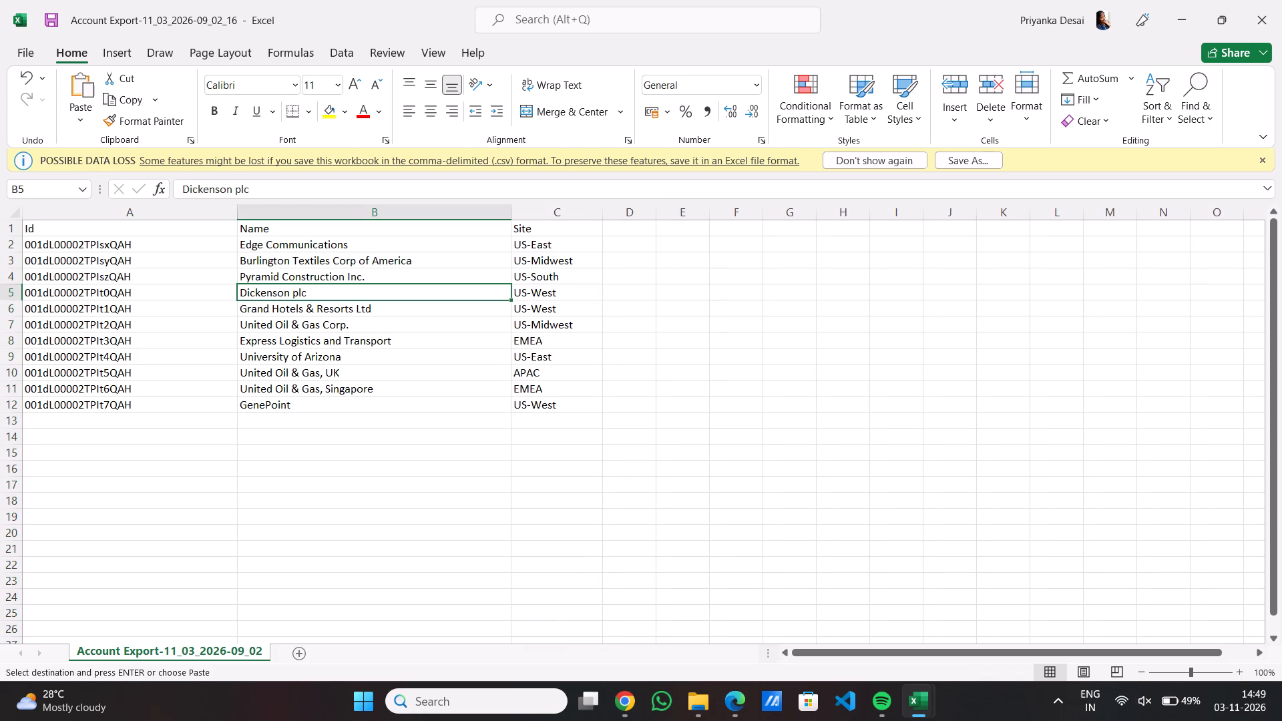
Following the Trailhead instructions, save the Account Export workbook in Downloads as a comma-delimited CSV named Updated Account Site Import.
{"action": "left_click", "coordinate": [621, 699]}
{"action": "scroll", "coordinate": [569, 449], "scroll_direction": "down", "scroll_amount": 1}
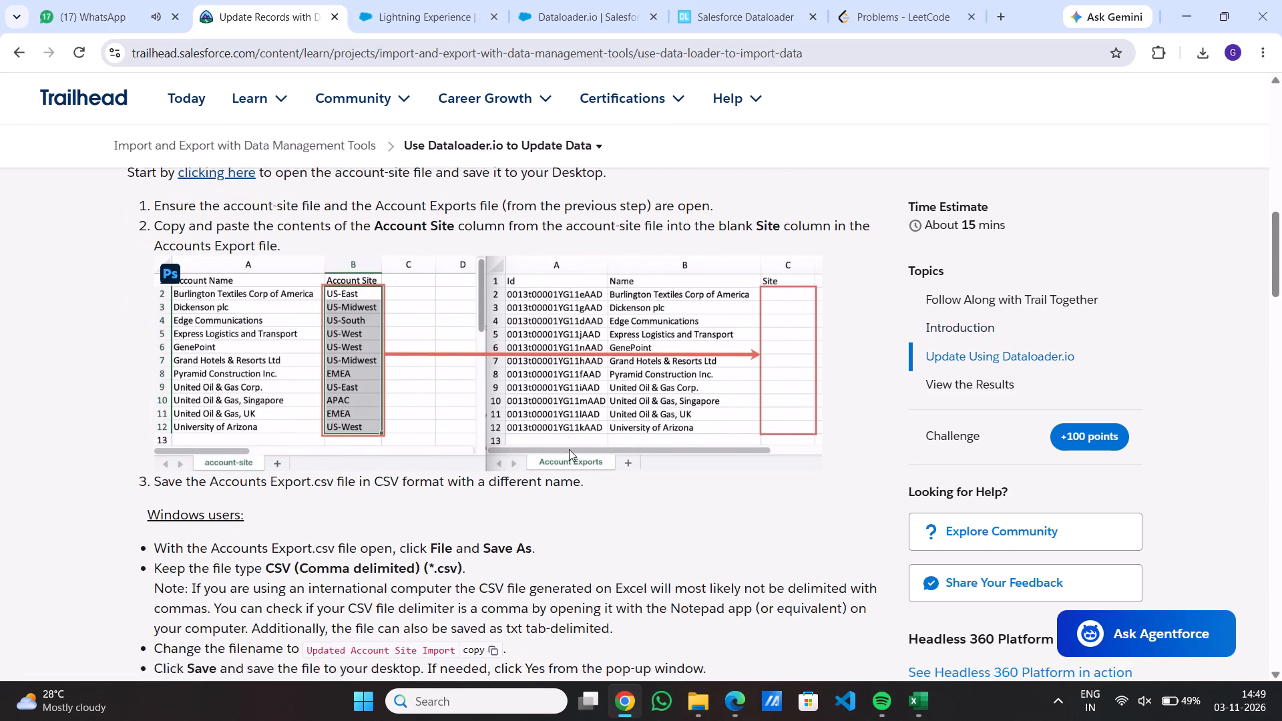
{"action": "scroll", "coordinate": [569, 449], "scroll_direction": "down", "scroll_amount": 2}
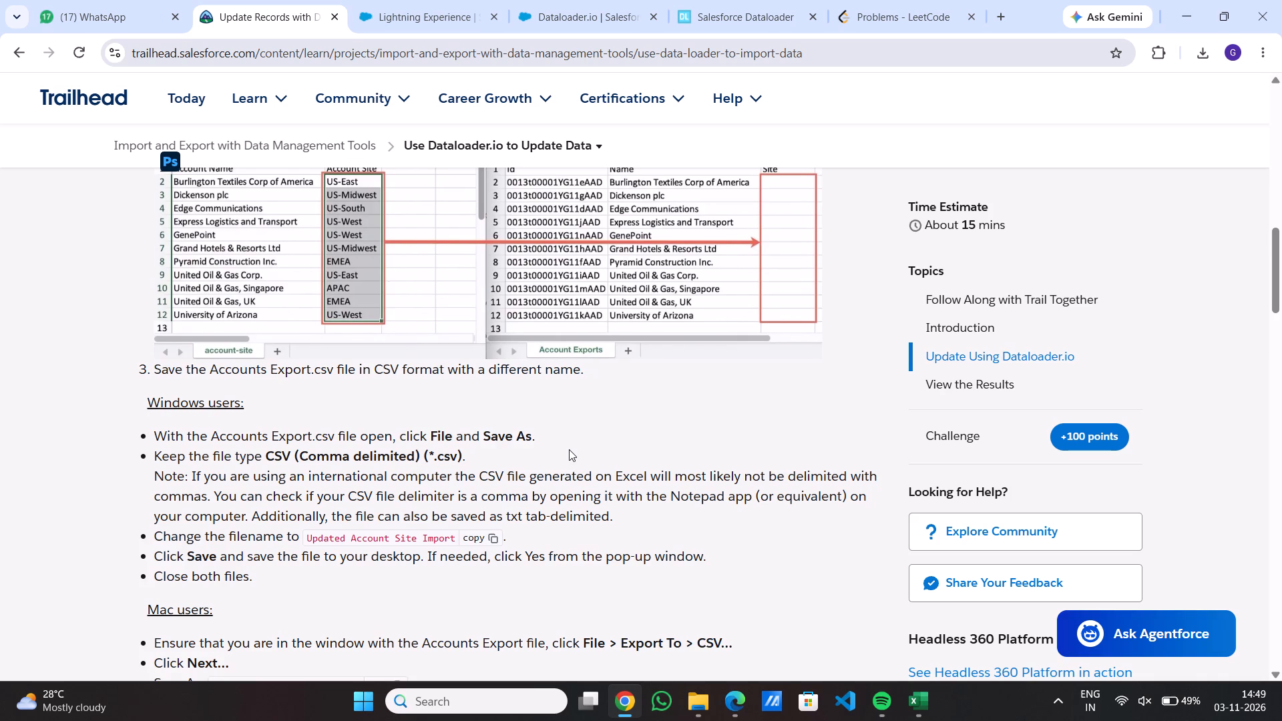
{"action": "left_click", "coordinate": [925, 699]}
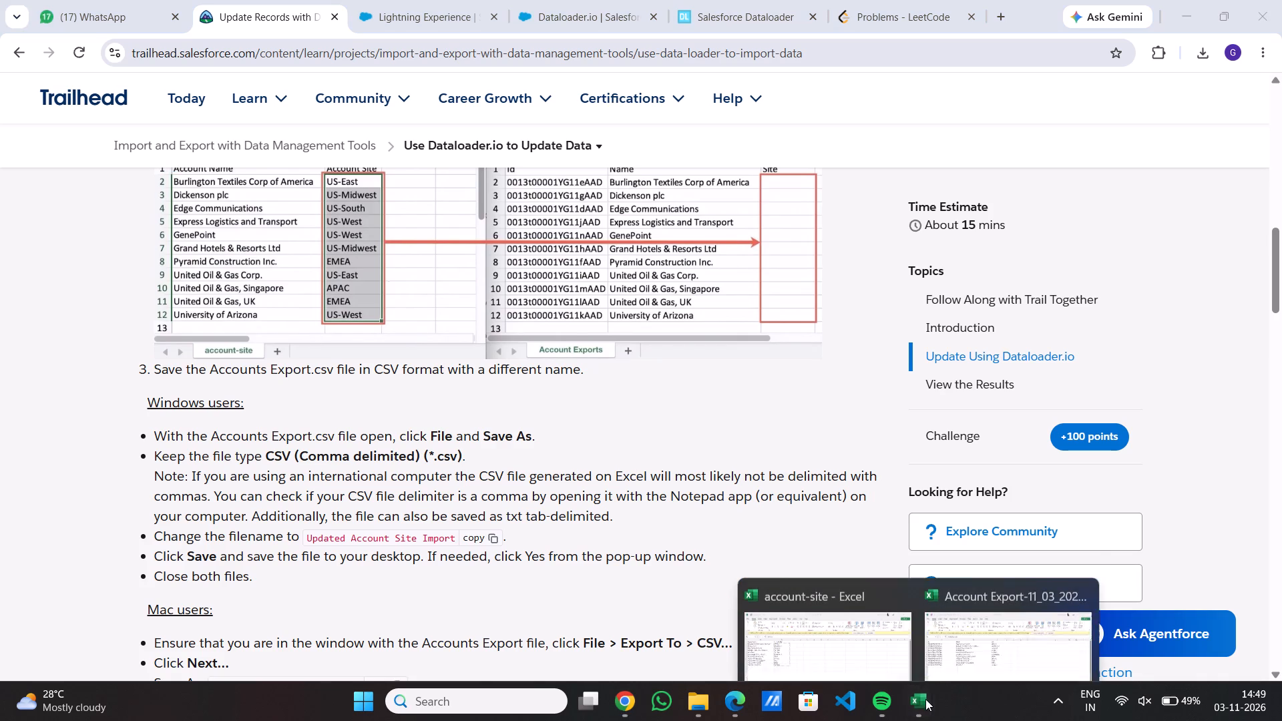
{"action": "left_click", "coordinate": [1002, 593]}
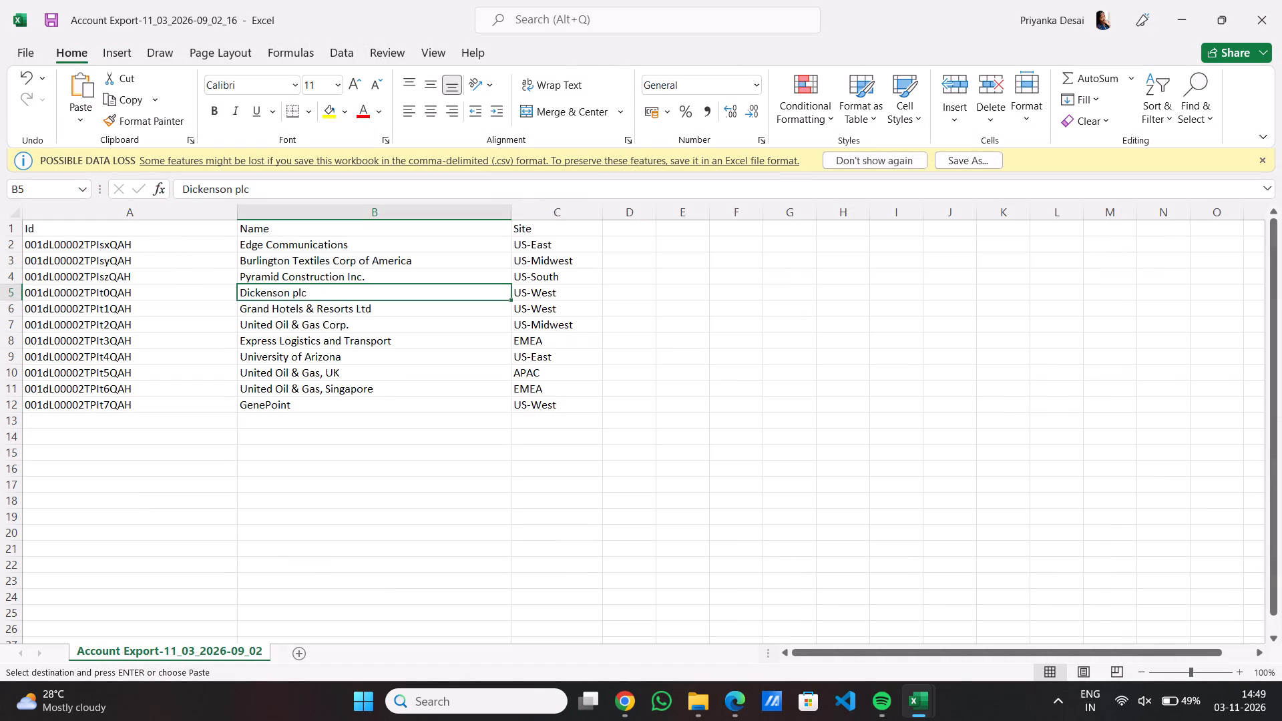
{"action": "left_click", "coordinate": [960, 165]}
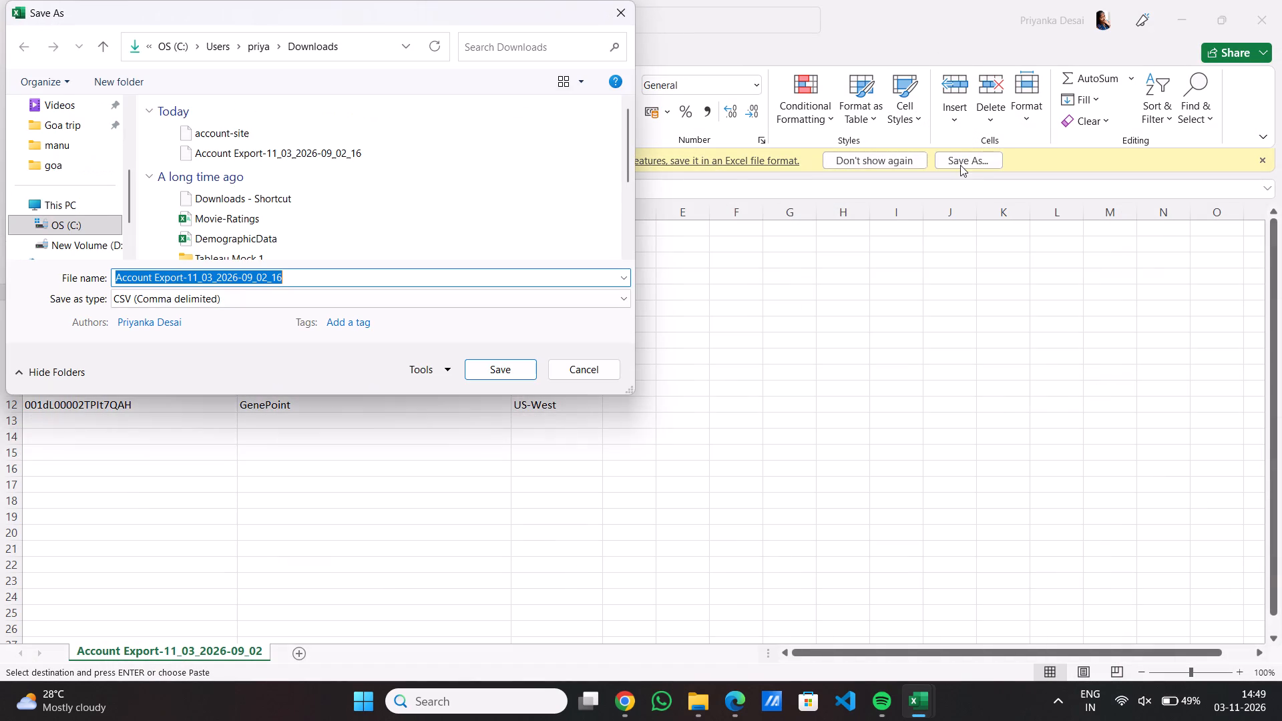
{"action": "left_click", "coordinate": [618, 17]}
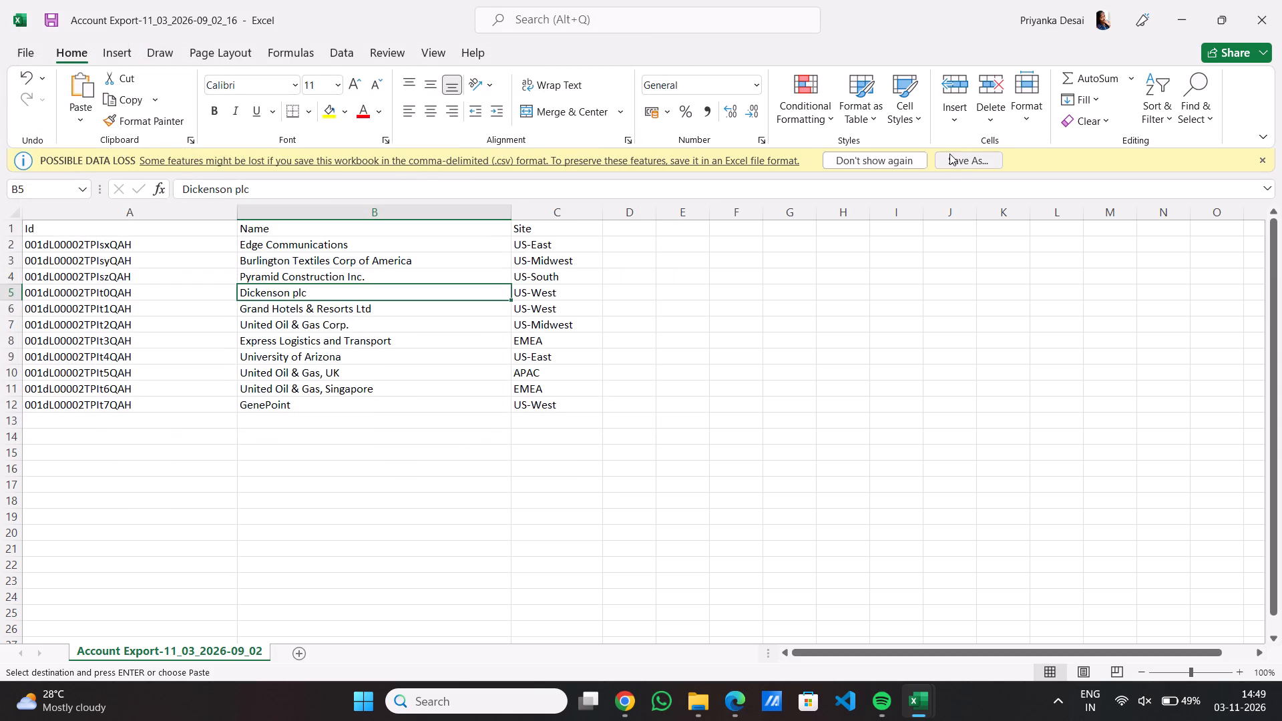
{"action": "left_click", "coordinate": [949, 153]}
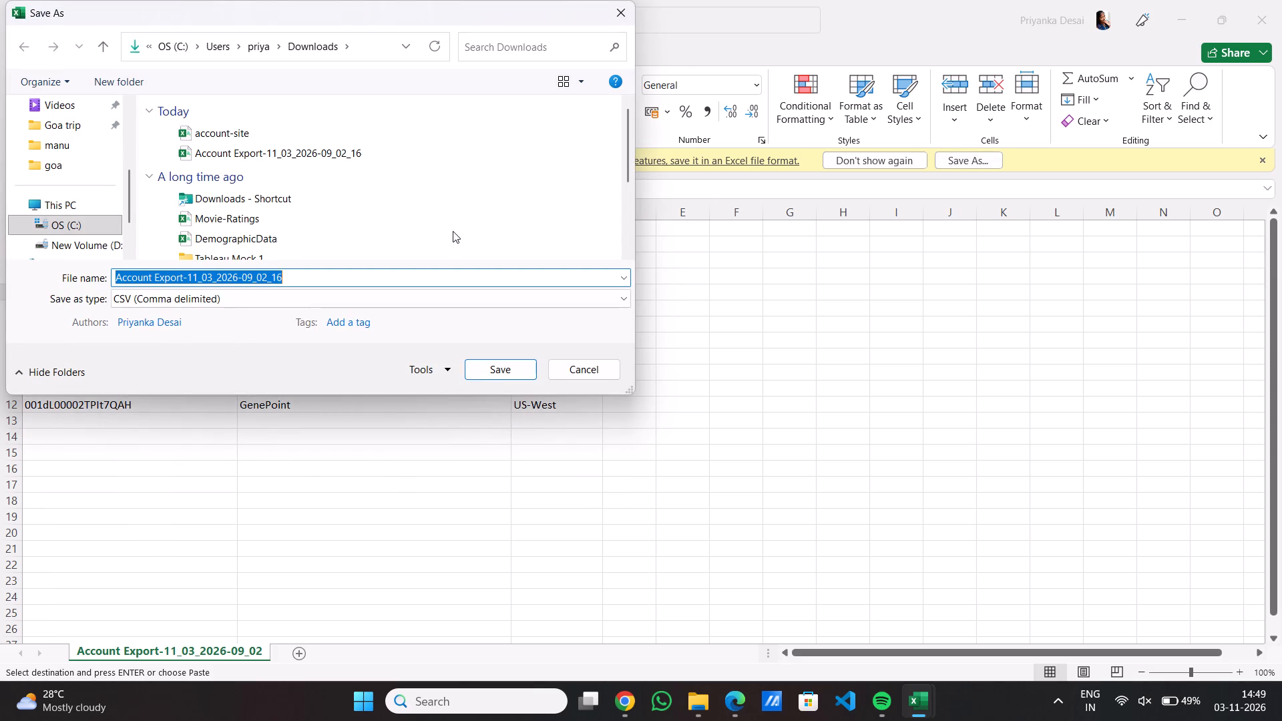
{"action": "key", "text": "BackSpace"}
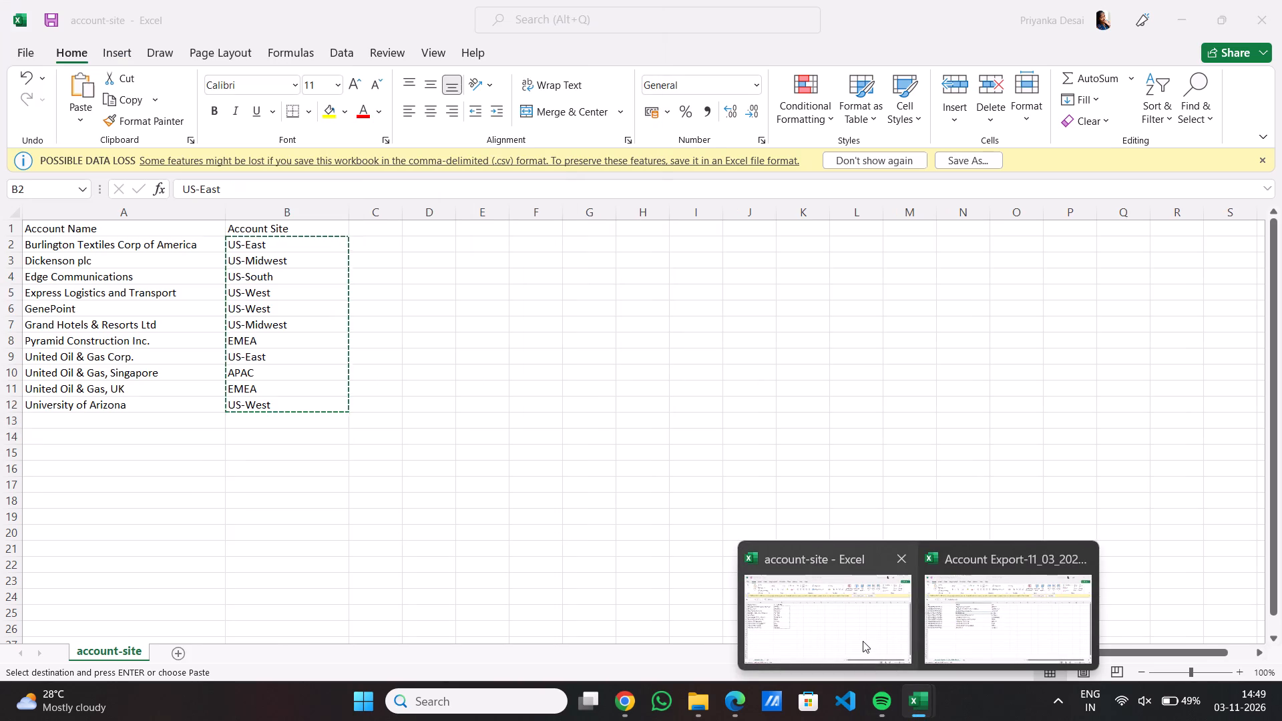
{"action": "left_click", "coordinate": [863, 641]}
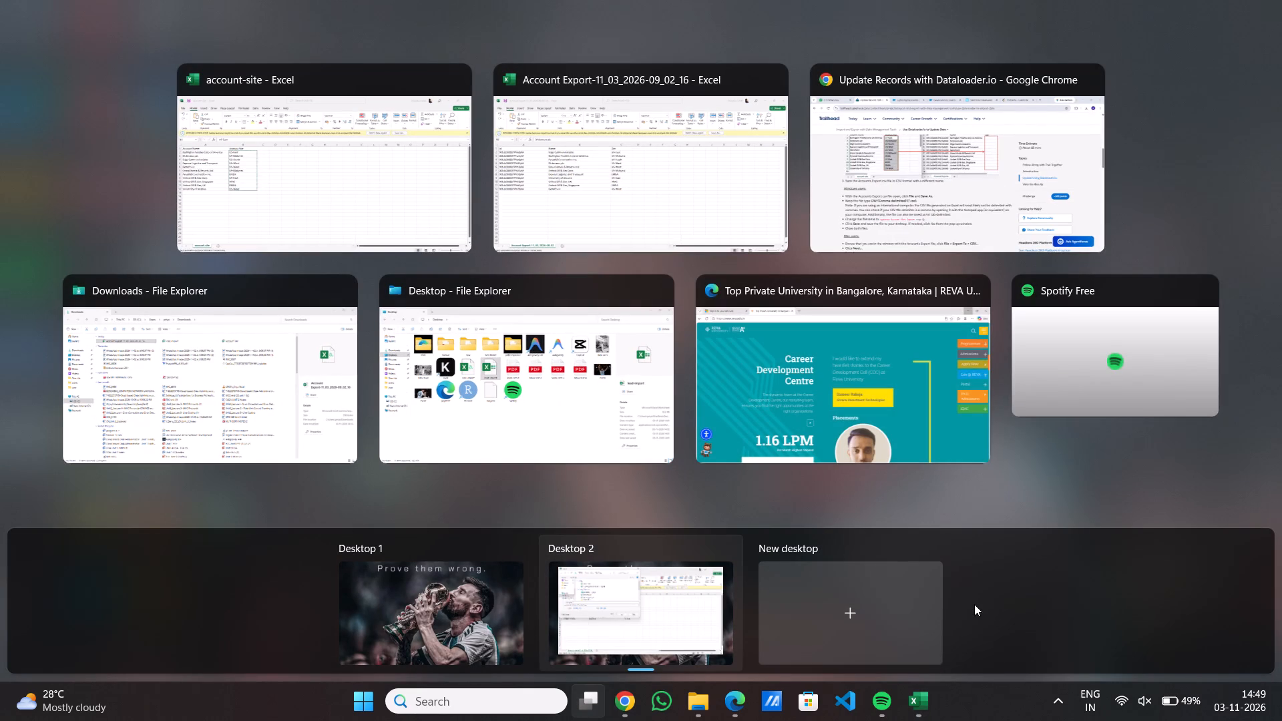
{"action": "left_click", "coordinate": [939, 206]}
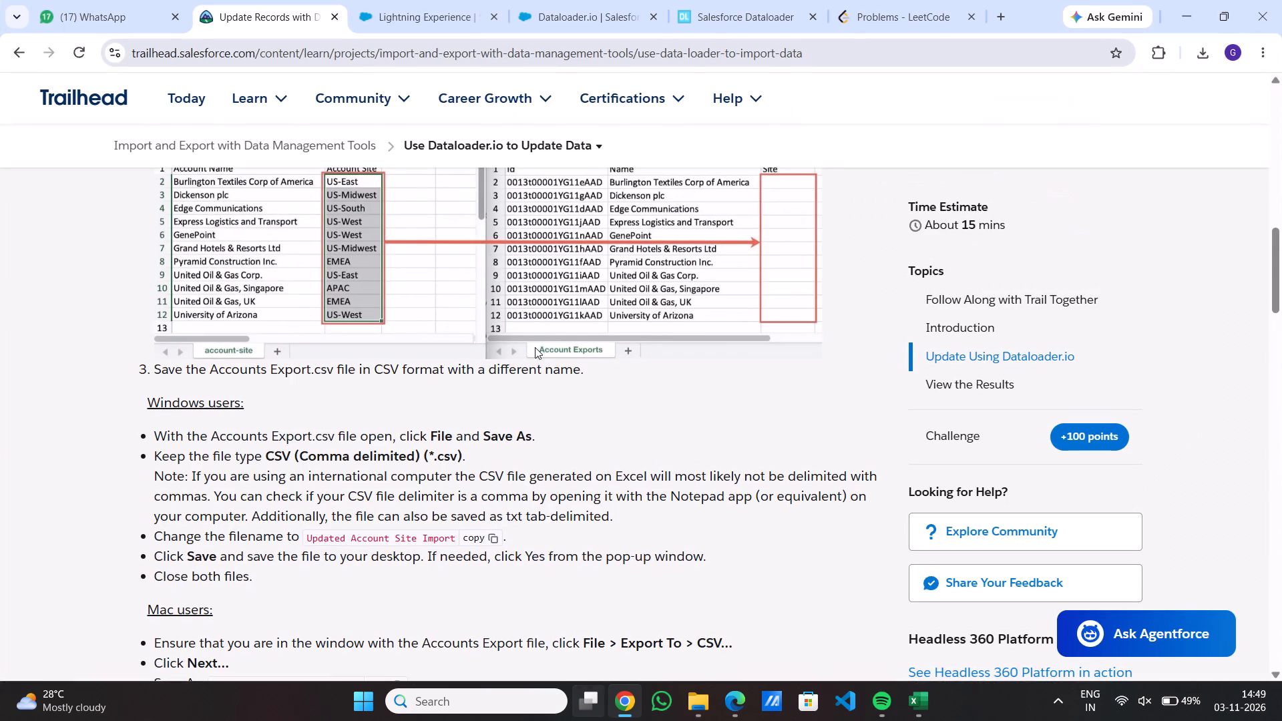
{"action": "left_click", "coordinate": [481, 536]}
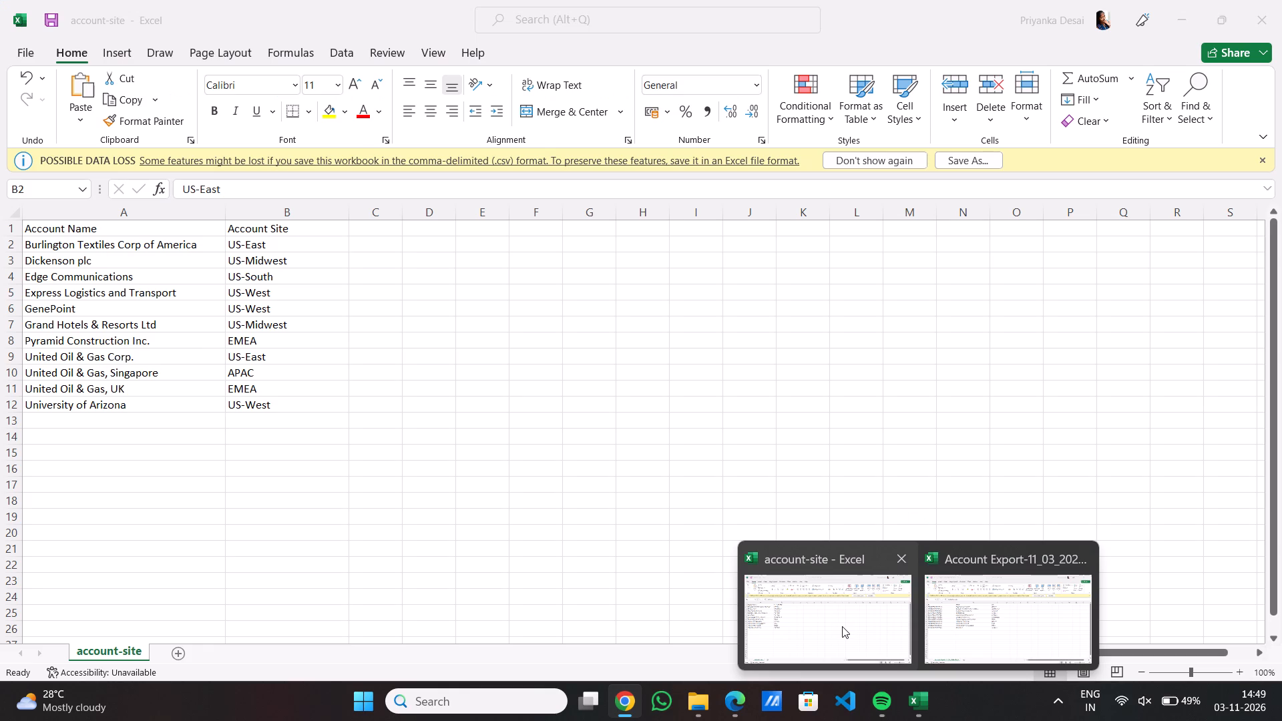
{"action": "left_click", "coordinate": [1020, 610]}
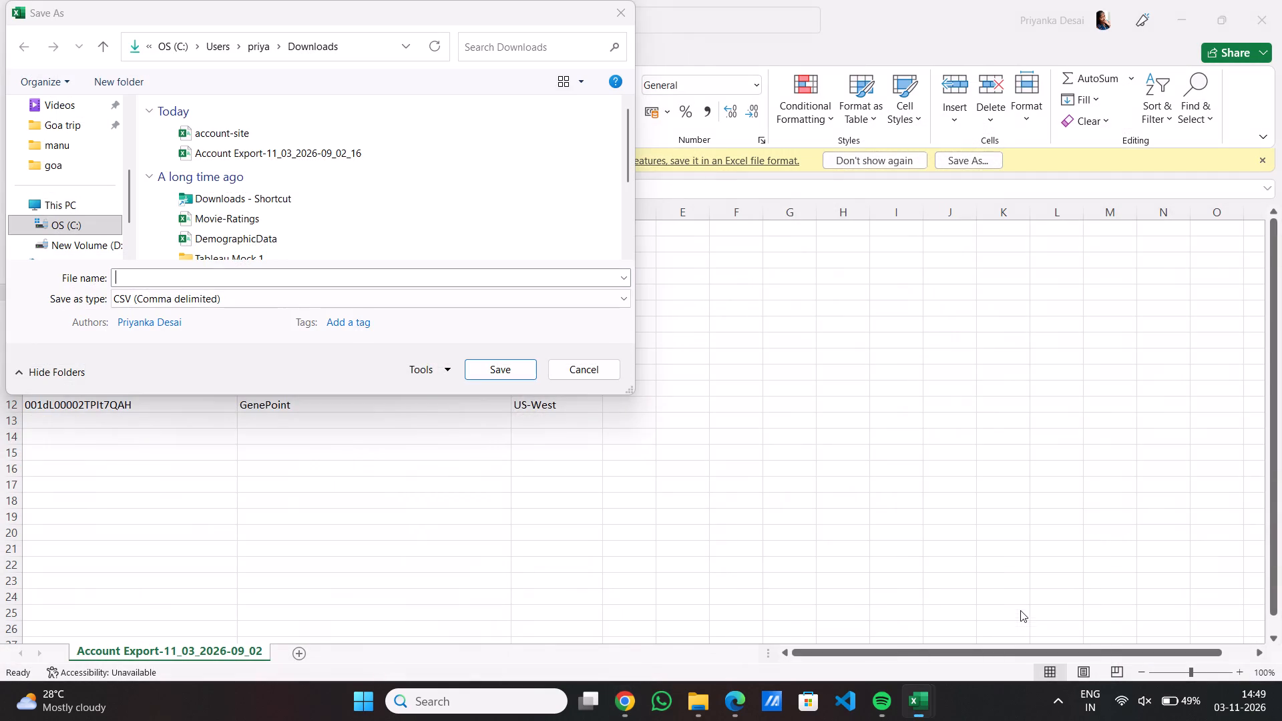
{"action": "key", "text": "ctrl+v"}
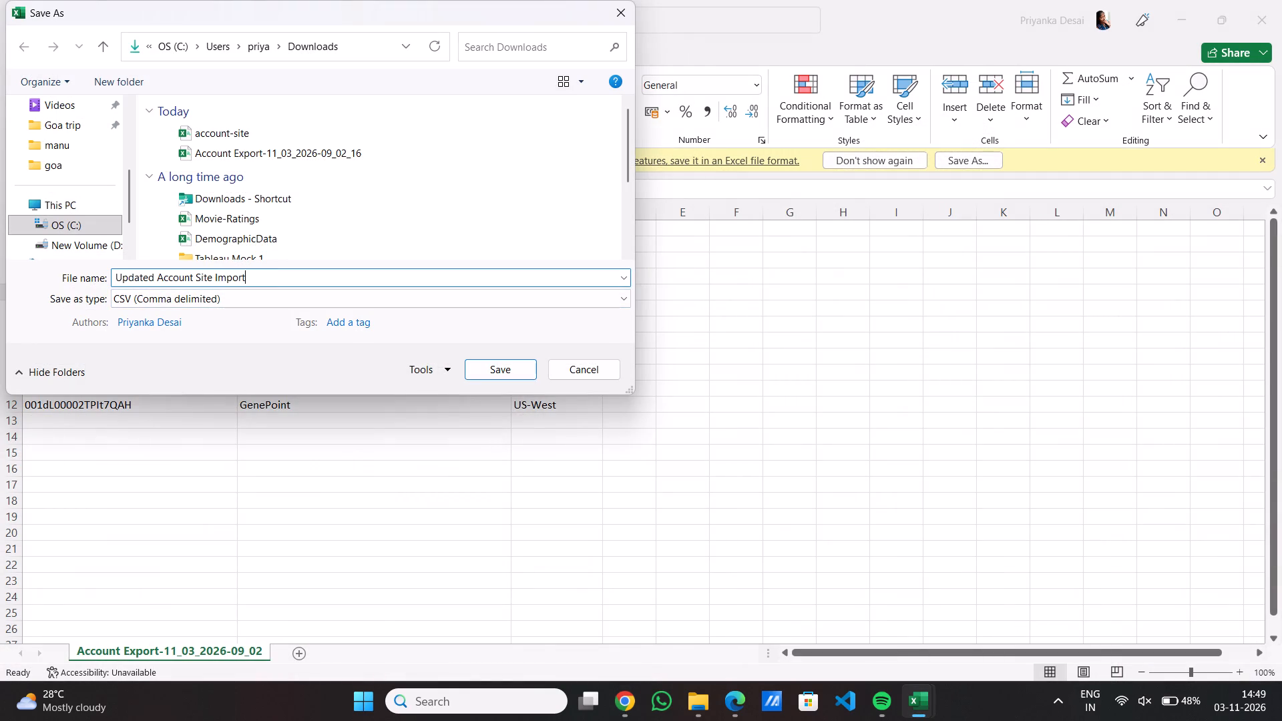
{"action": "left_click", "coordinate": [492, 365]}
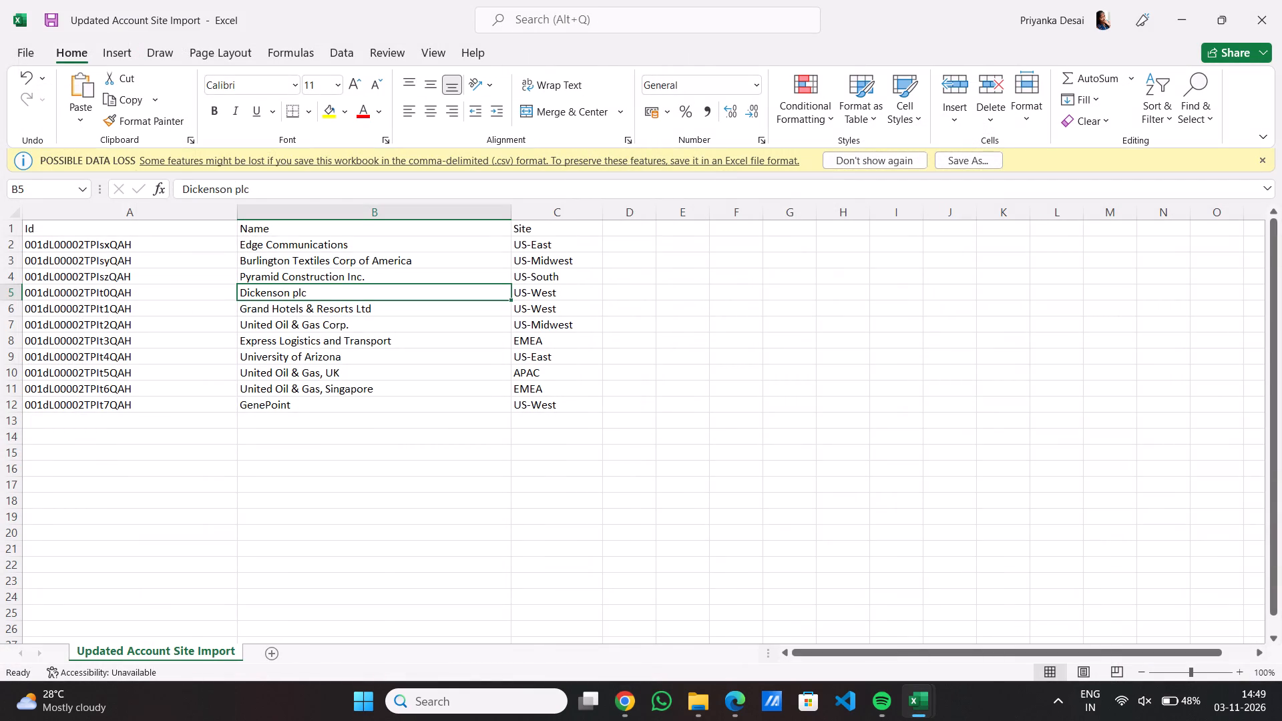
Switch to the Dataloader.io Account Update task in Chrome and upload Updated Account Site Import from the Downloads folder.
{"action": "left_click", "coordinate": [630, 704]}
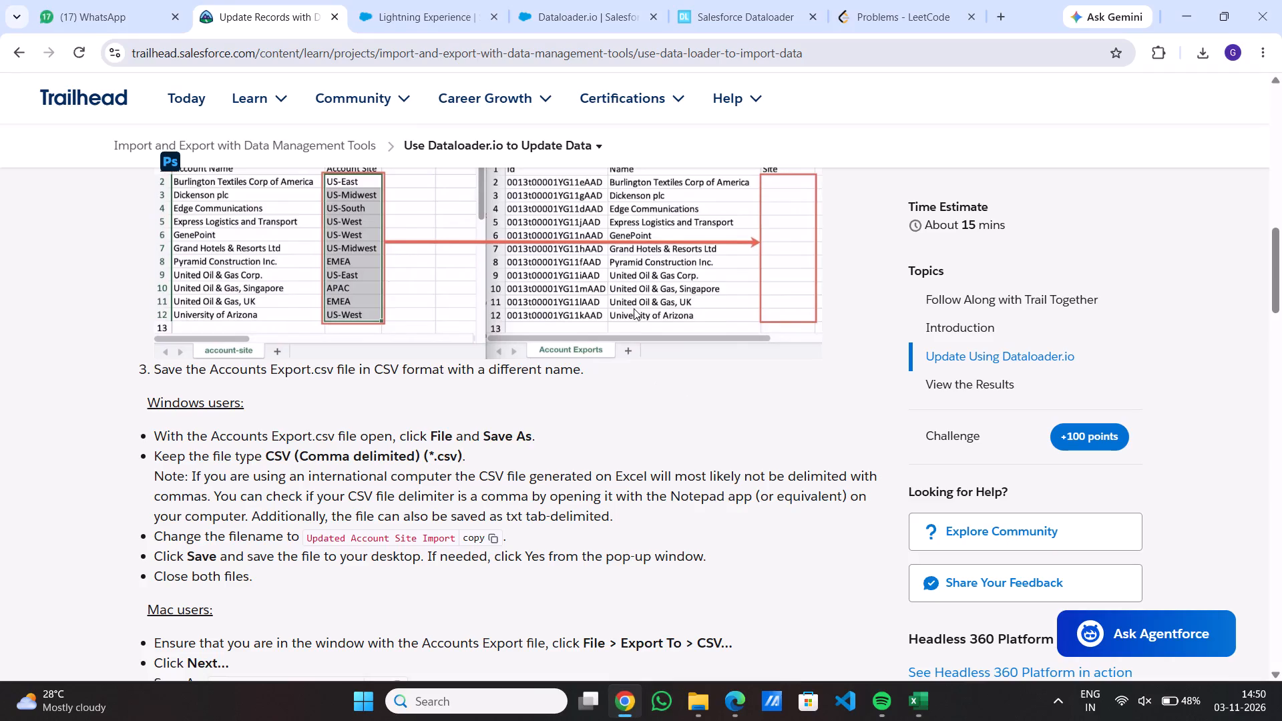
{"action": "left_click", "coordinate": [791, 3]}
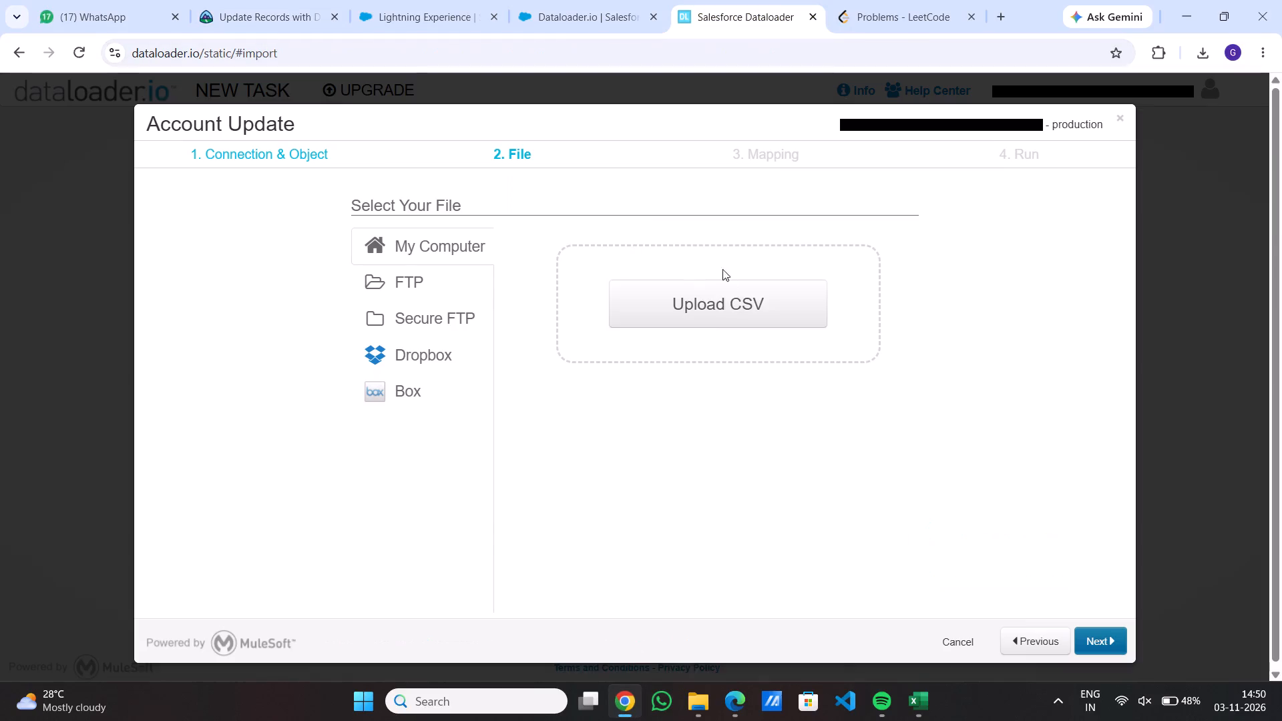
{"action": "left_click", "coordinate": [712, 312]}
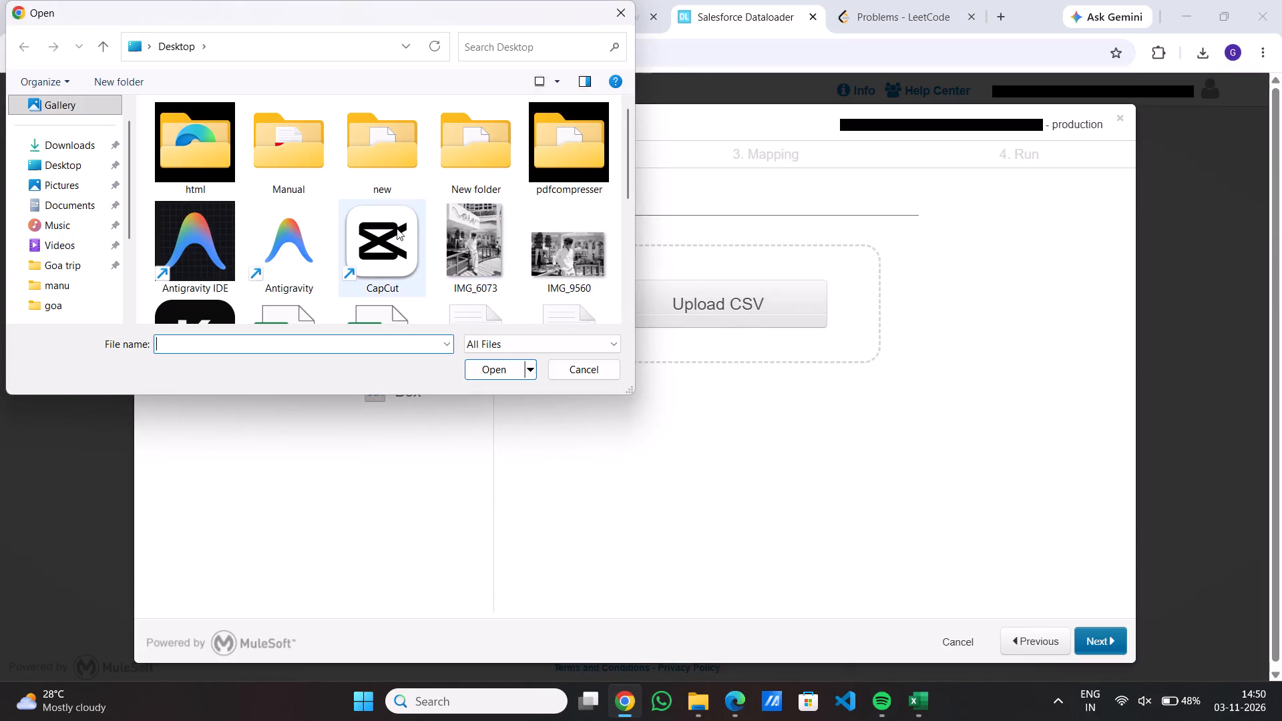
{"action": "scroll", "coordinate": [271, 256], "scroll_direction": "down", "scroll_amount": 11}
{"action": "left_click", "coordinate": [90, 146]}
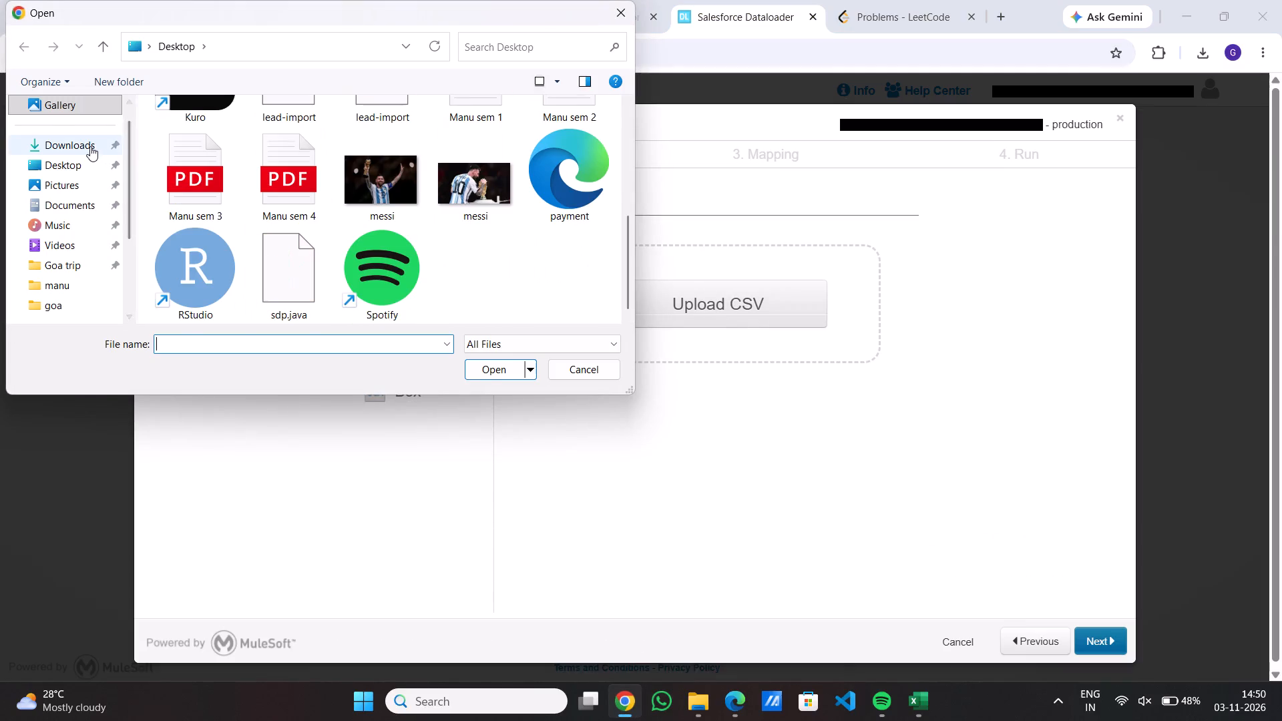
{"action": "scroll", "coordinate": [170, 162], "scroll_direction": "up", "scroll_amount": 1}
{"action": "left_click", "coordinate": [265, 124]}
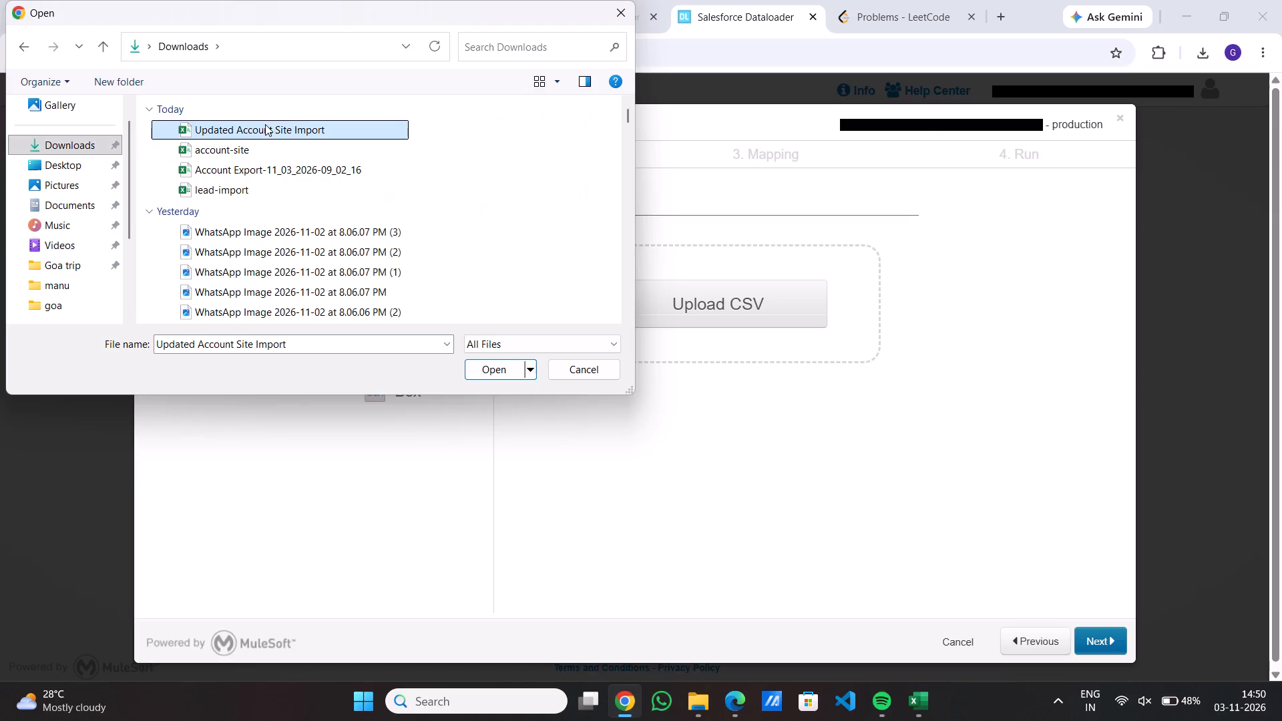
{"action": "left_click", "coordinate": [483, 366]}
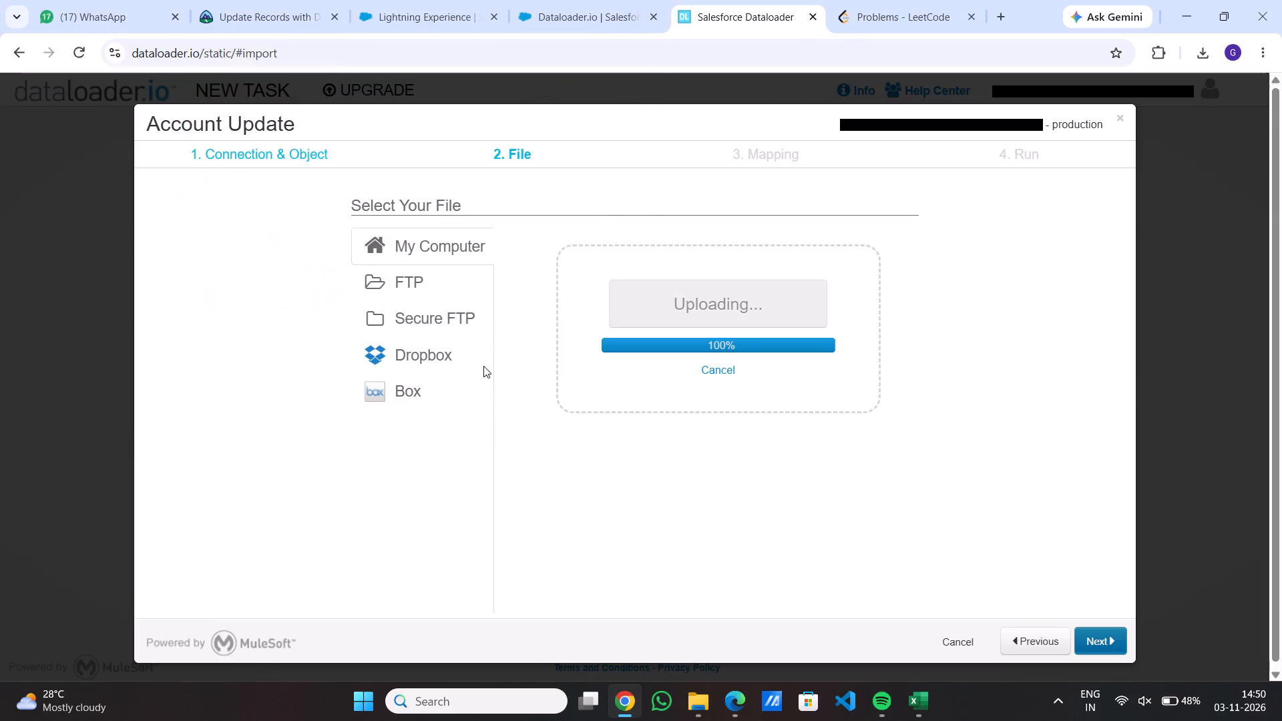
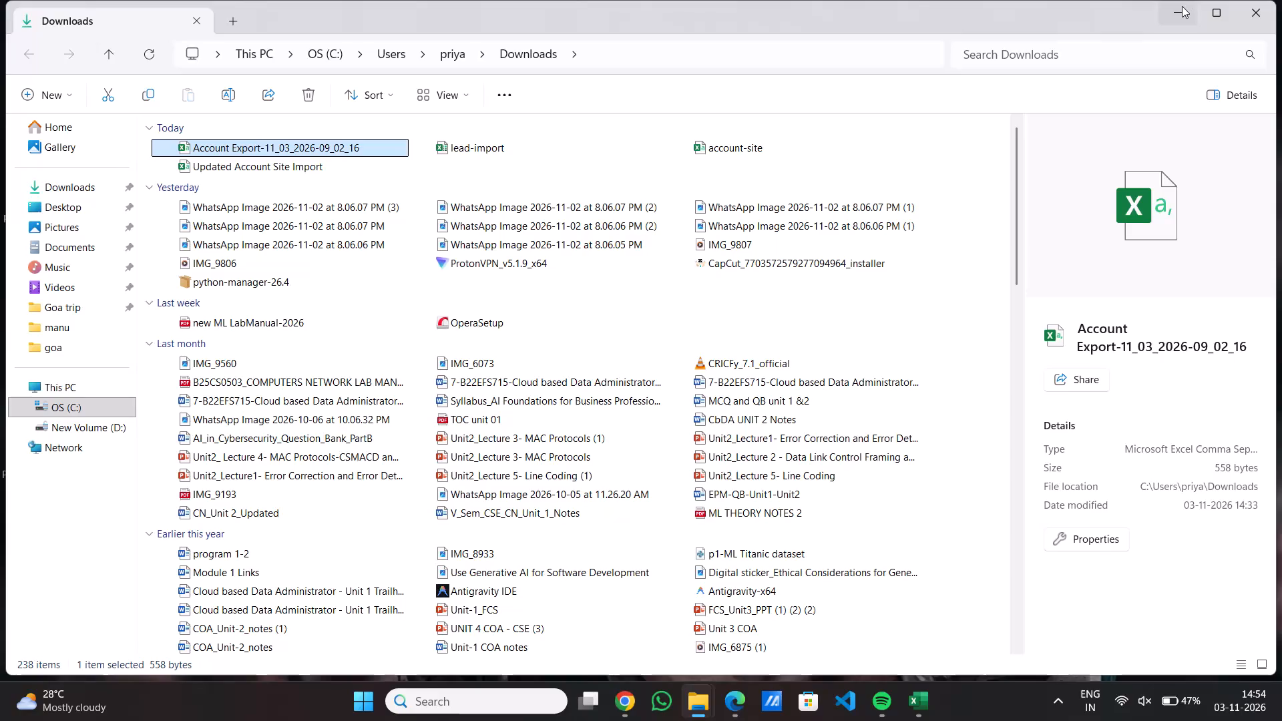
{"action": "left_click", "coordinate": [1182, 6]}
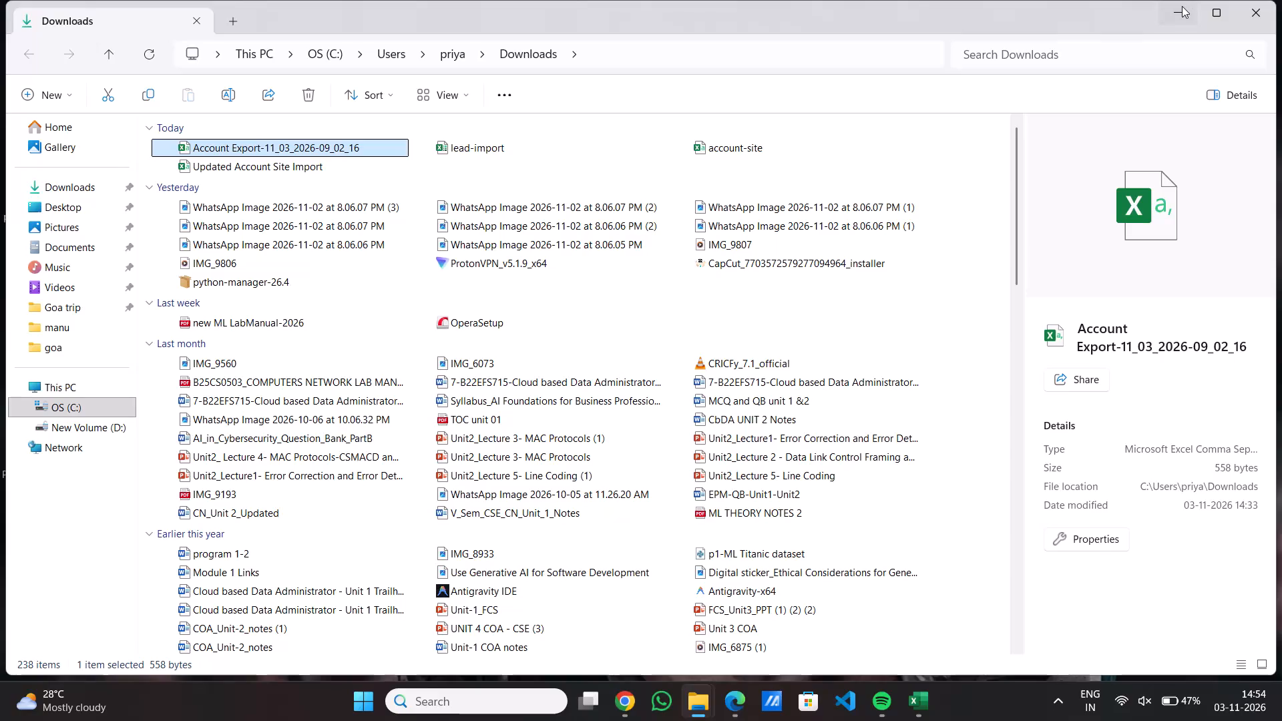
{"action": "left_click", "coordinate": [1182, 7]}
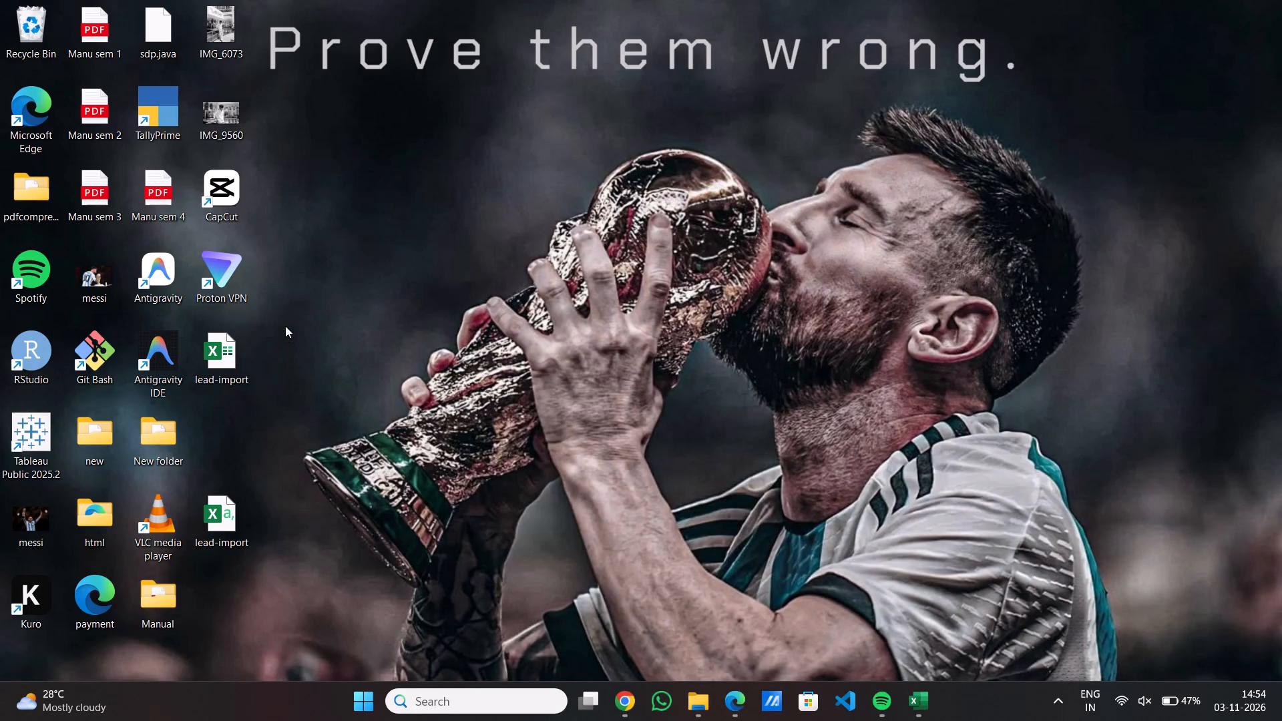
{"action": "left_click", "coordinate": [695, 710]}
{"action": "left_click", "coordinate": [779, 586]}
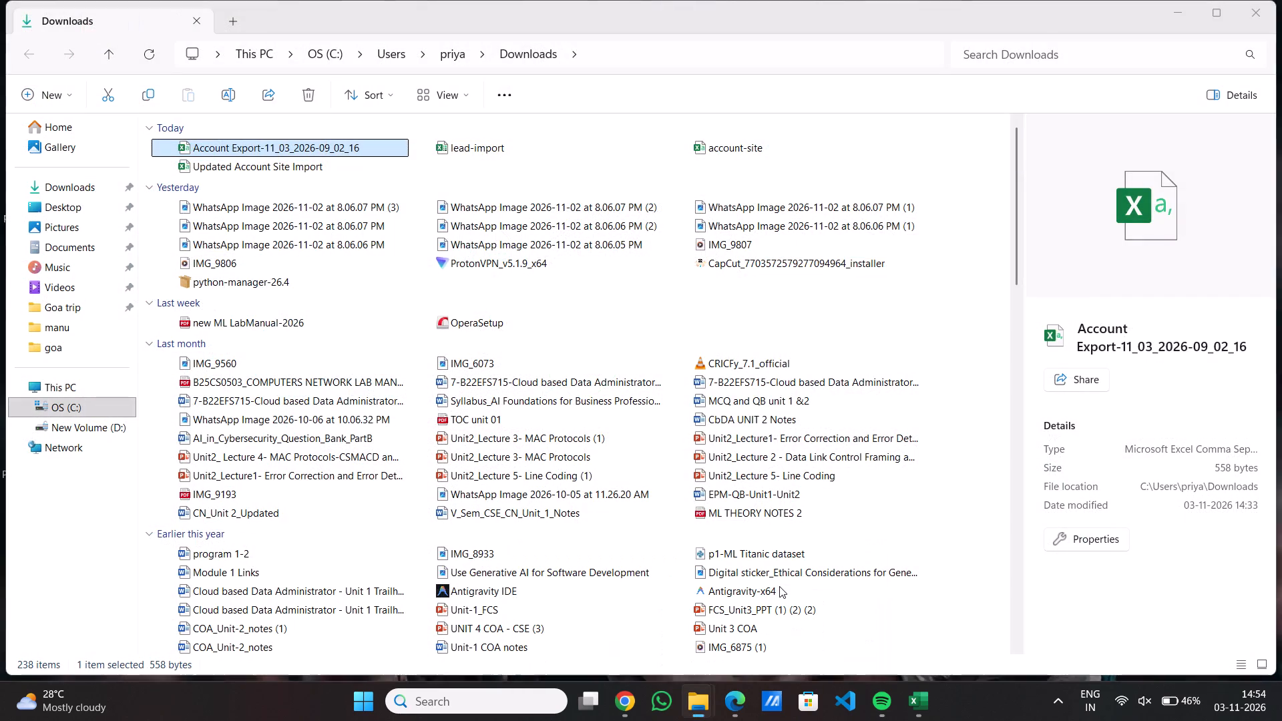
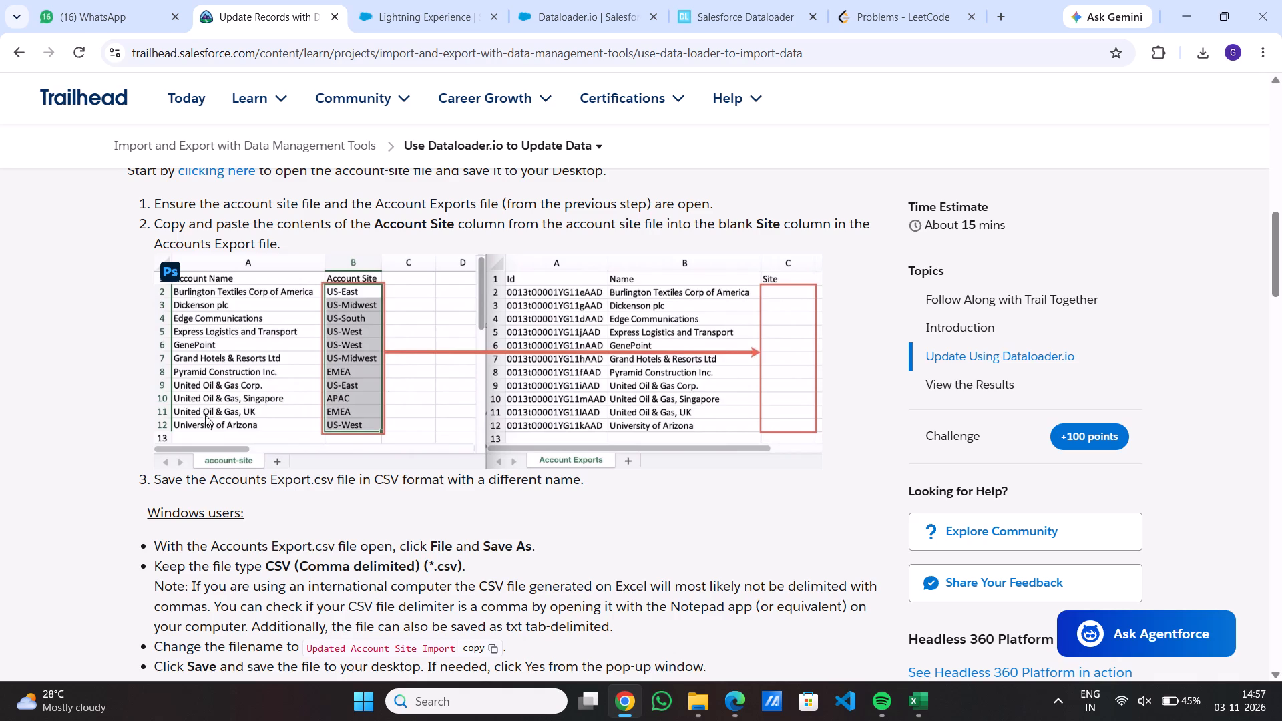
Switch to the Updated Account Site Import workbook in Excel.
{"action": "left_click", "coordinate": [502, 598]}
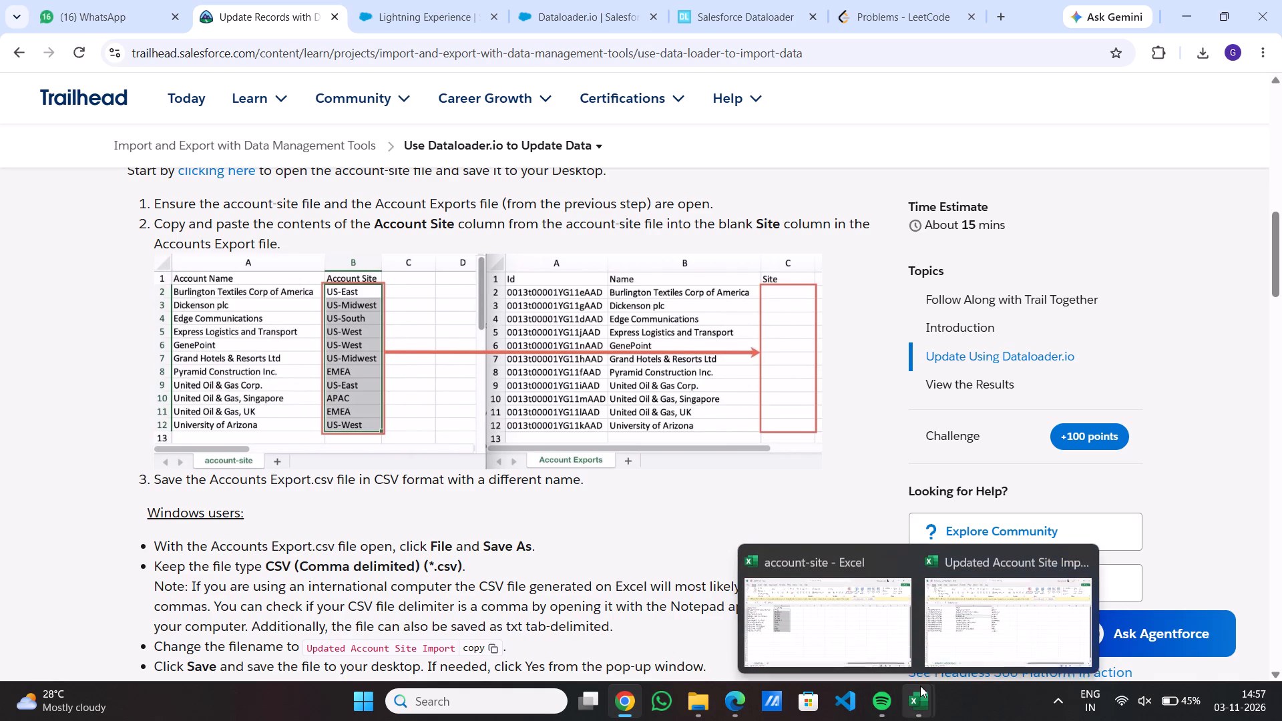
{"action": "left_click", "coordinate": [978, 599]}
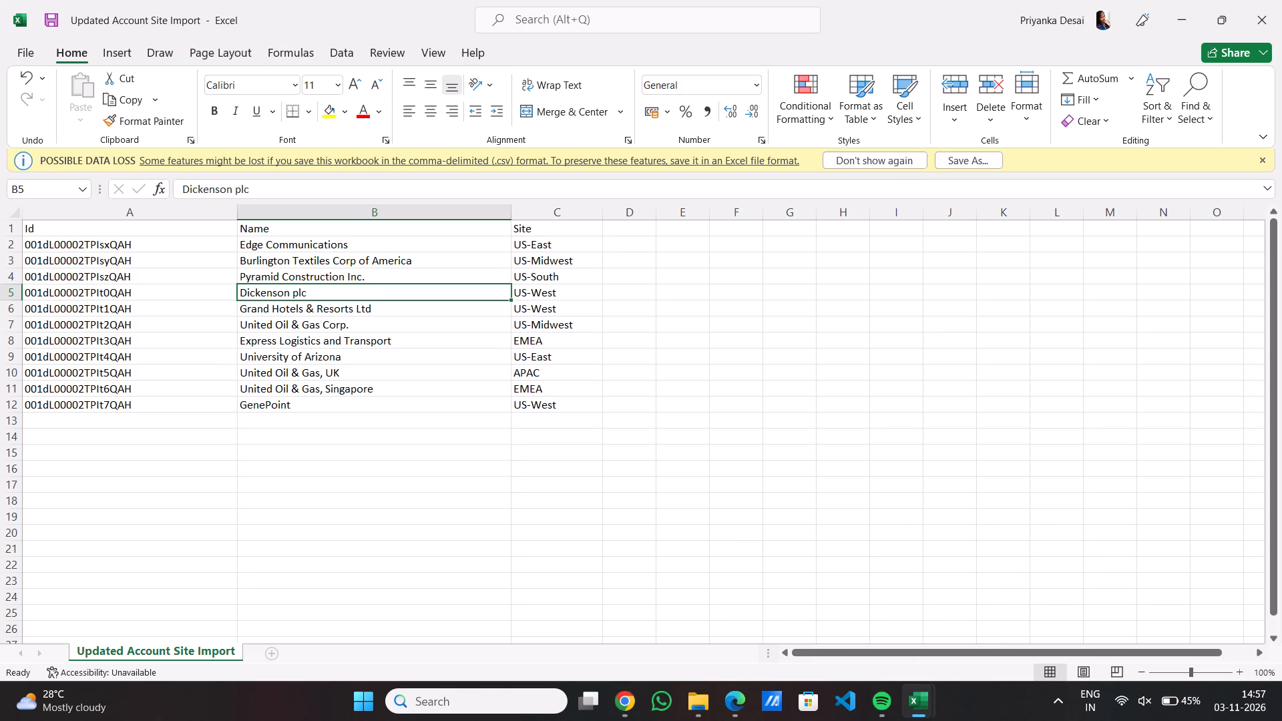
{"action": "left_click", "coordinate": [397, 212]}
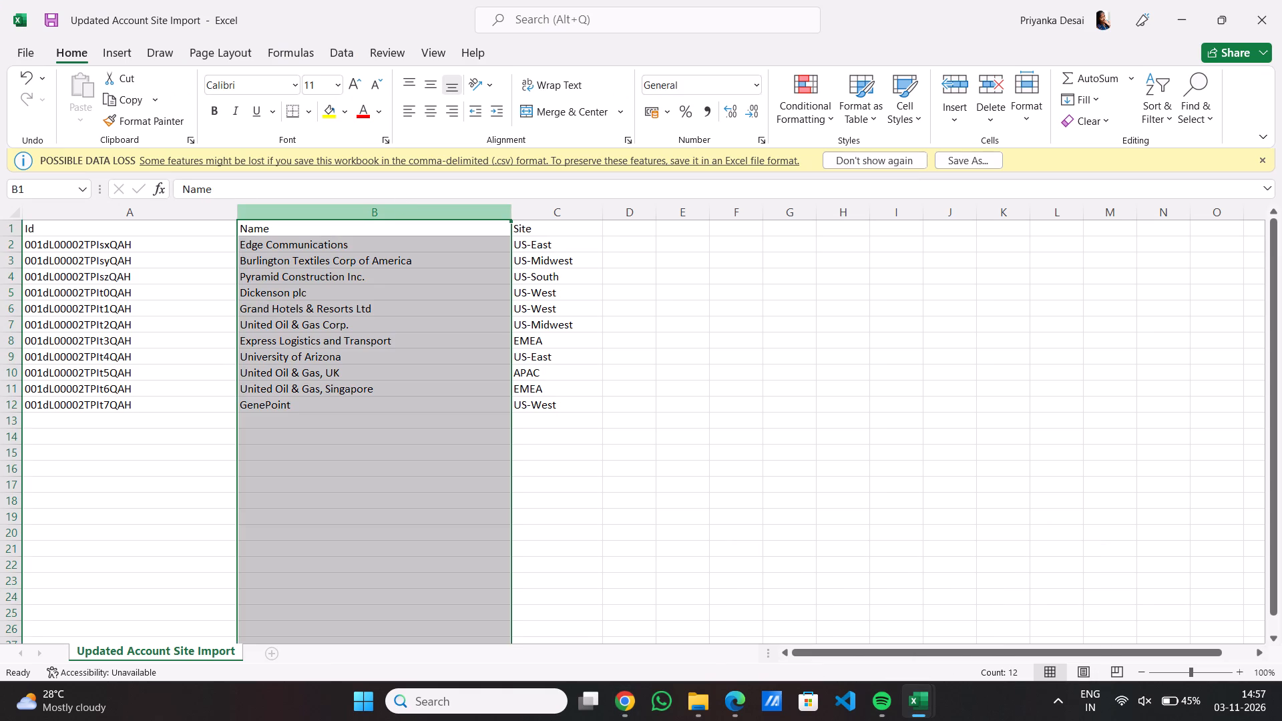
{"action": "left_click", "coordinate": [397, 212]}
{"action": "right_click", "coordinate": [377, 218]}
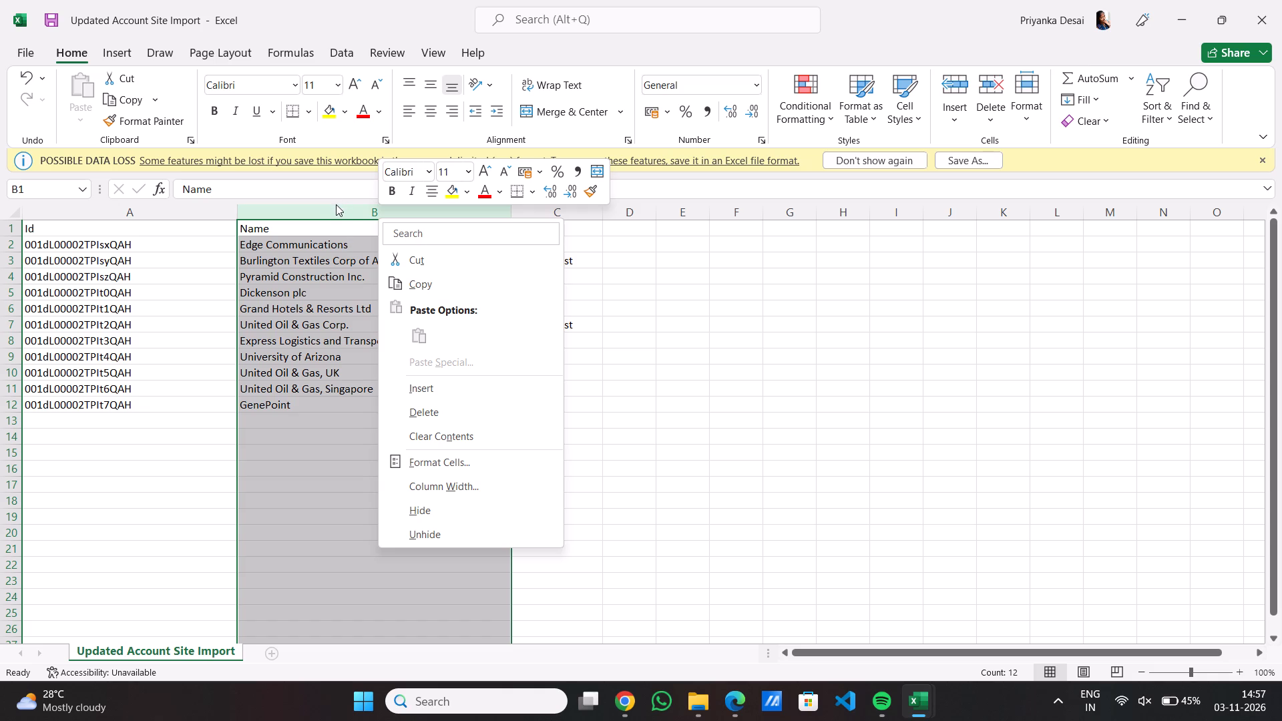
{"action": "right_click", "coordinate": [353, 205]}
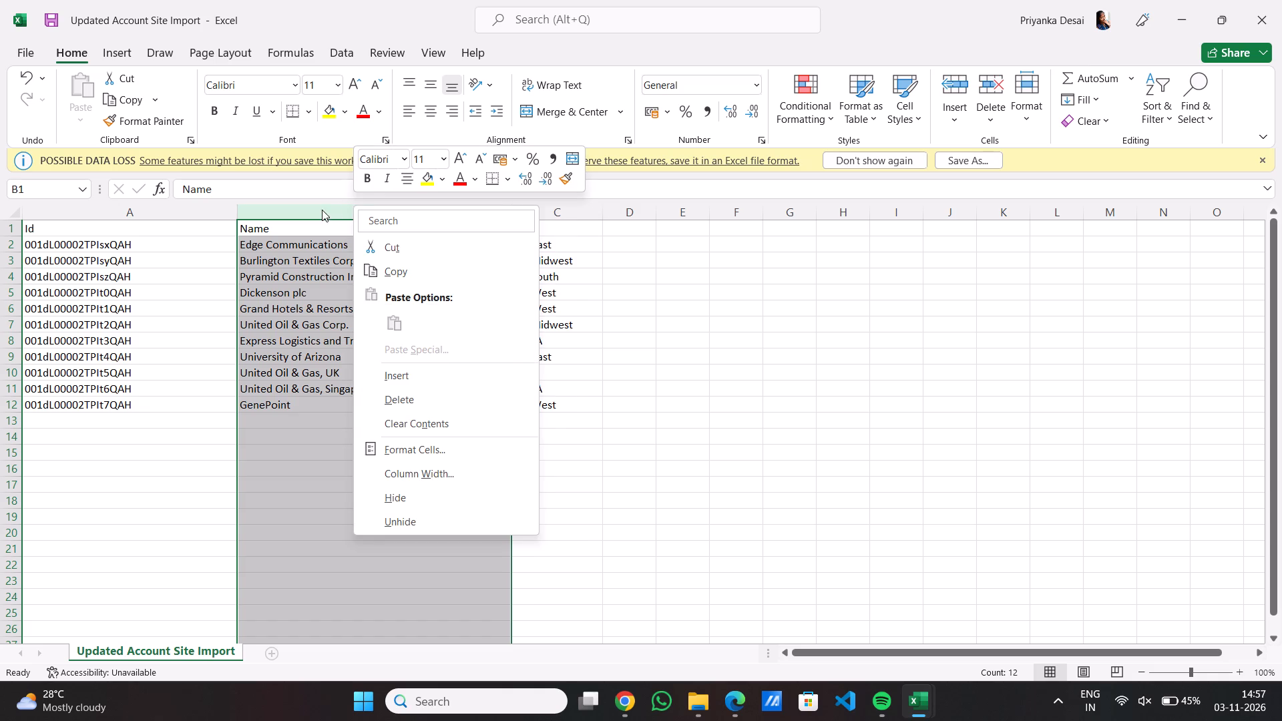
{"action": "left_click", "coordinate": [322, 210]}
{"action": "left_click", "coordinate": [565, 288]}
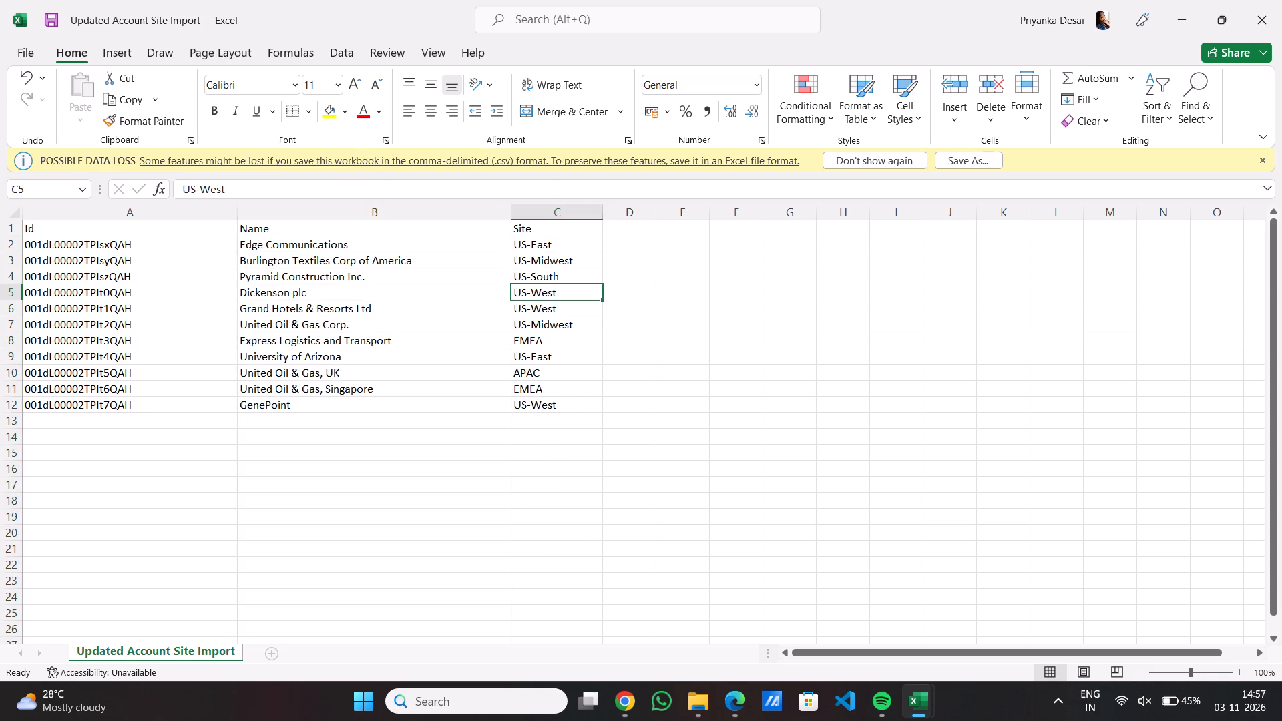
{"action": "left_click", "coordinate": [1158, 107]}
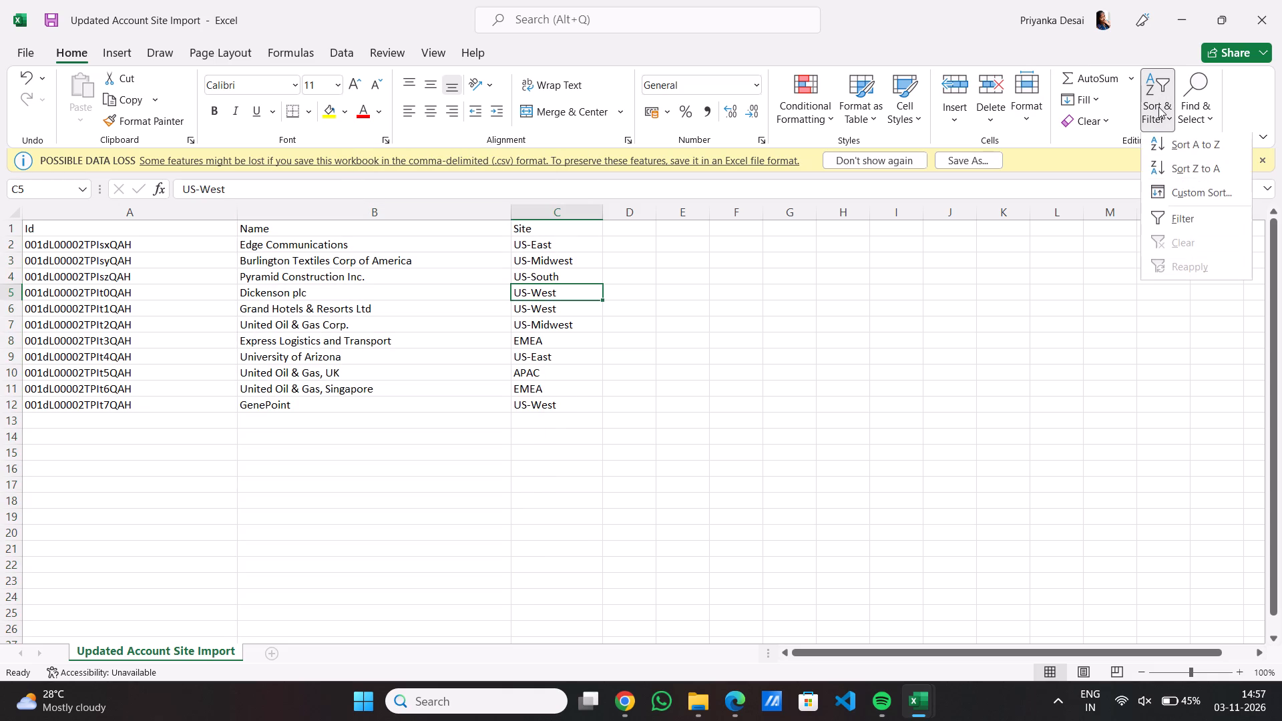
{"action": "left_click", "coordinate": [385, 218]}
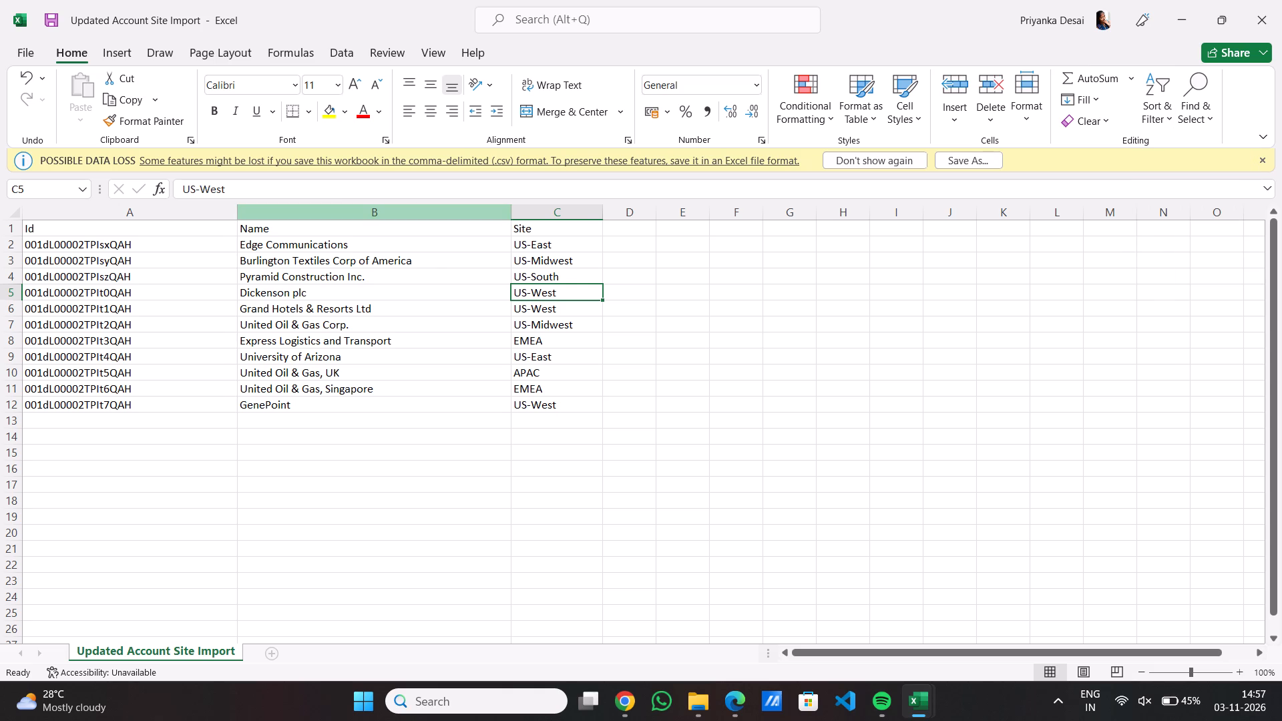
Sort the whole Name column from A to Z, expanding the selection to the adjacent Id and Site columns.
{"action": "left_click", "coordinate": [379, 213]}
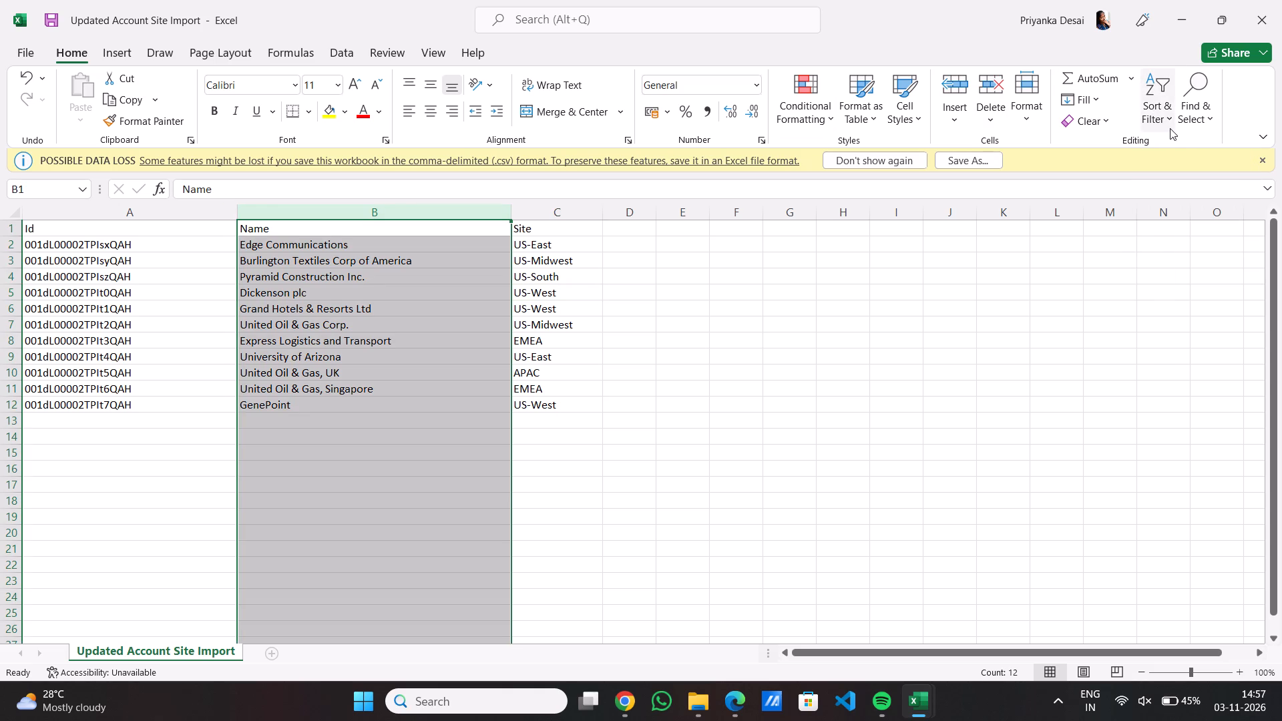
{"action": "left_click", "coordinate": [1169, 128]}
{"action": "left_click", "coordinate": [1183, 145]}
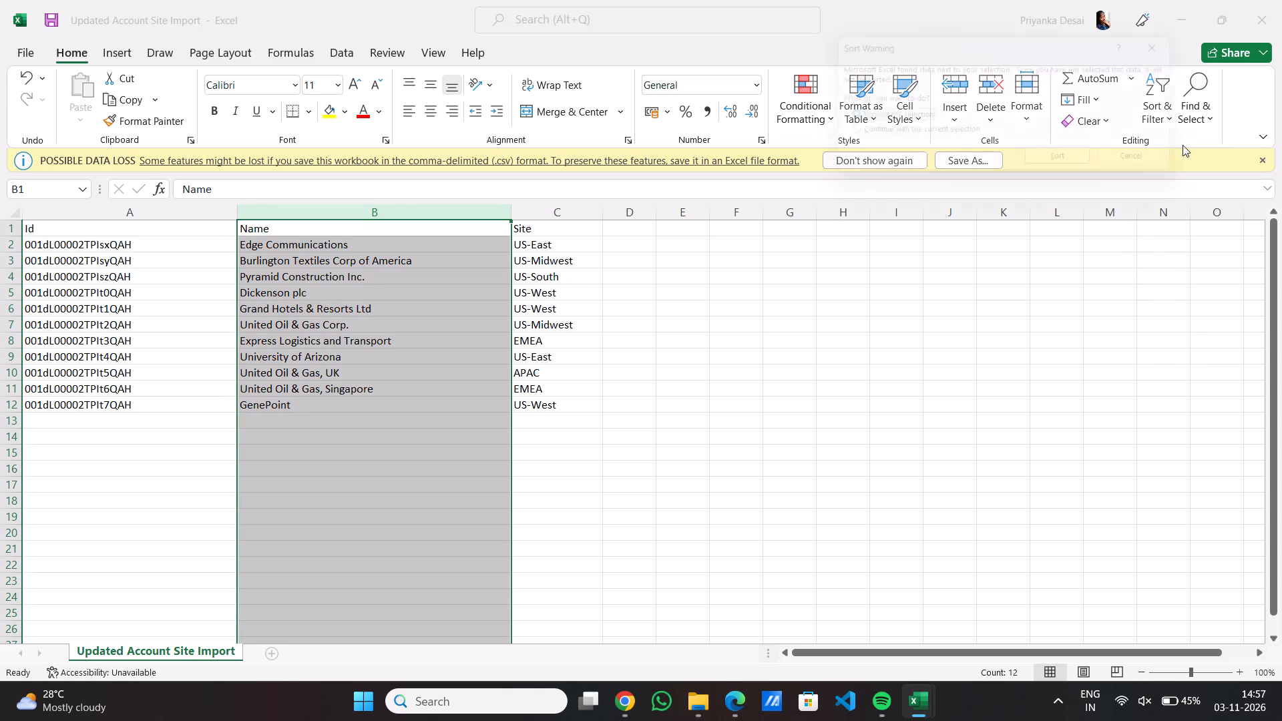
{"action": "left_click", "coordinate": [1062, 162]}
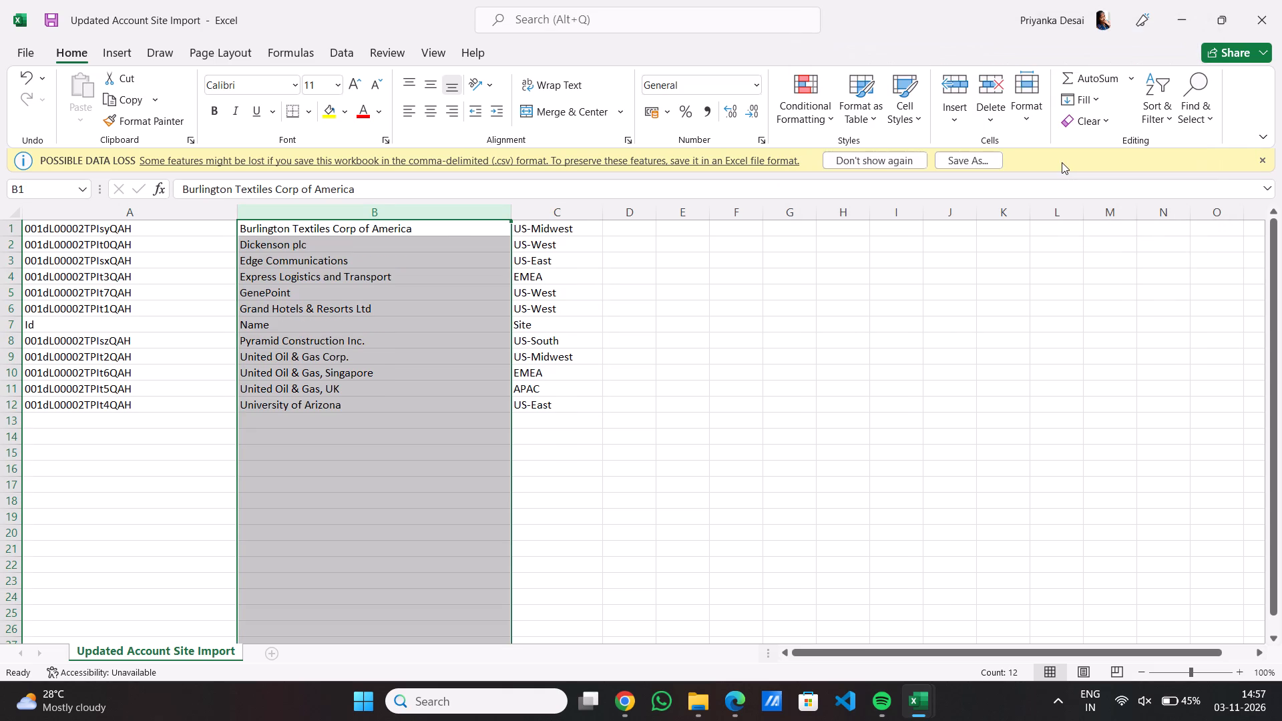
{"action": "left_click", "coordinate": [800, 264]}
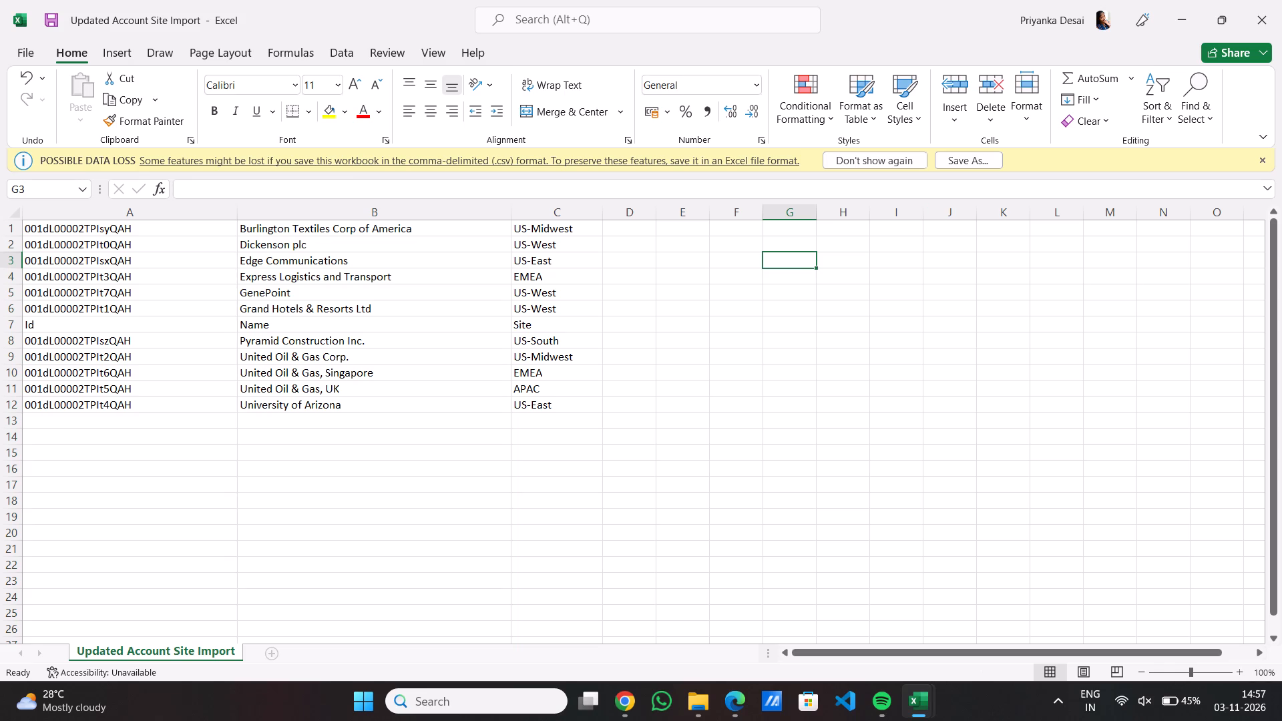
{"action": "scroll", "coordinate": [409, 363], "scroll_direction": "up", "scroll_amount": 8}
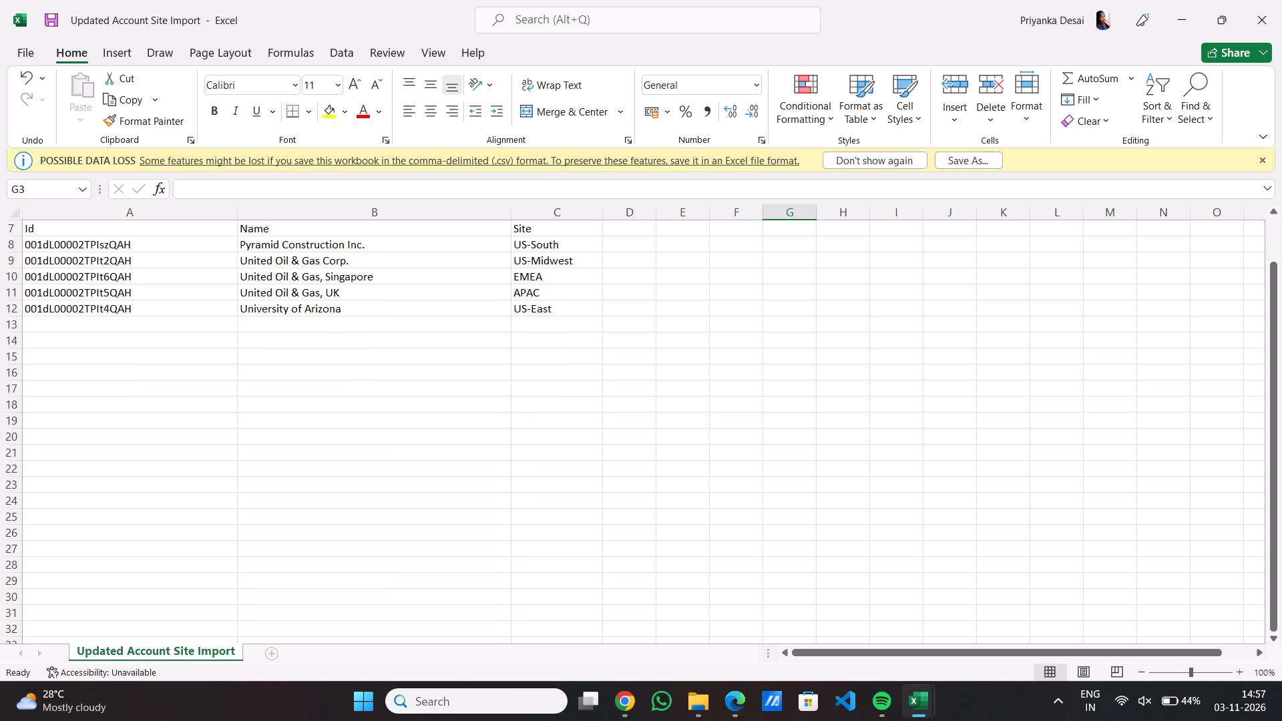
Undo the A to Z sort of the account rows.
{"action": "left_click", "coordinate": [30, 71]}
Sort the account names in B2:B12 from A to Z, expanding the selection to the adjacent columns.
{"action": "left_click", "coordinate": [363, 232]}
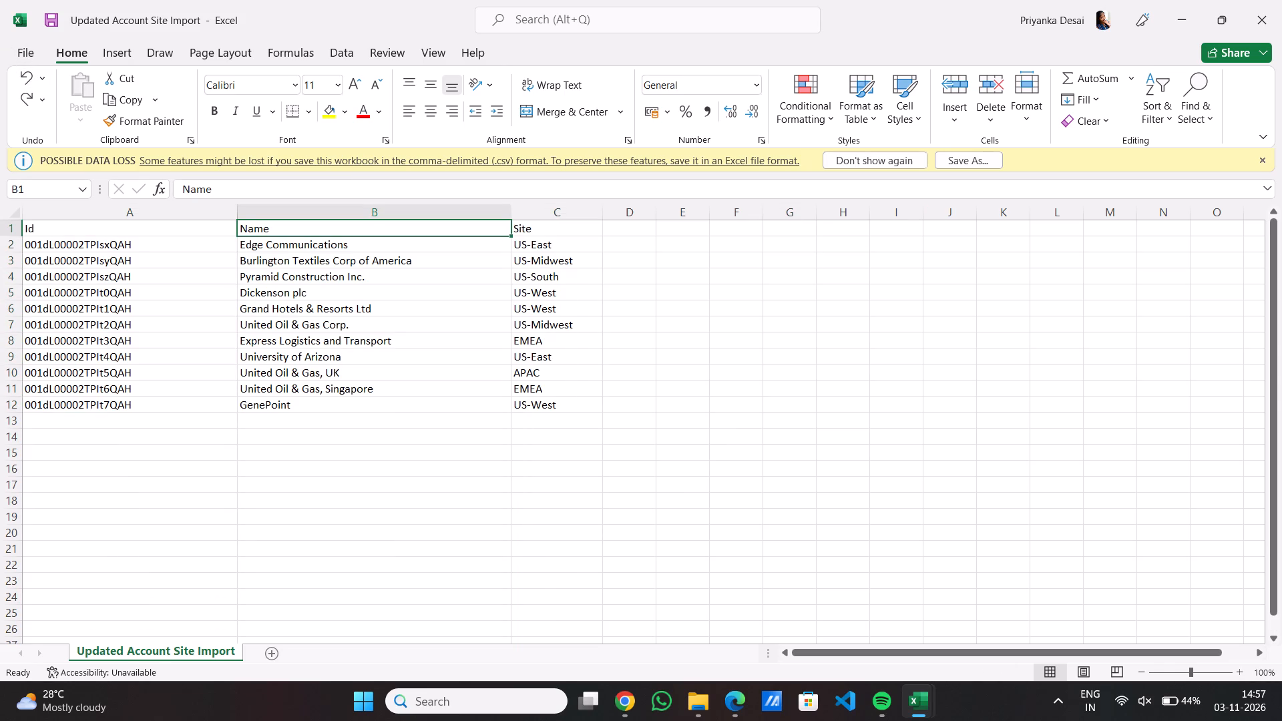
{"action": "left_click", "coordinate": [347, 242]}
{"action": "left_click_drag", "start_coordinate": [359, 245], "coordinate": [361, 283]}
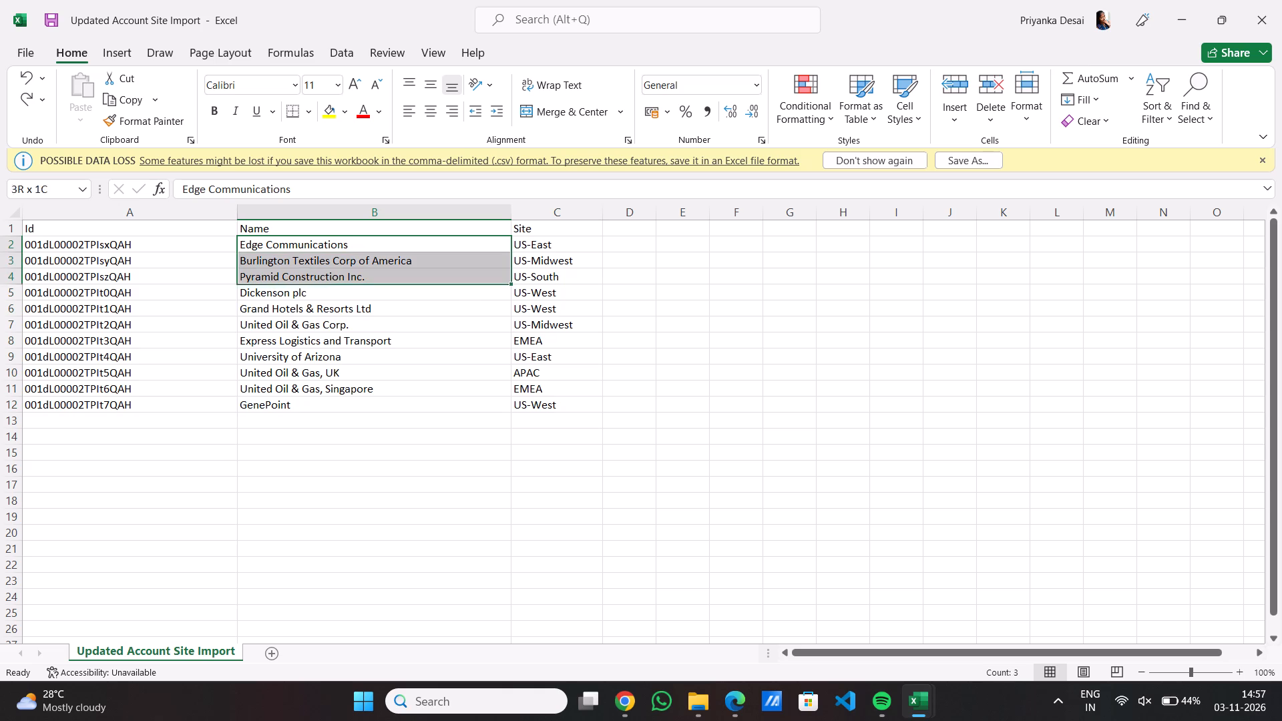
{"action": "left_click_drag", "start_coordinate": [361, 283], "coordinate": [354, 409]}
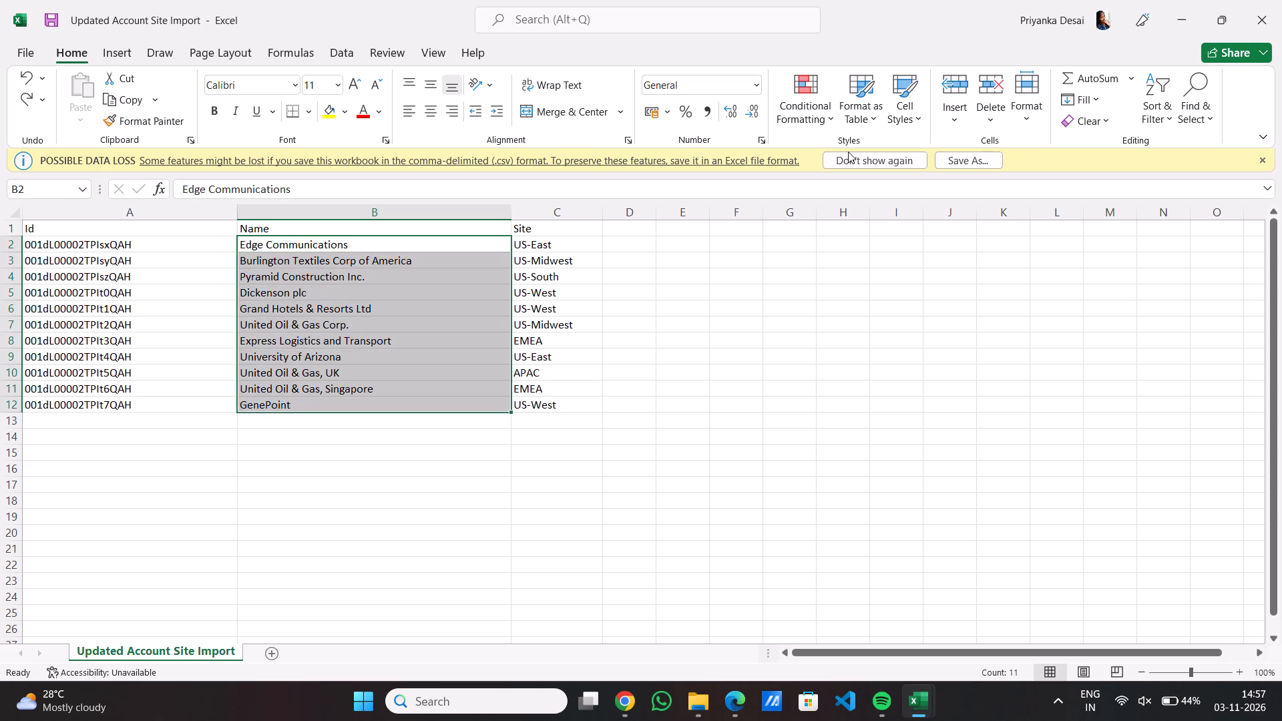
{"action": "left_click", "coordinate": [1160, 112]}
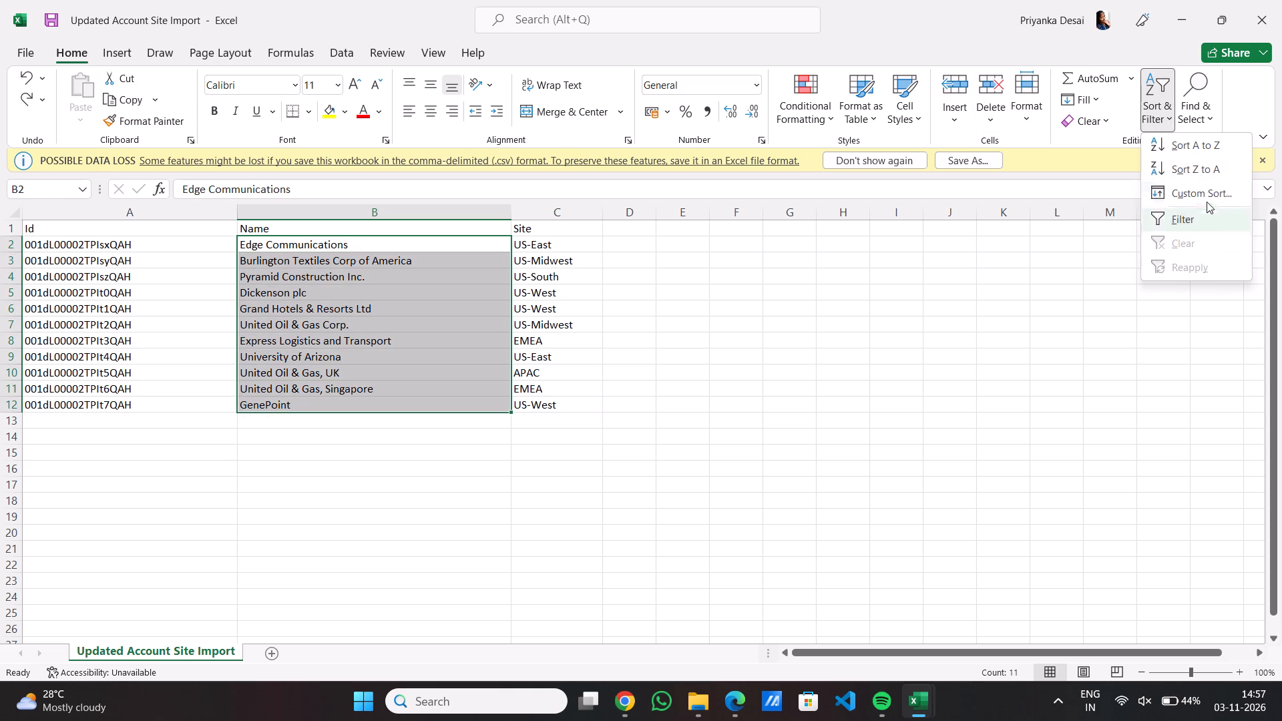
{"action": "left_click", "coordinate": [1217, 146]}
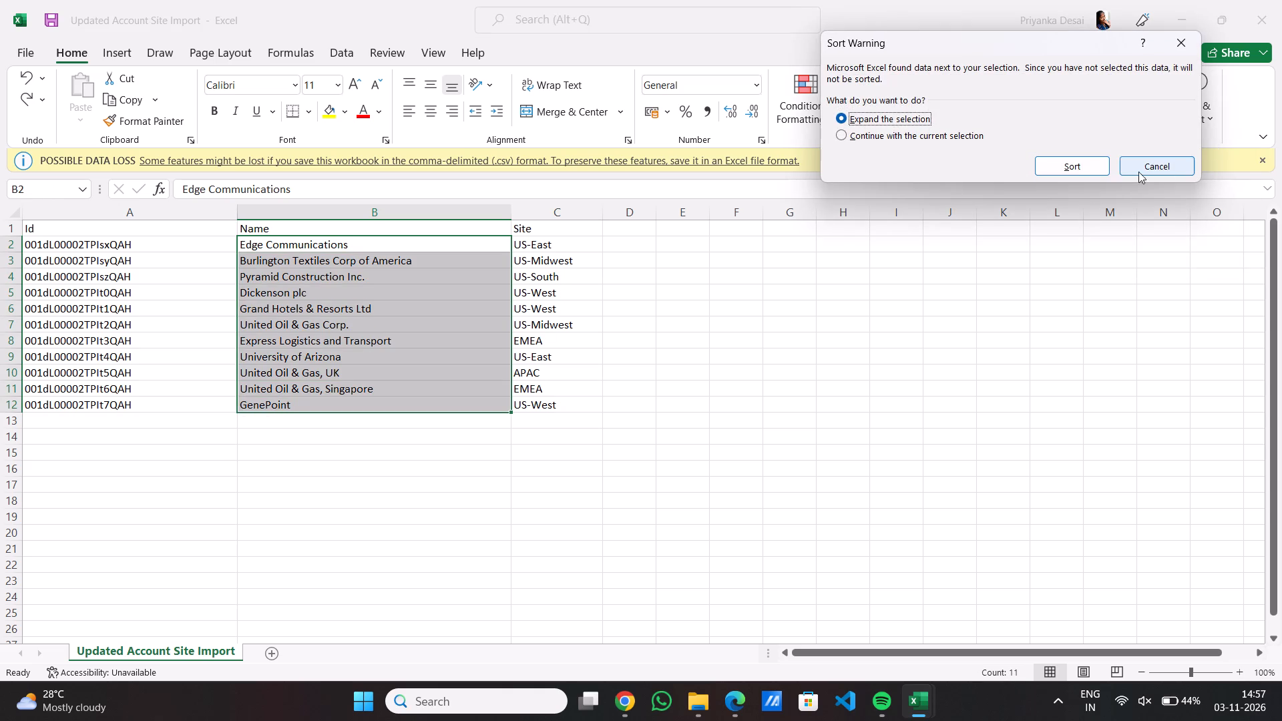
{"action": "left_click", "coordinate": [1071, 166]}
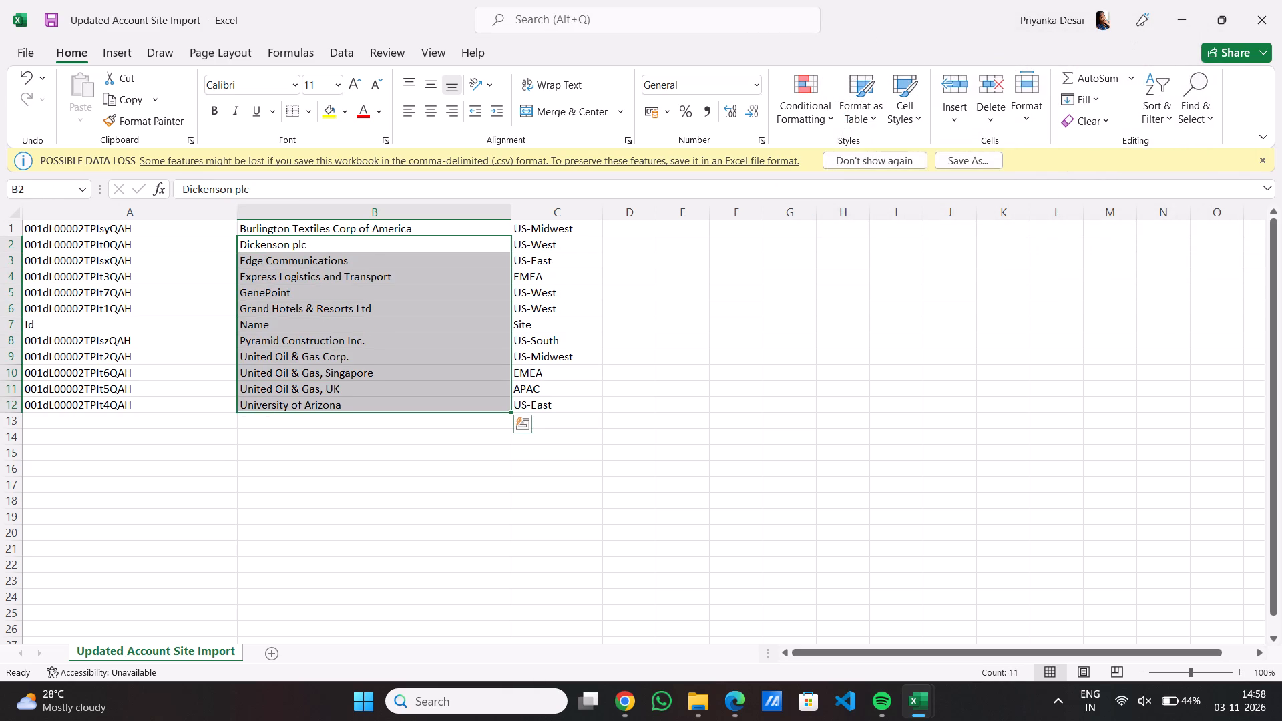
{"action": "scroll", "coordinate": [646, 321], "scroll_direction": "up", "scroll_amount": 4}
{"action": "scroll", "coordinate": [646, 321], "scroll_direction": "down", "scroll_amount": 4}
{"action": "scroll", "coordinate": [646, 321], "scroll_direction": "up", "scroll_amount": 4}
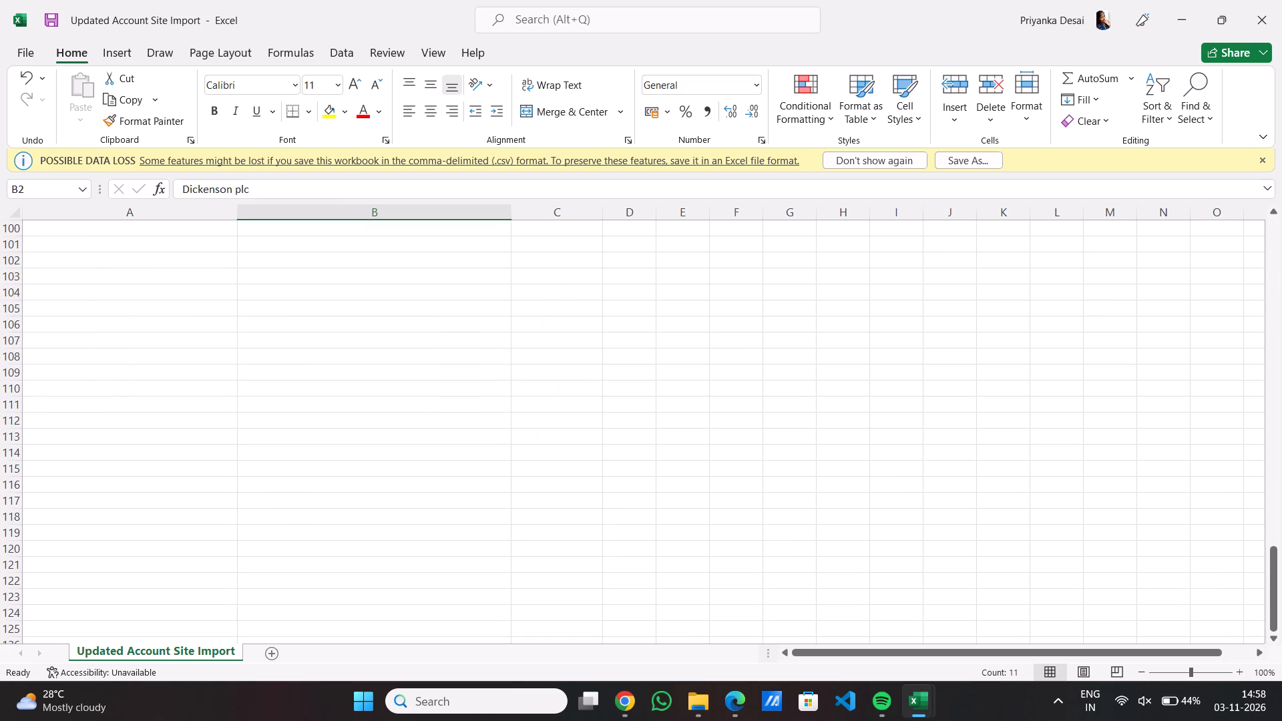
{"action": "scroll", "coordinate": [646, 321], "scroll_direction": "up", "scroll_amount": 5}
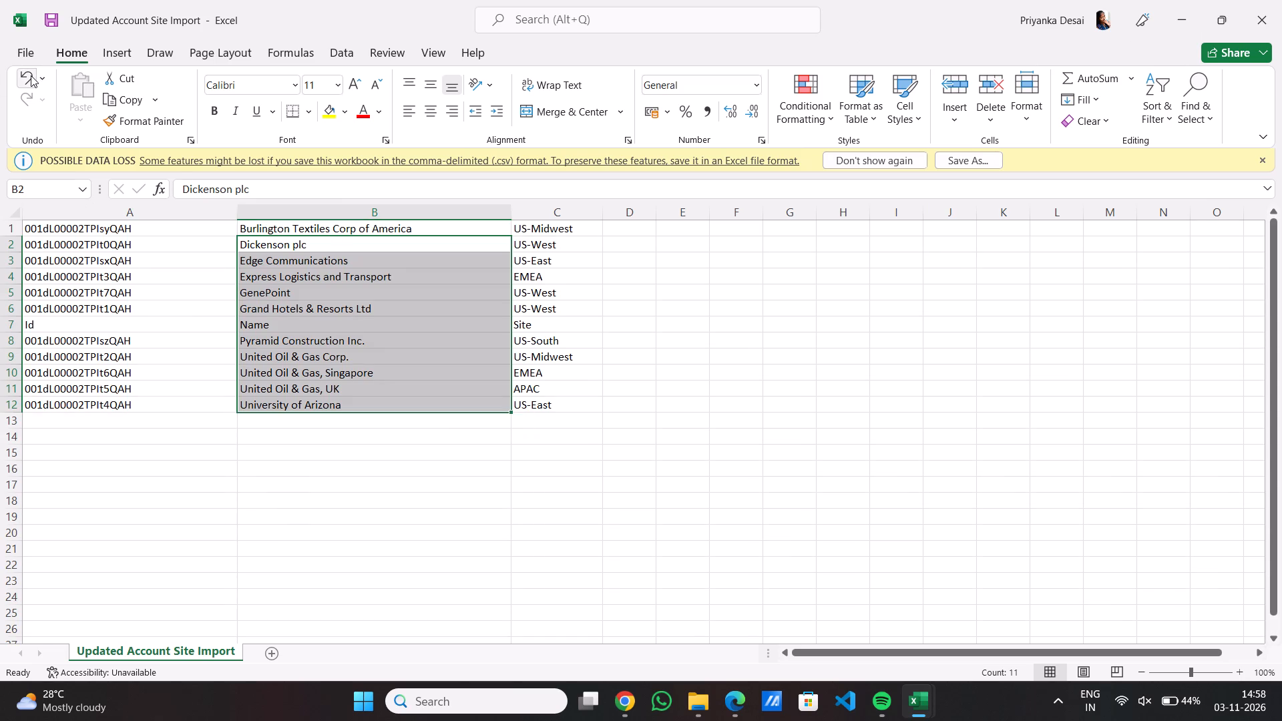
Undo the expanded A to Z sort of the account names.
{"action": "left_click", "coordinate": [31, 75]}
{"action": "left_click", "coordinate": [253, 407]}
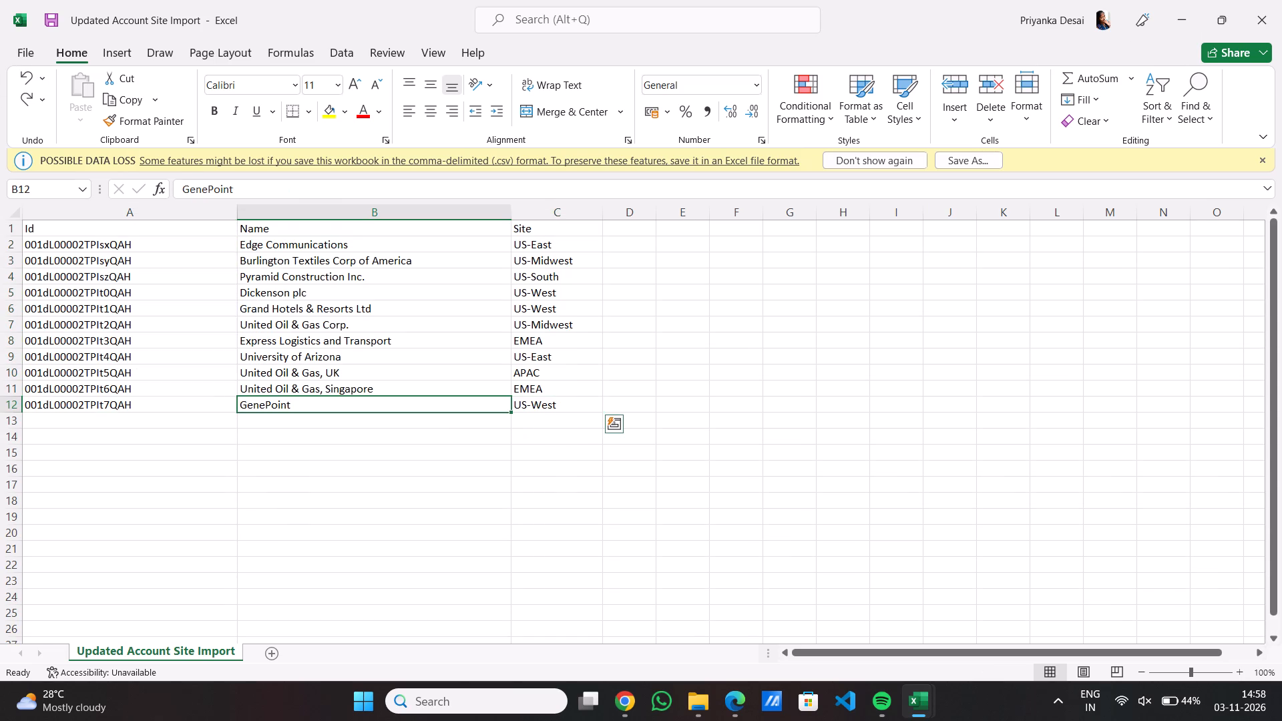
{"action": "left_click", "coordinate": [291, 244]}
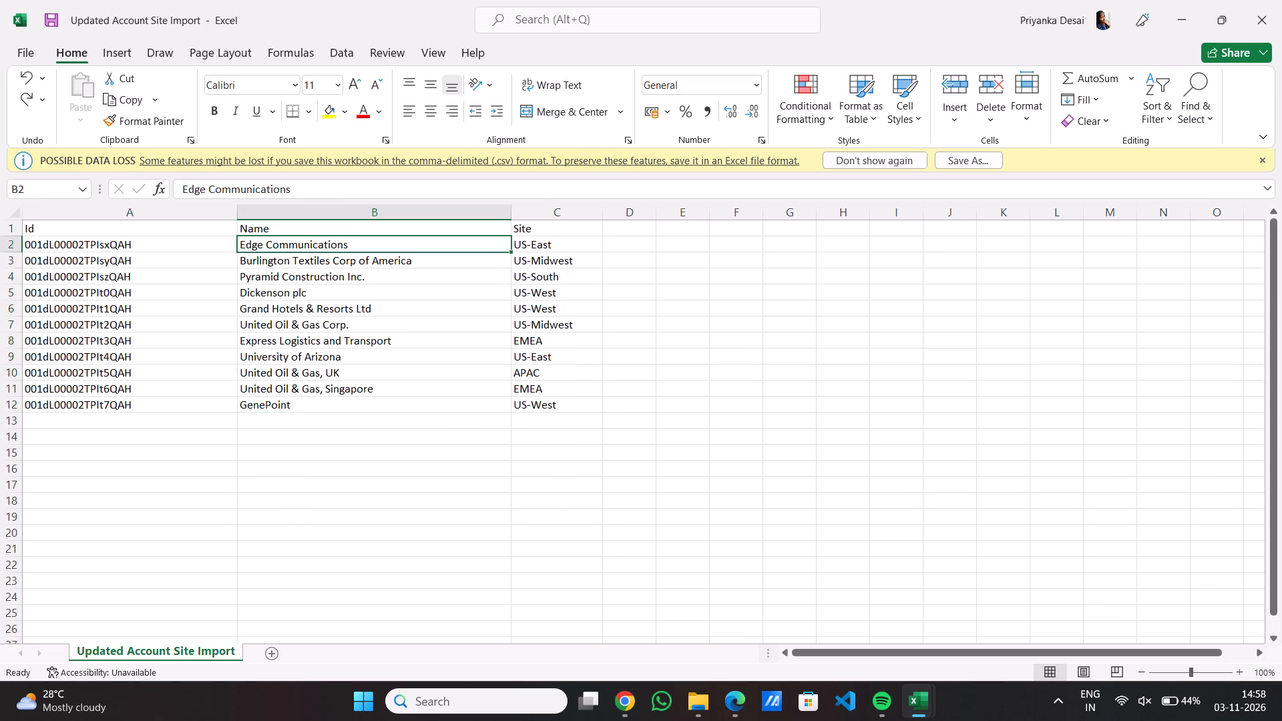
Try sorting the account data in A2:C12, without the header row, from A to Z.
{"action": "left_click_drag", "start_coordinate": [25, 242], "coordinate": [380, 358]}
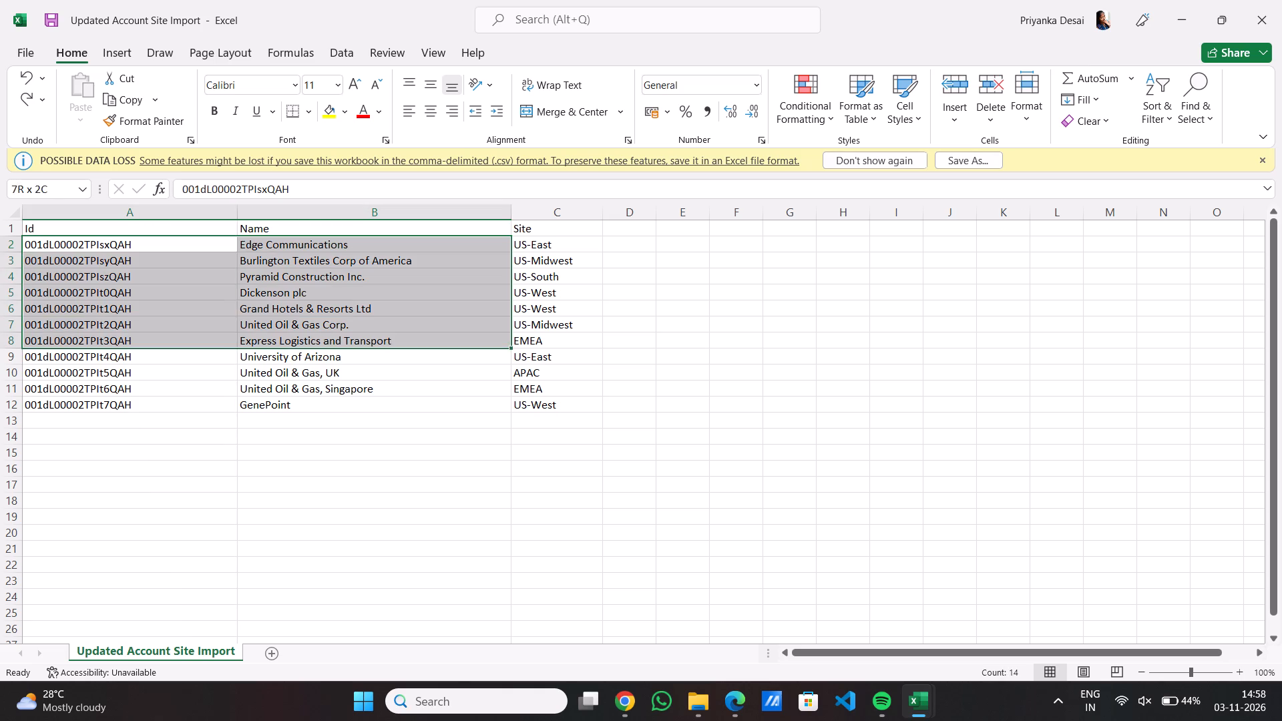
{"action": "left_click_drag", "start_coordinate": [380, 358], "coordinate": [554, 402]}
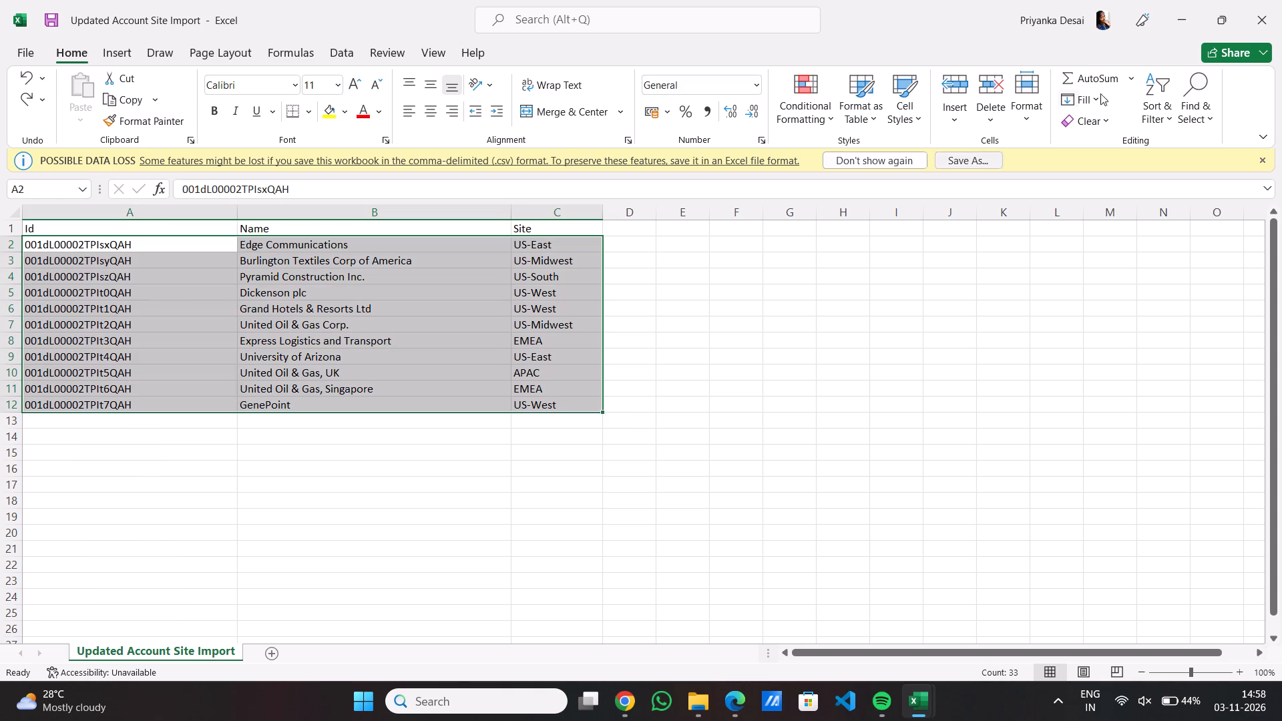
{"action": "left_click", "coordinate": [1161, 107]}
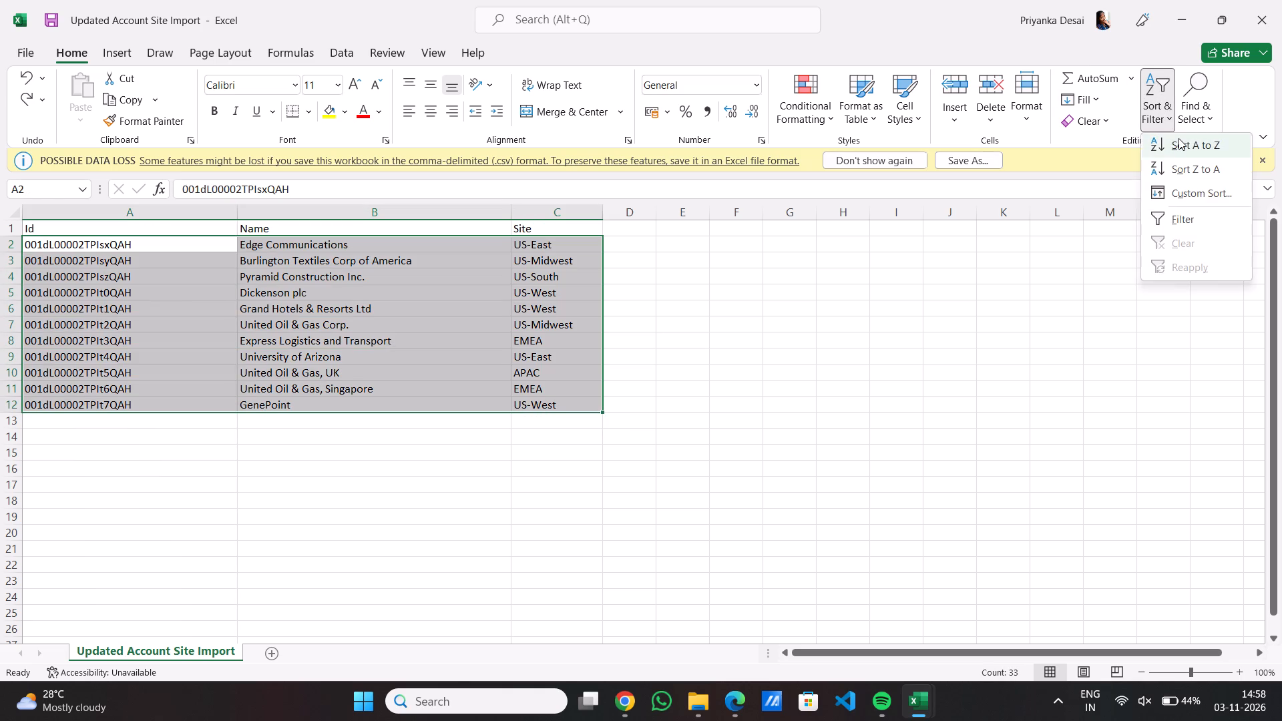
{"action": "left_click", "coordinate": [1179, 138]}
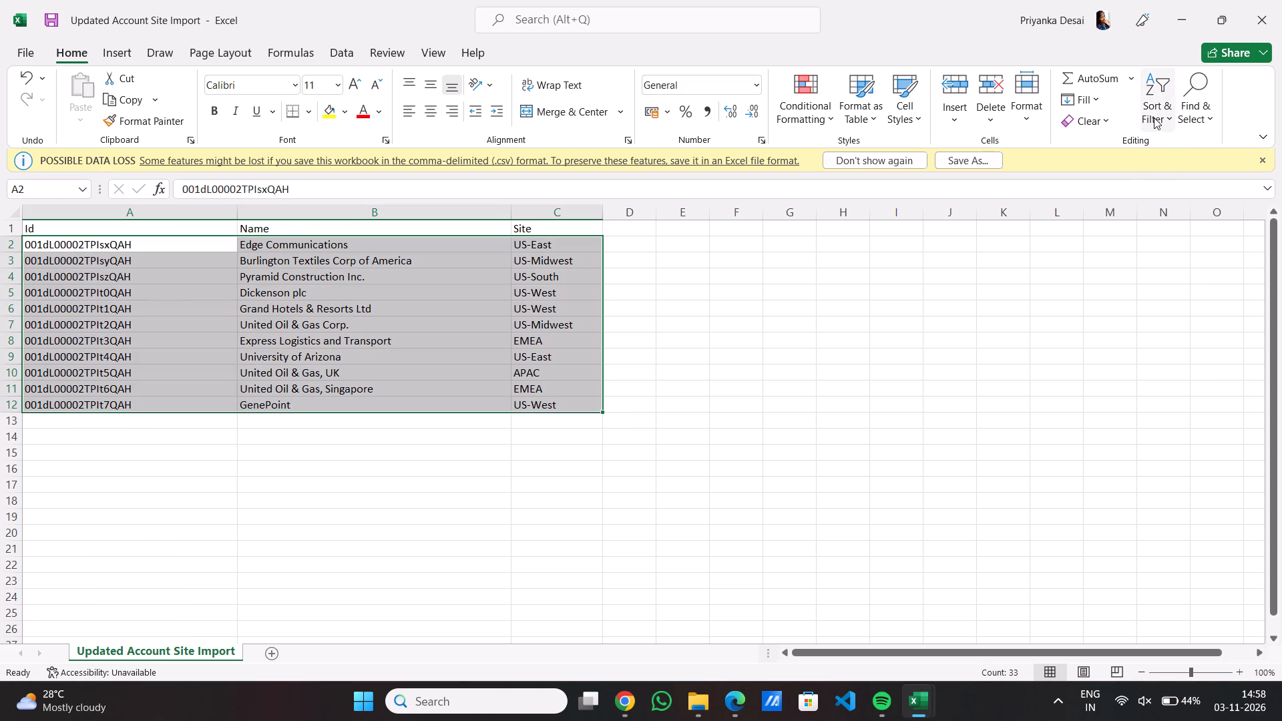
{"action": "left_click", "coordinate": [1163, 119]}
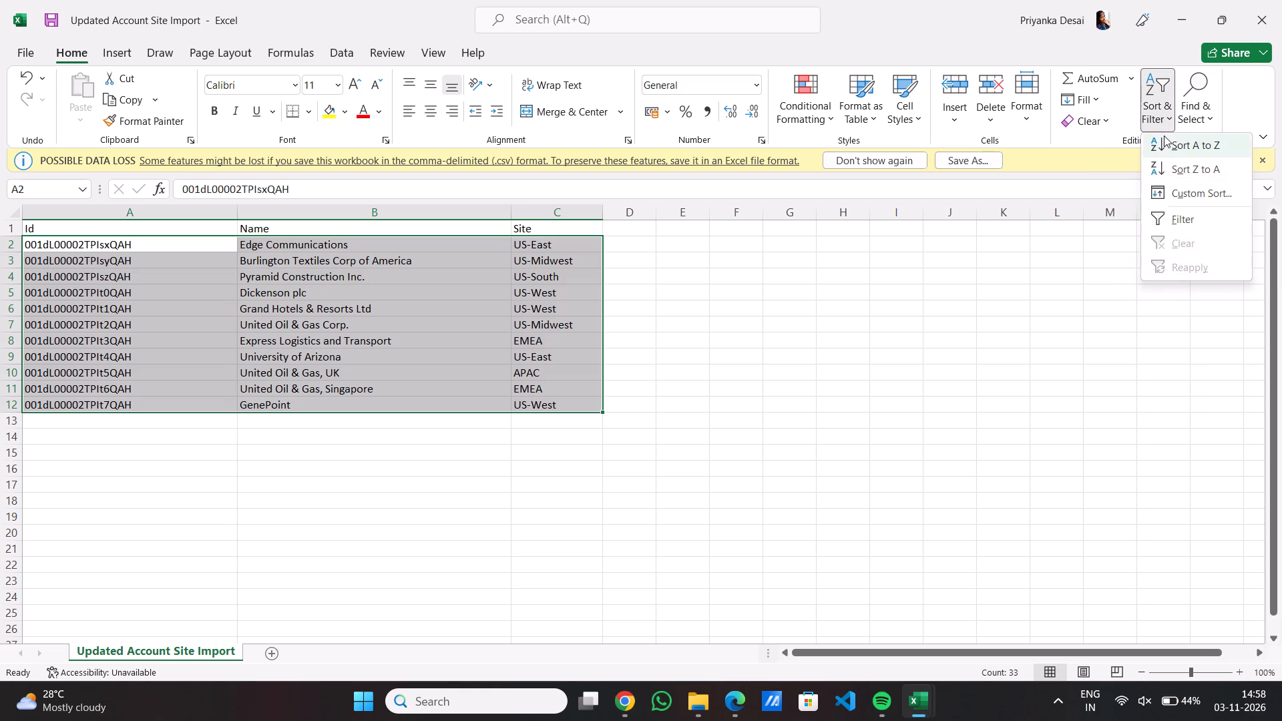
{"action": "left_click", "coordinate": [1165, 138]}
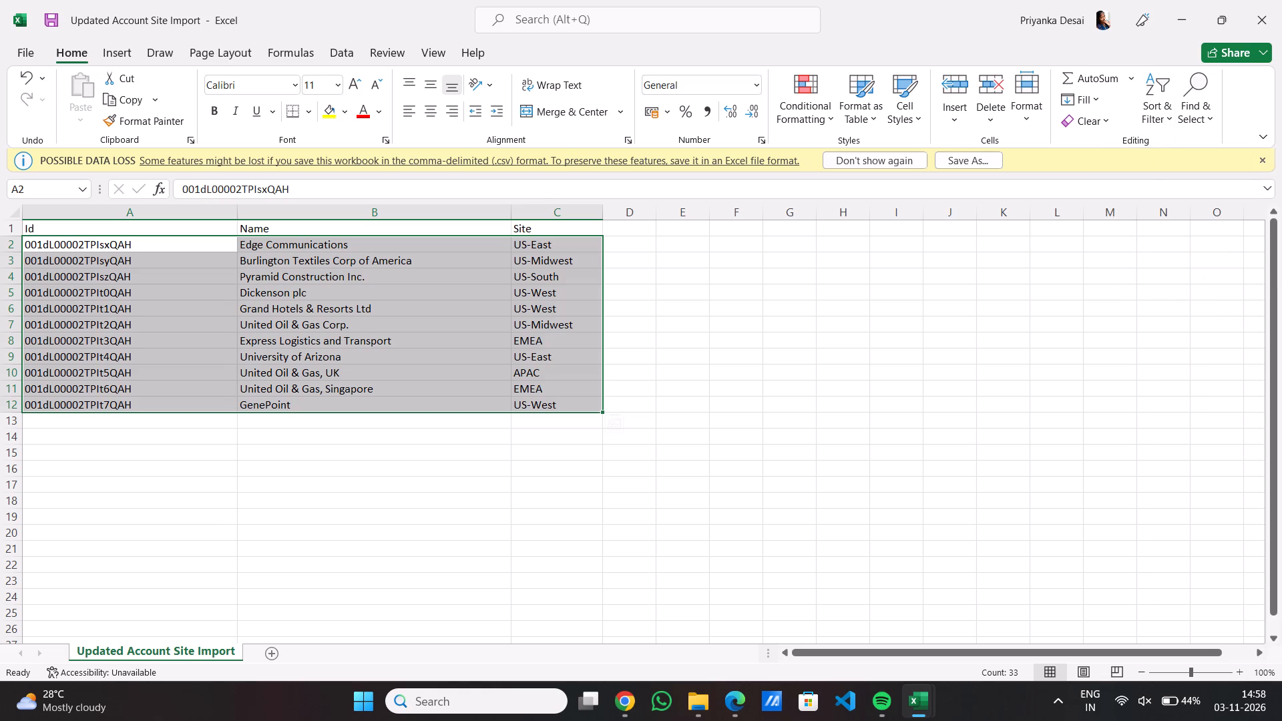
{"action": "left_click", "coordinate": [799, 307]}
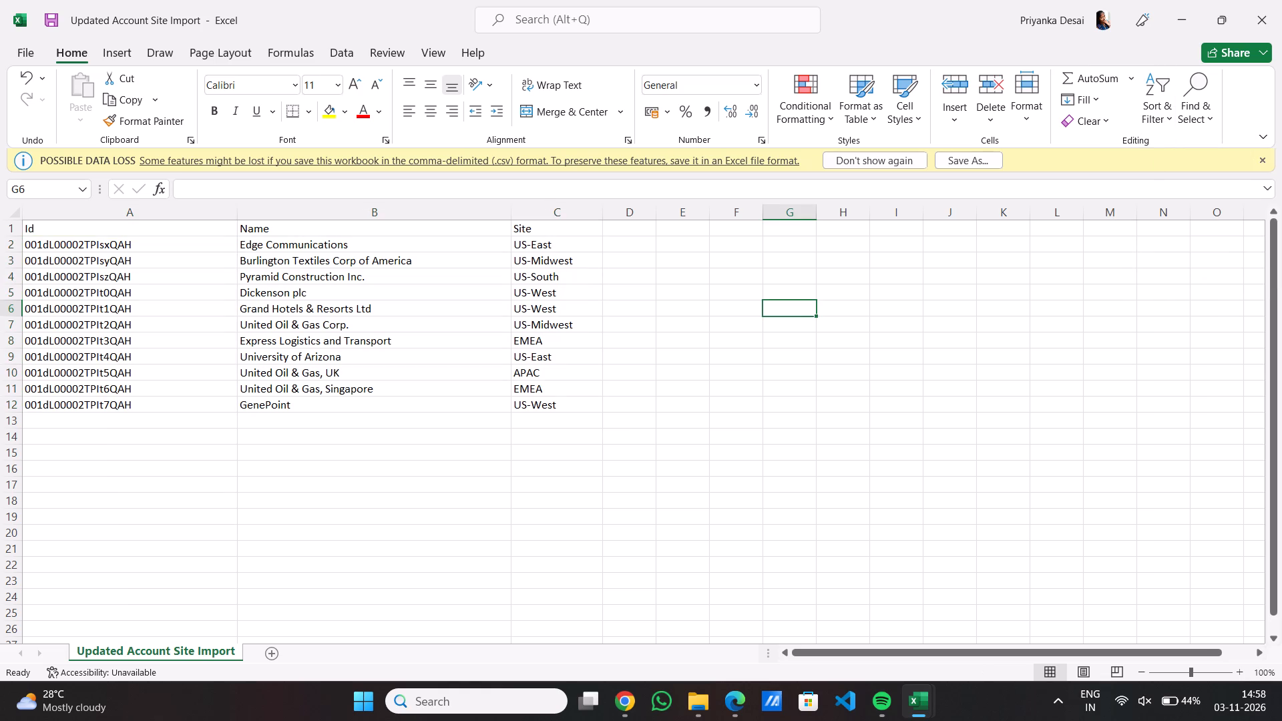
Sort only the account names in B2:B12 from A to Z, continuing with the current selection.
{"action": "left_click_drag", "start_coordinate": [243, 244], "coordinate": [387, 413]}
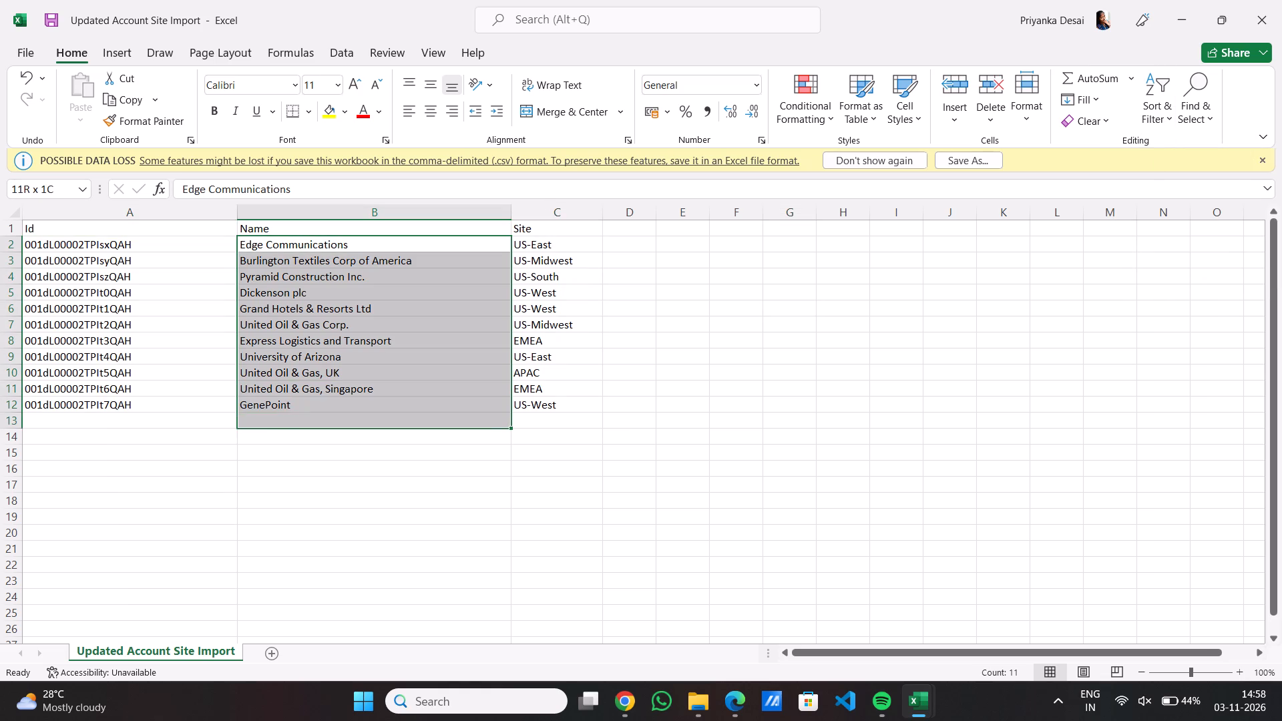
{"action": "left_click_drag", "start_coordinate": [387, 413], "coordinate": [388, 405]}
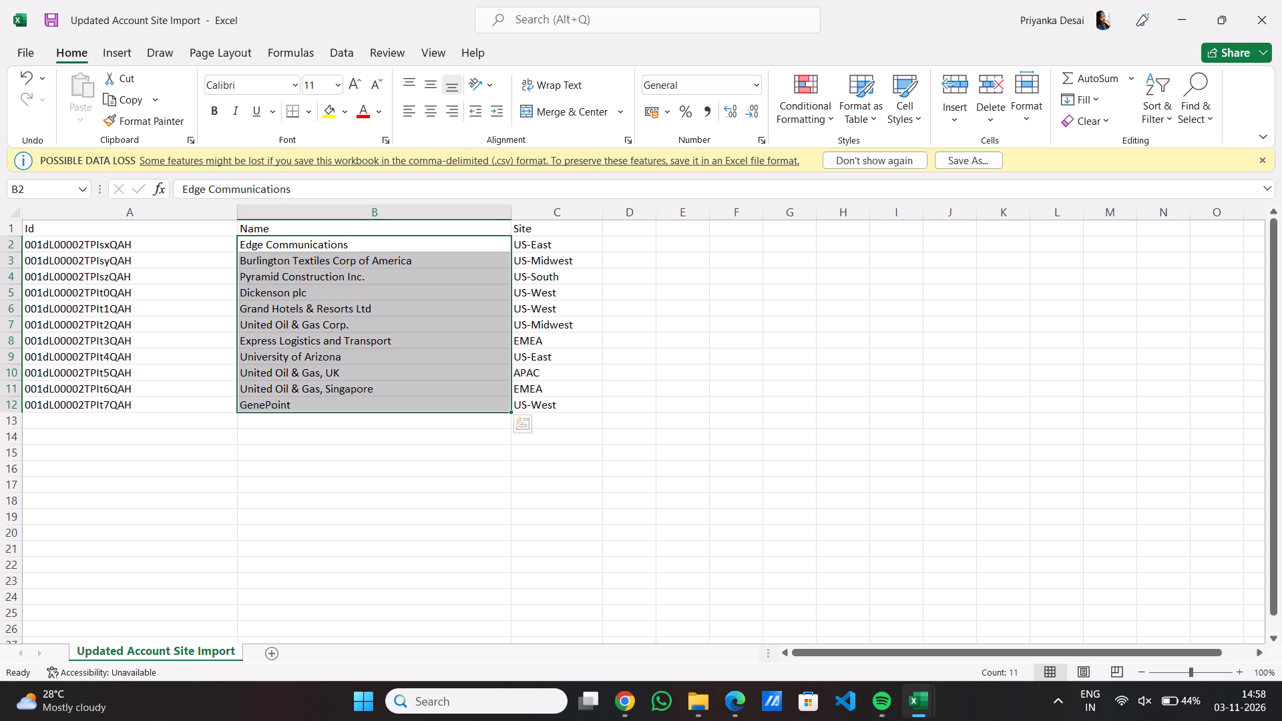
{"action": "left_click", "coordinate": [1165, 130]}
{"action": "left_click", "coordinate": [1181, 148]}
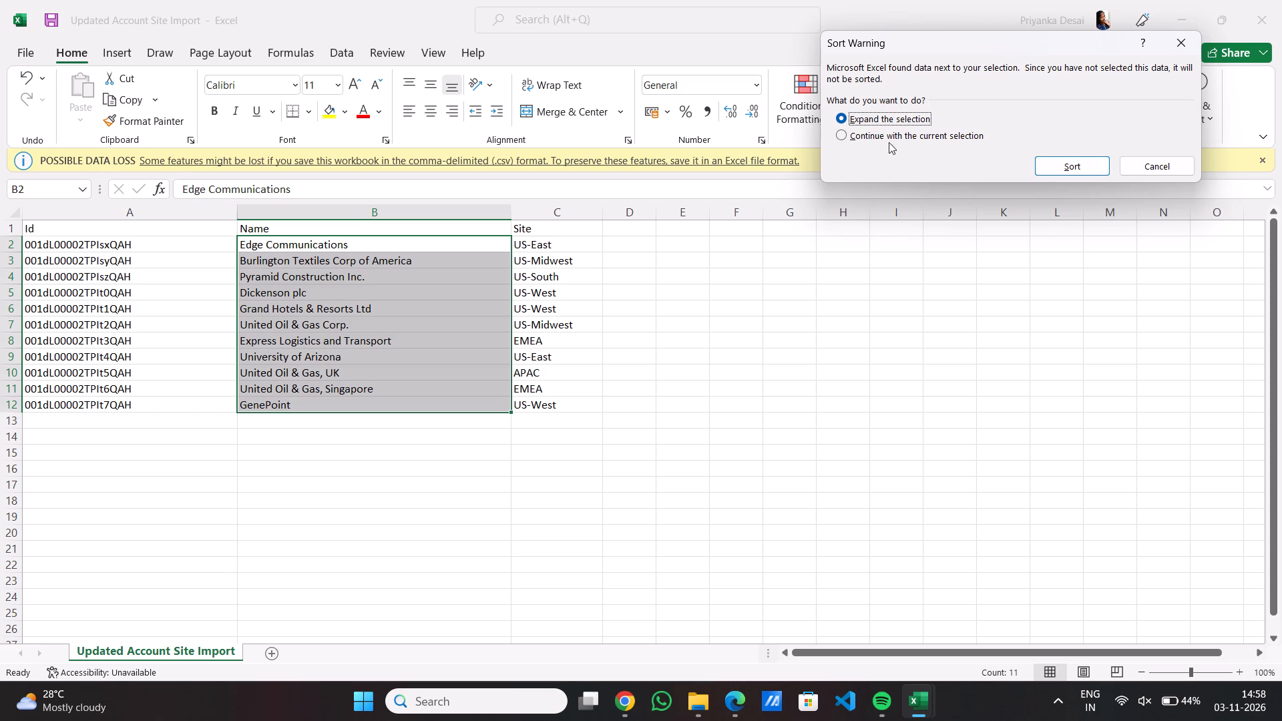
{"action": "left_click", "coordinate": [839, 136]}
{"action": "left_click", "coordinate": [1058, 158]}
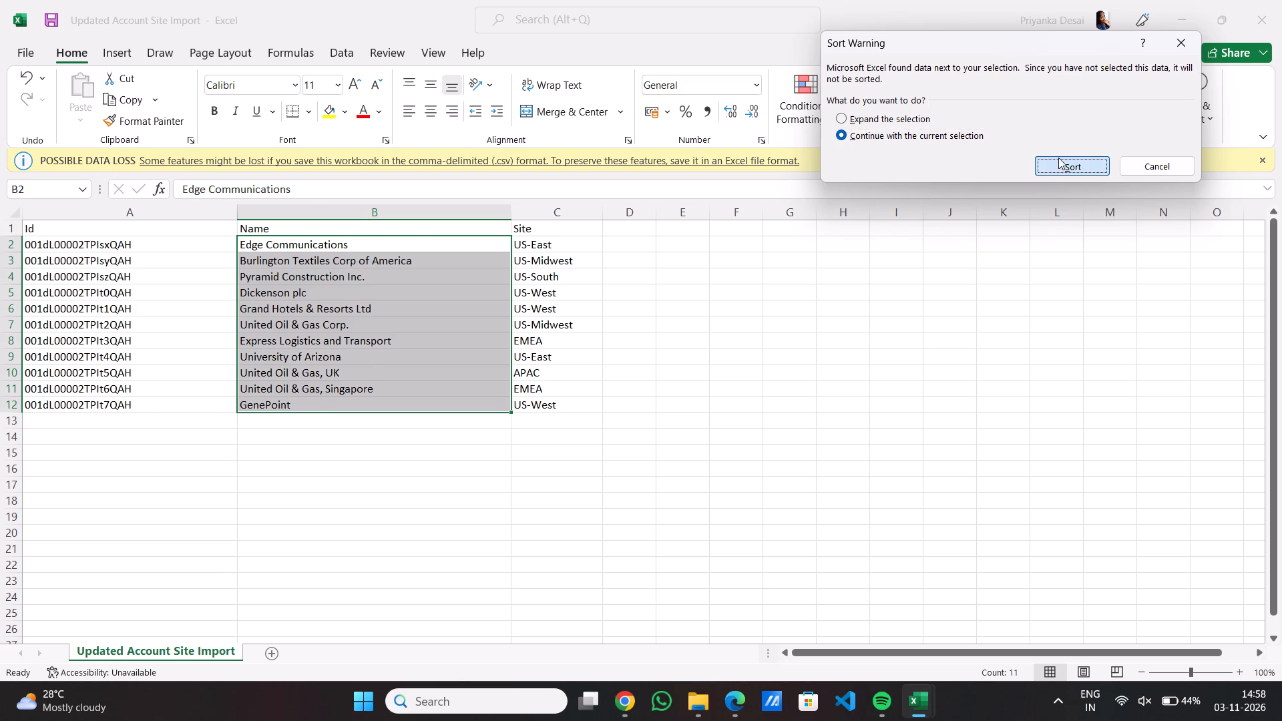
{"action": "left_click", "coordinate": [651, 315]}
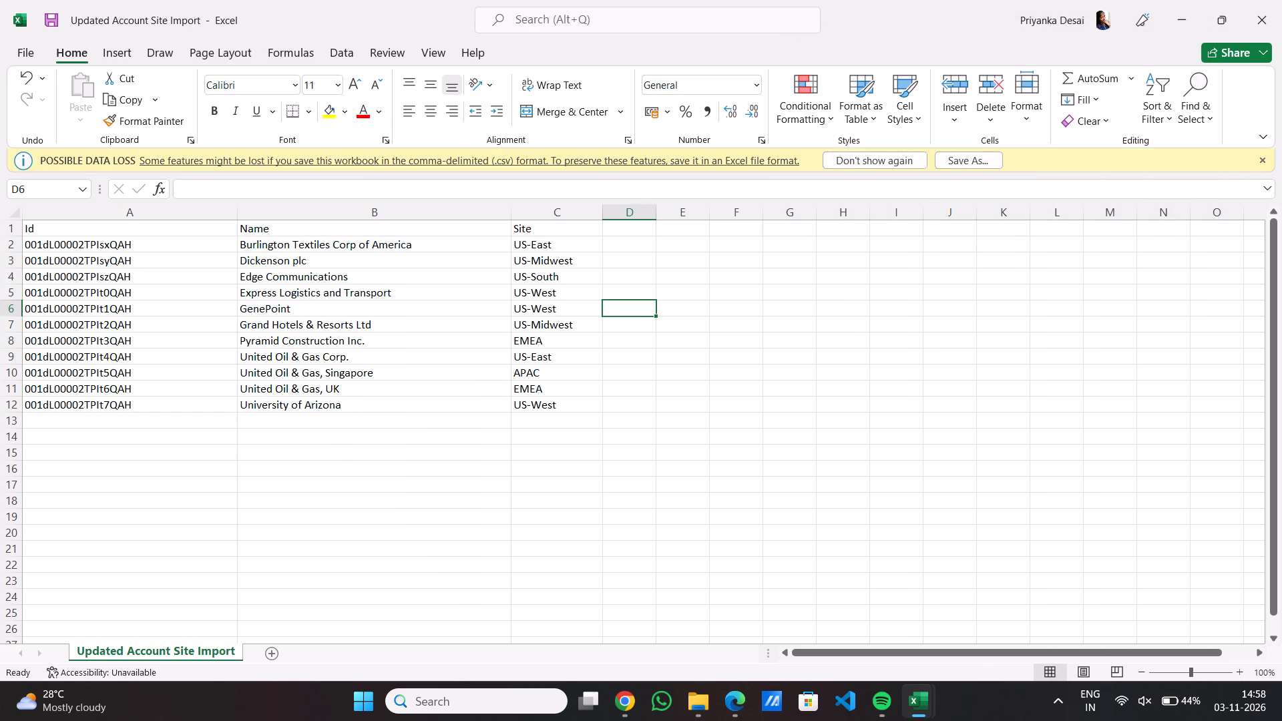
Save the sorted sheet in Downloads as Updated Account Site Import, CSV (Comma delimited), replacing the existing file.
{"action": "key", "text": "ctrl+s"}
{"action": "left_click", "coordinate": [967, 165]}
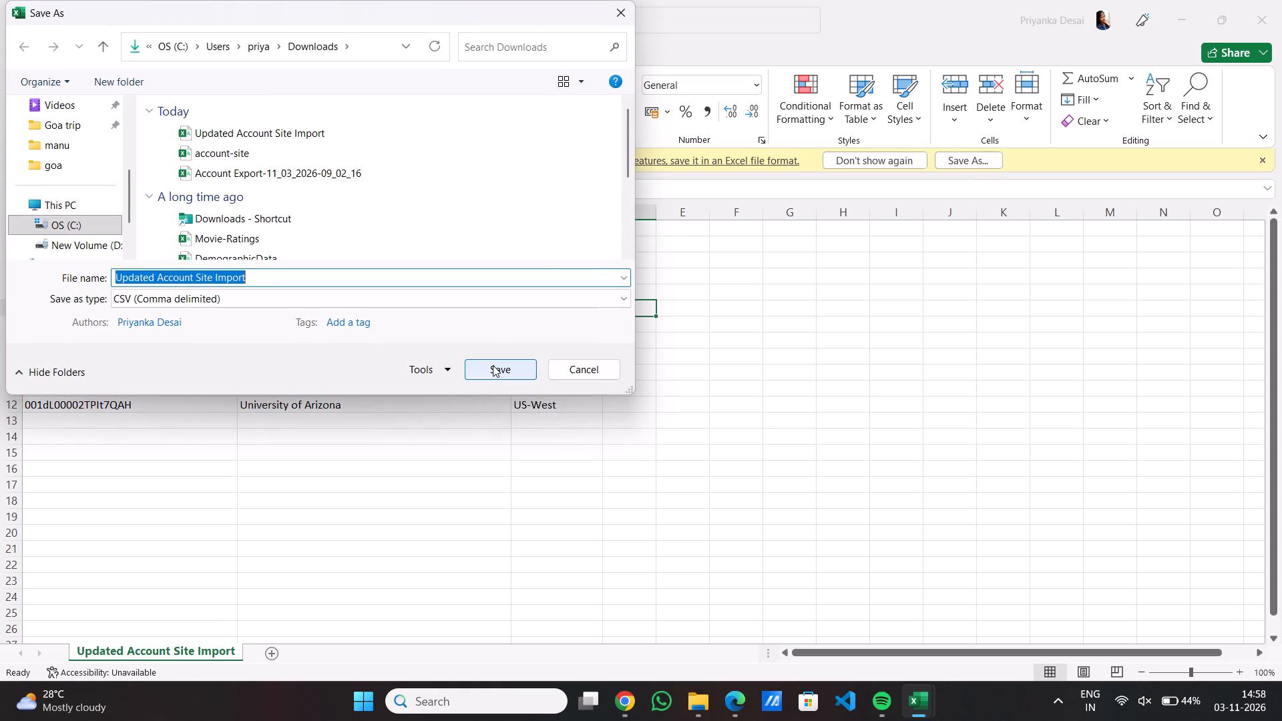
{"action": "left_click", "coordinate": [493, 365]}
{"action": "left_click", "coordinate": [660, 351]}
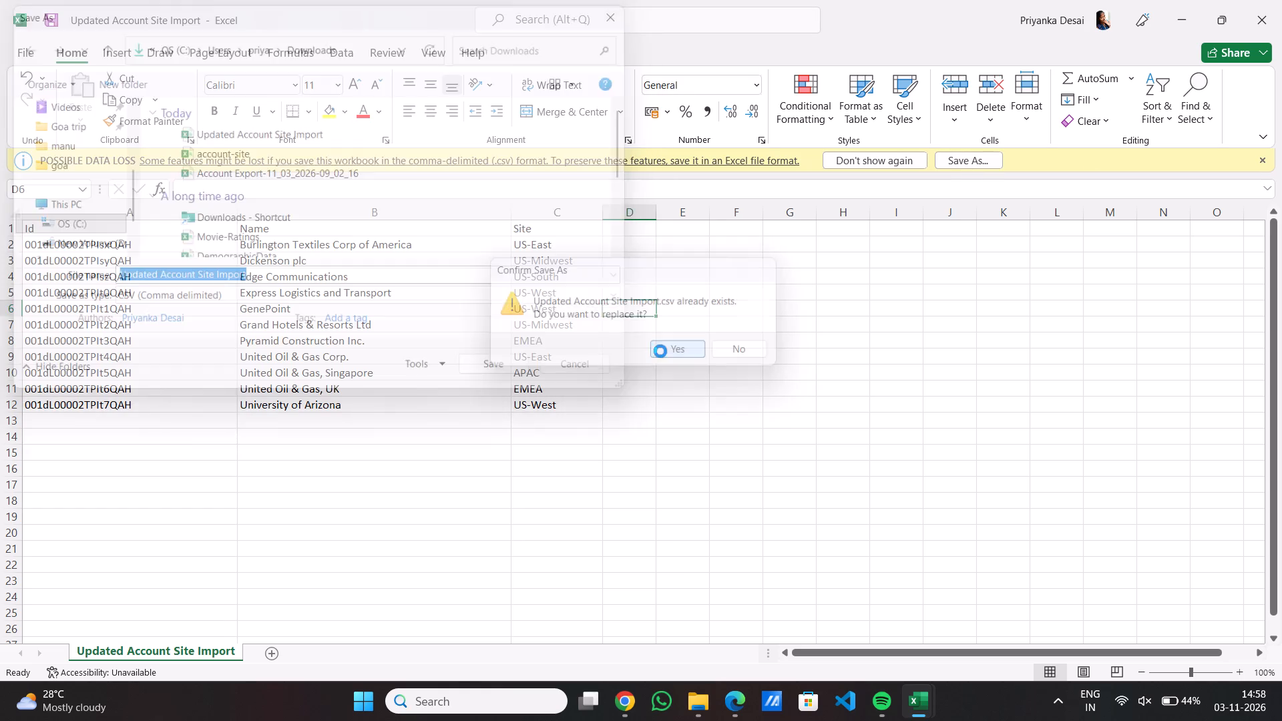
Switch to the Dataloader.io Account Update task in Chrome, return to its file stage and upload Updated Account Site Import from Downloads again.
{"action": "left_click", "coordinate": [625, 701]}
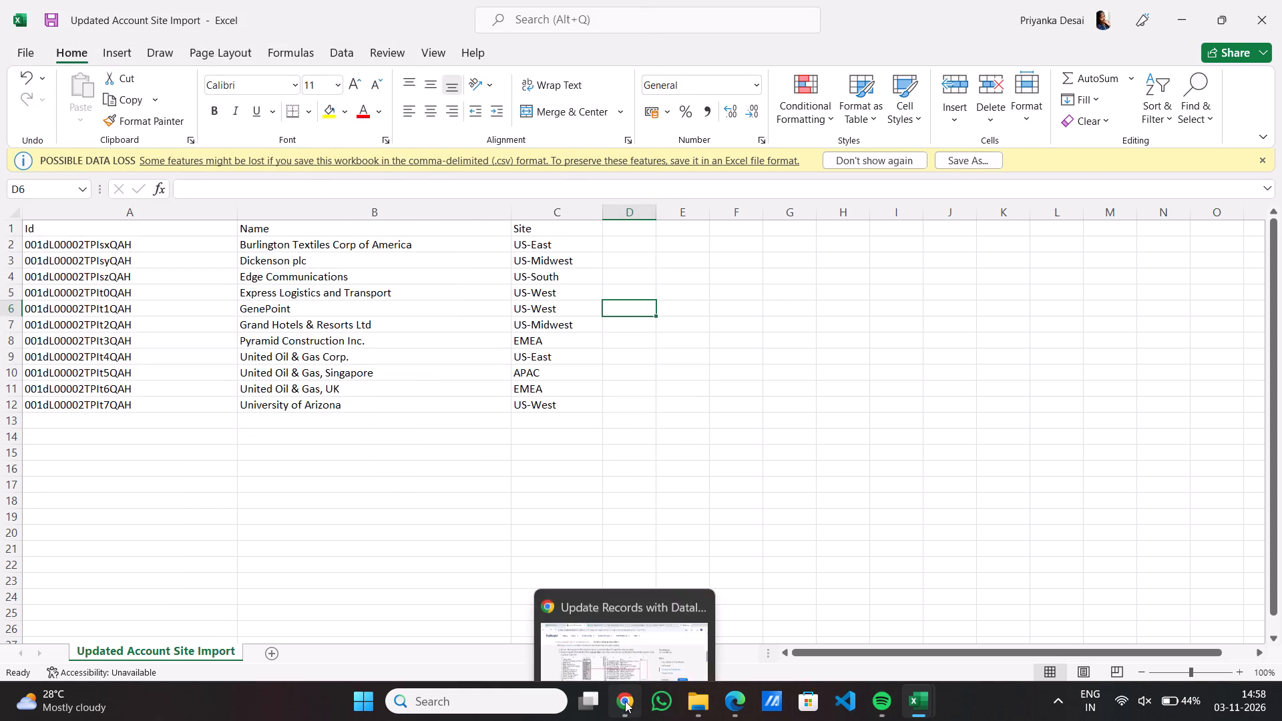
{"action": "left_click", "coordinate": [738, 0]}
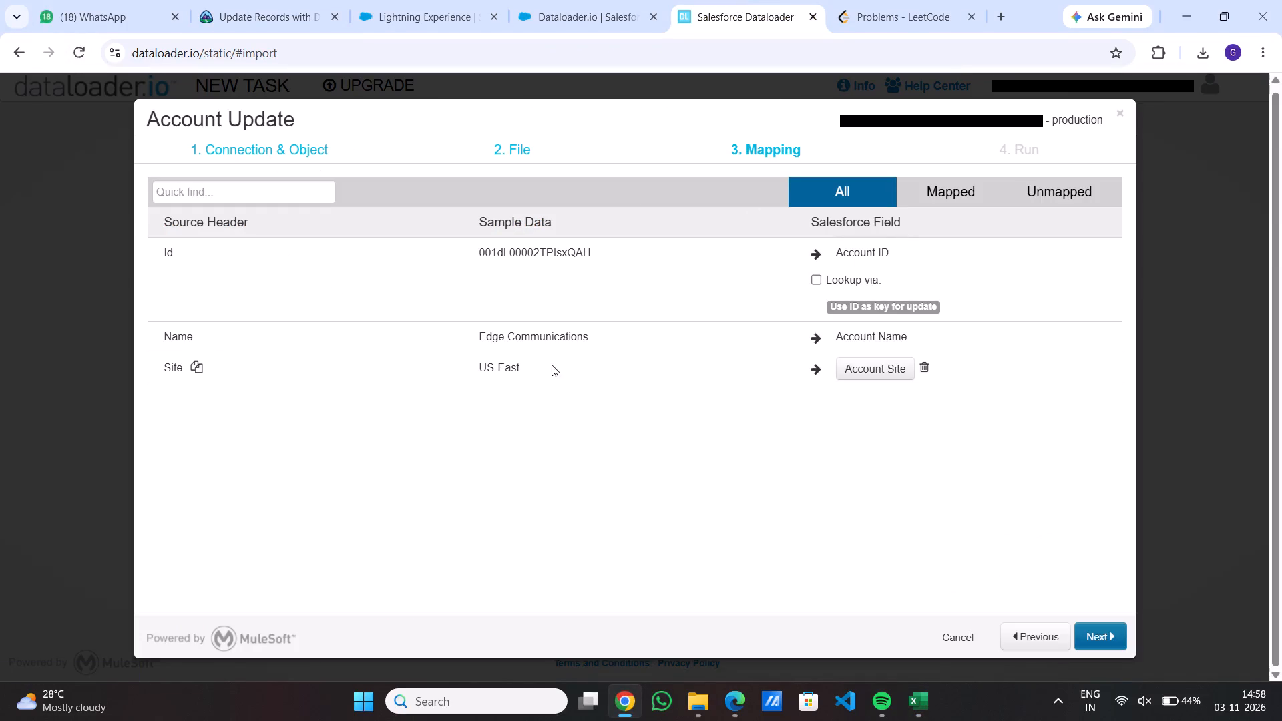
{"action": "left_click", "coordinate": [530, 334]}
{"action": "left_click", "coordinate": [562, 0]}
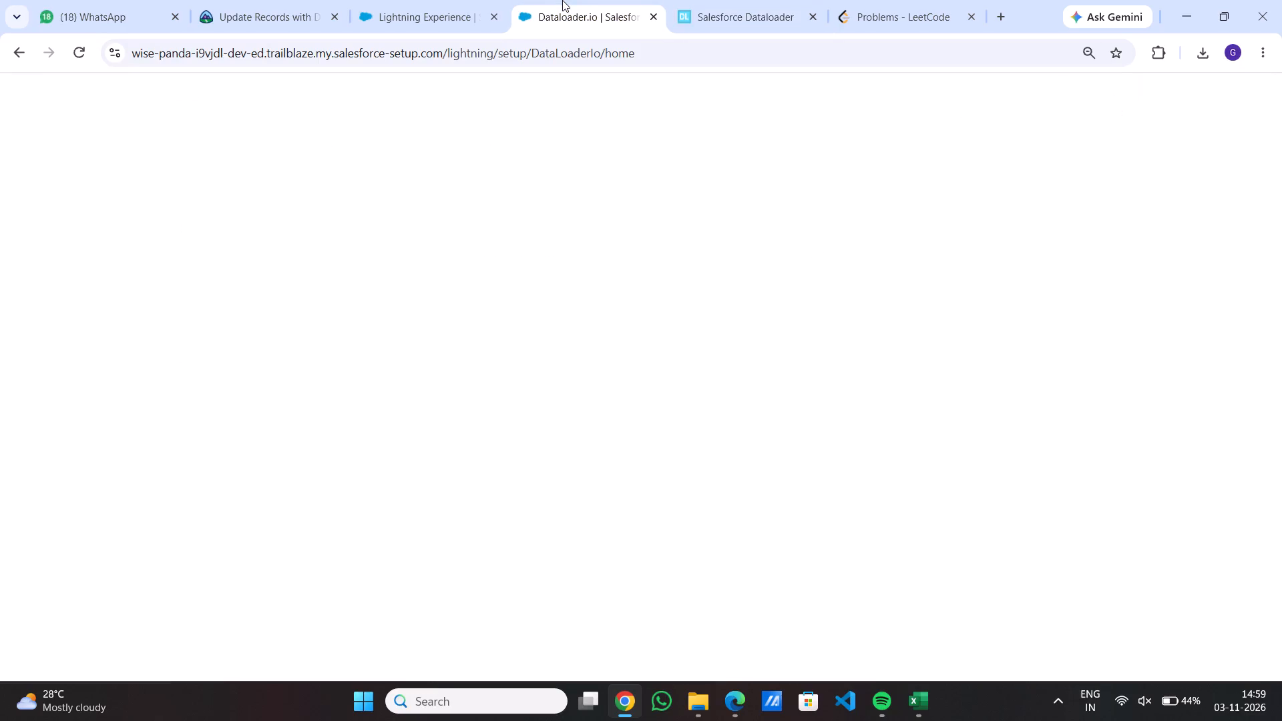
{"action": "left_click", "coordinate": [700, 0]}
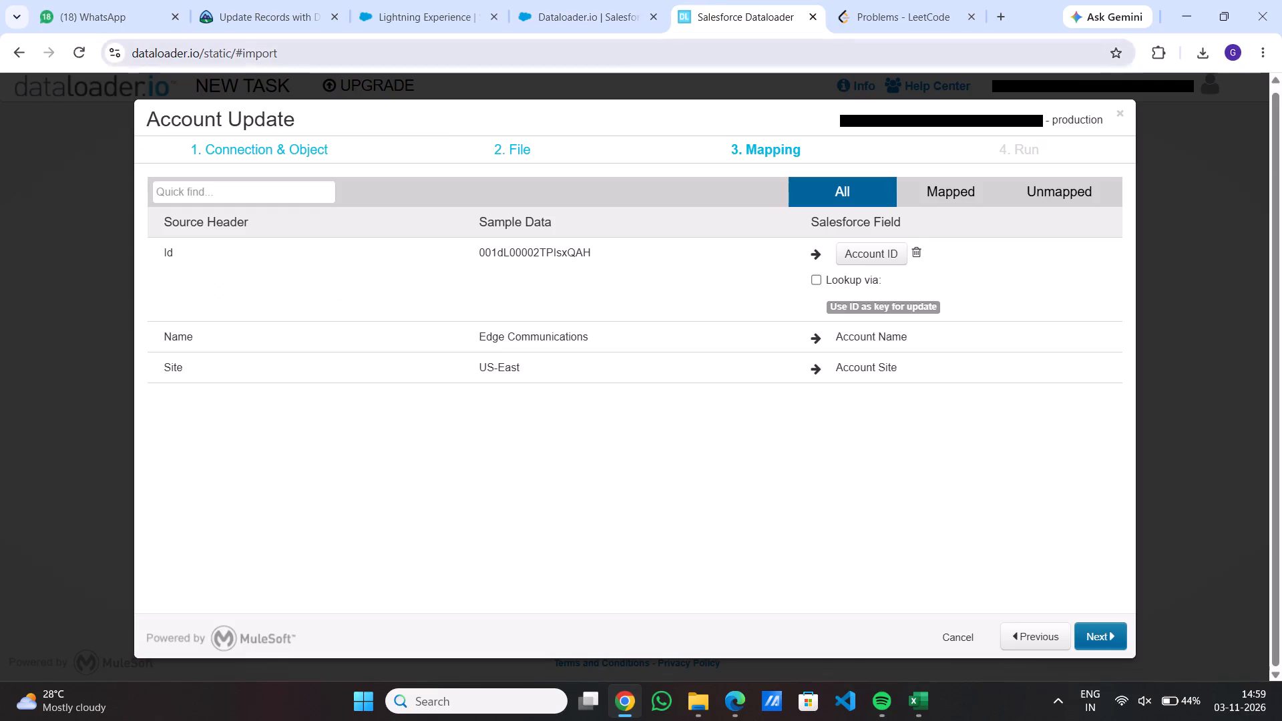
{"action": "left_click", "coordinate": [1040, 644]}
{"action": "left_click", "coordinate": [767, 350]}
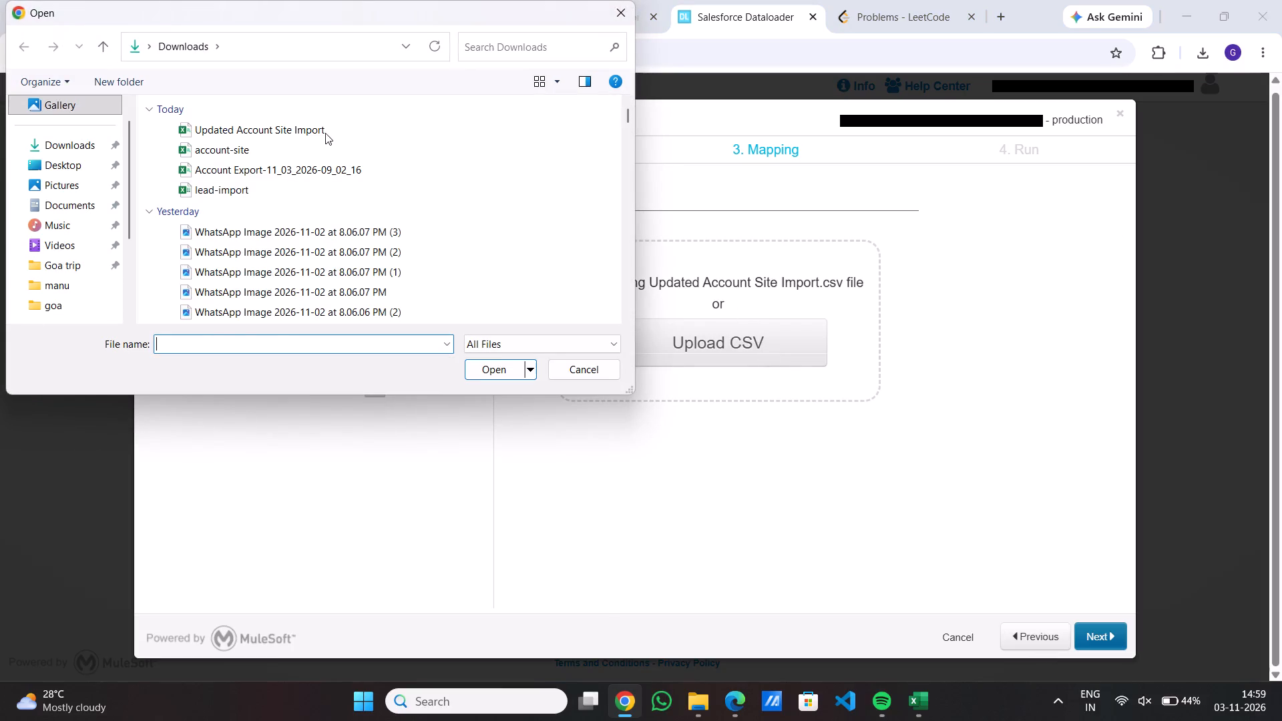
{"action": "left_click", "coordinate": [325, 133]}
{"action": "left_click", "coordinate": [482, 376]}
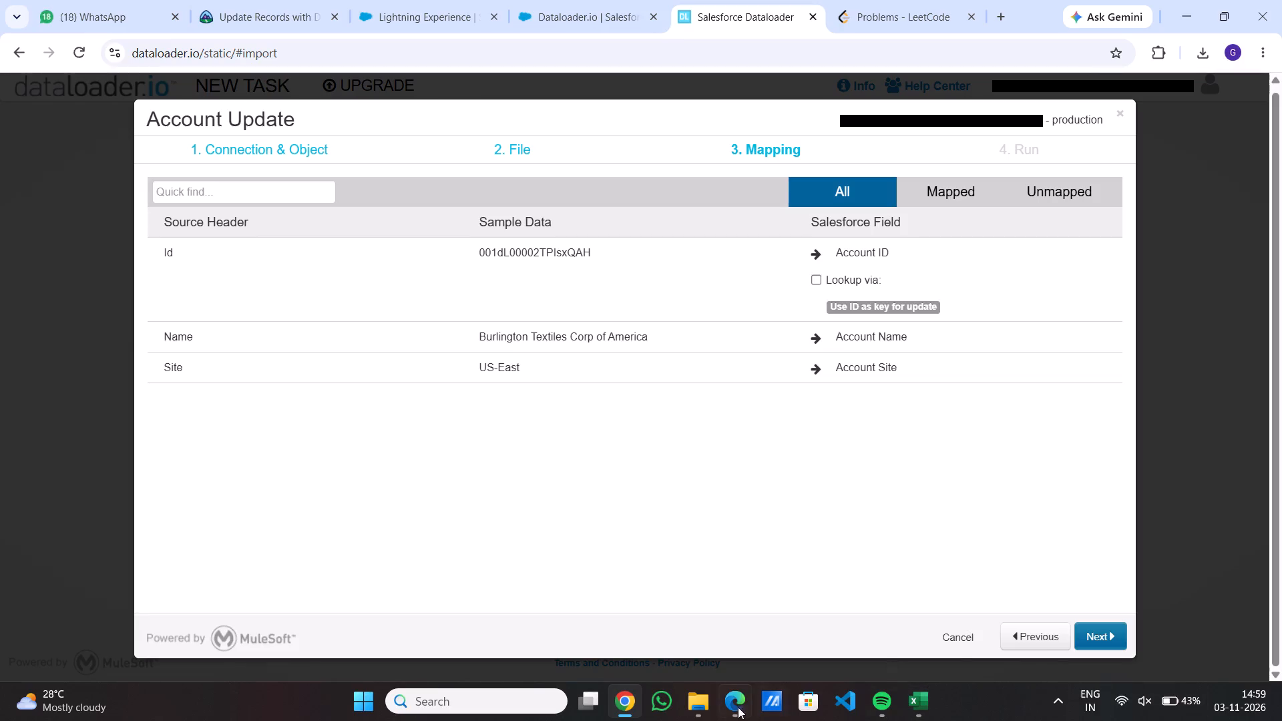
Switch to the Downloads folder in File Explorer and copy the Updated Account Site Import file.
{"action": "left_click", "coordinate": [706, 708]}
{"action": "left_click", "coordinate": [726, 649]}
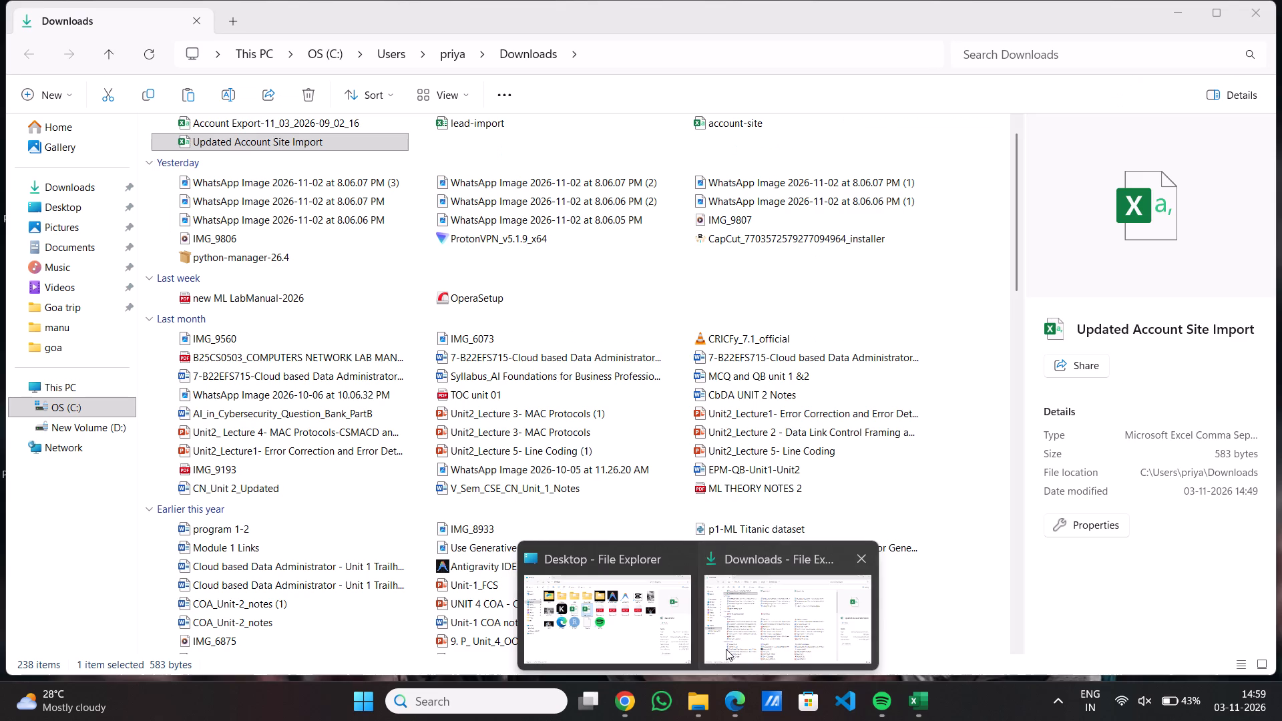
{"action": "key", "text": "ctrl+c"}
{"action": "key", "text": "ctrl+c"}
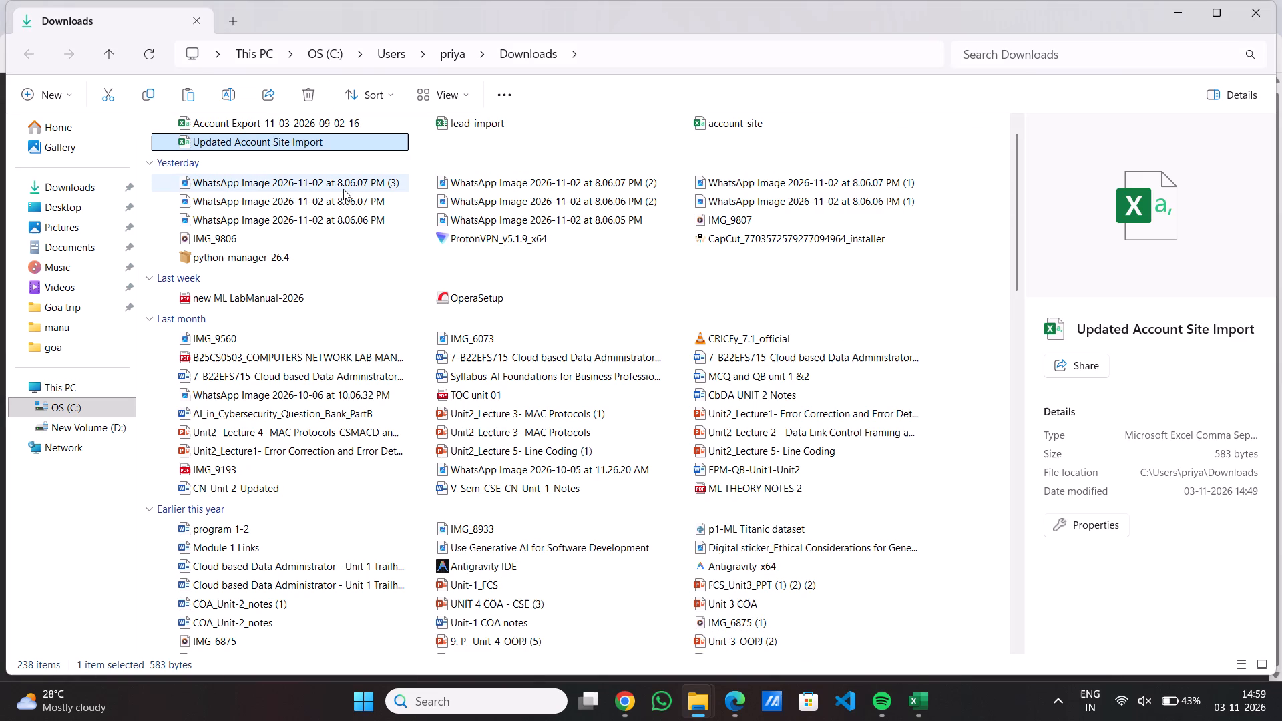
{"action": "key", "text": "ctrl+c"}
{"action": "right_click", "coordinate": [277, 136]}
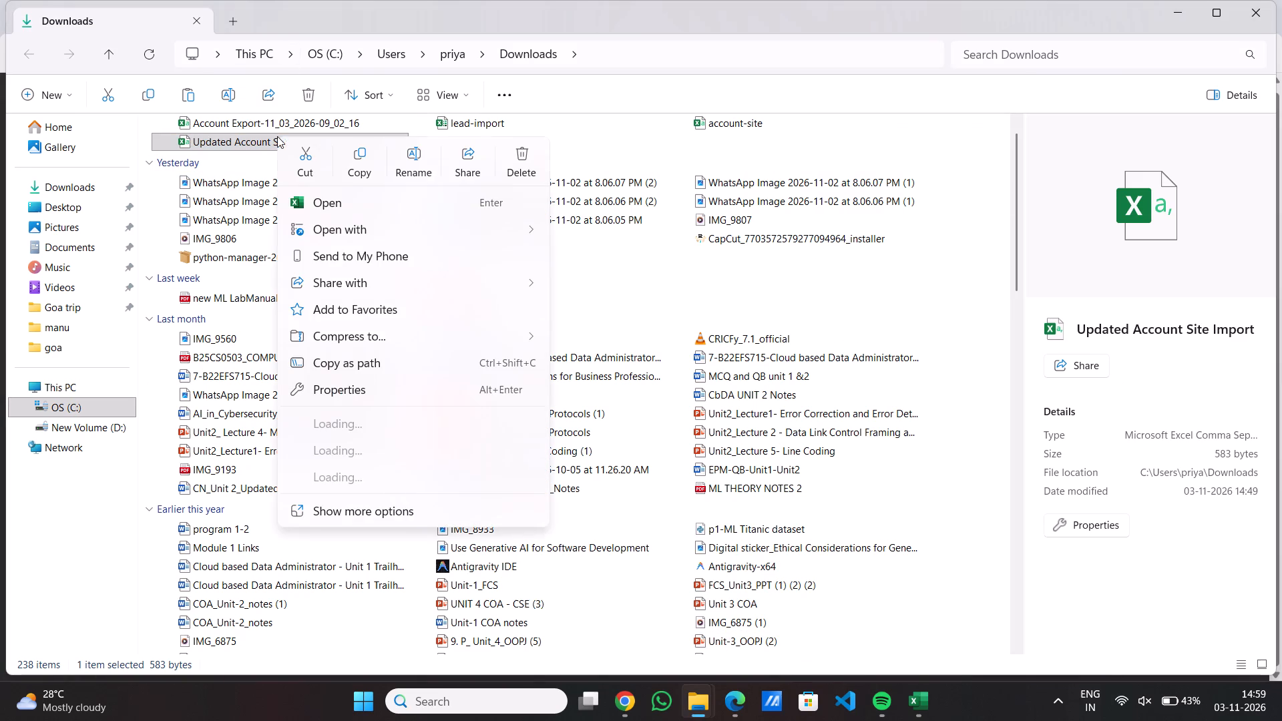
{"action": "left_click", "coordinate": [362, 173]}
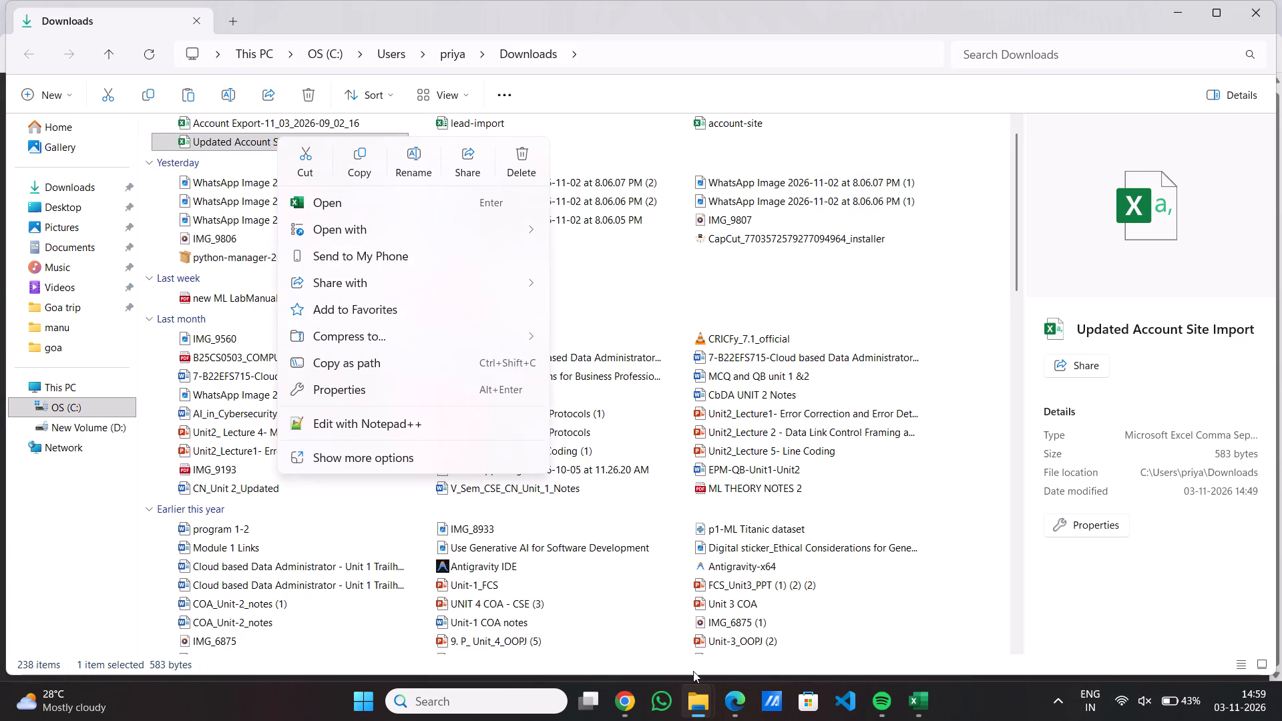
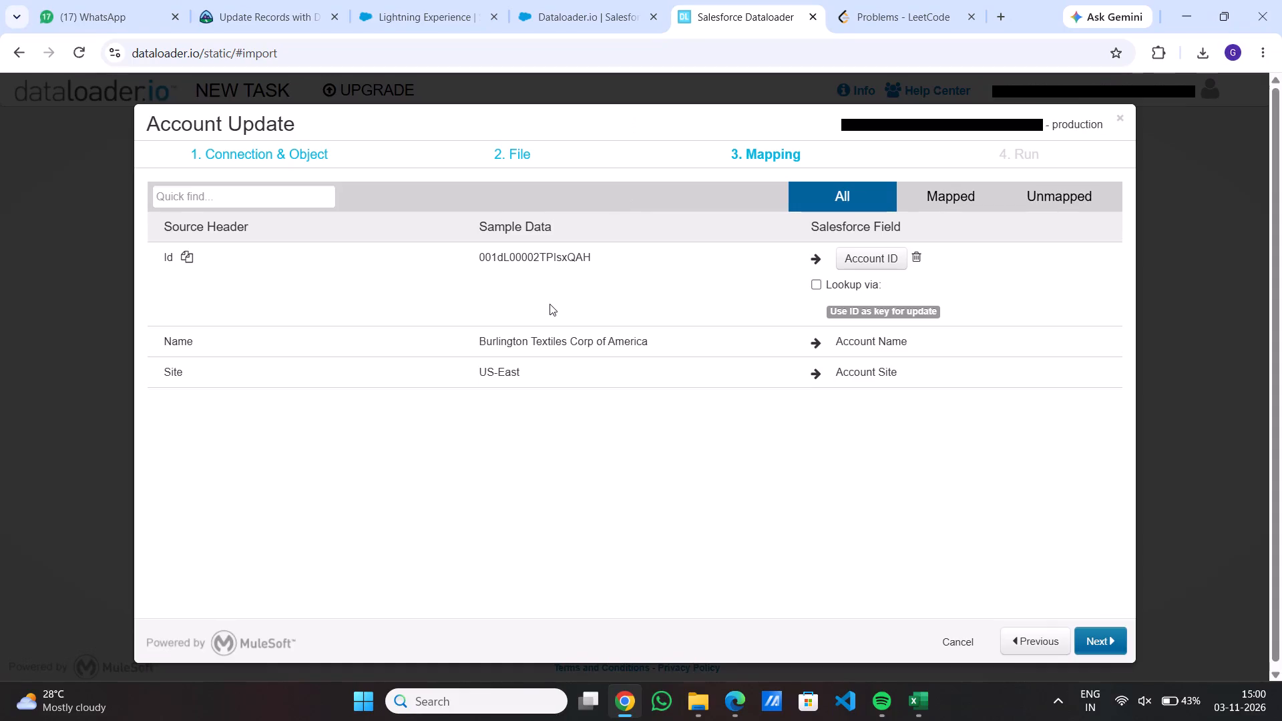
Accept the Id, Name and Site field mapping, then save and run the Account Update import task.
{"action": "left_click", "coordinate": [1102, 636]}
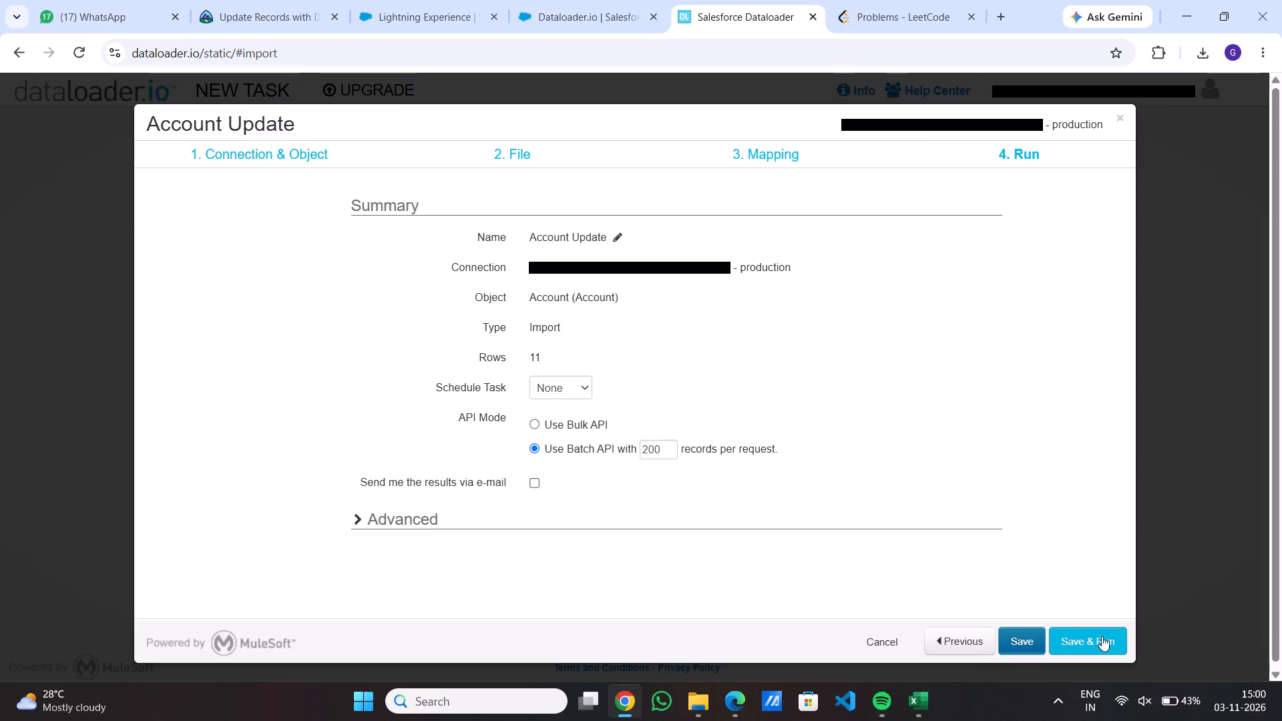
{"action": "left_click", "coordinate": [1074, 644]}
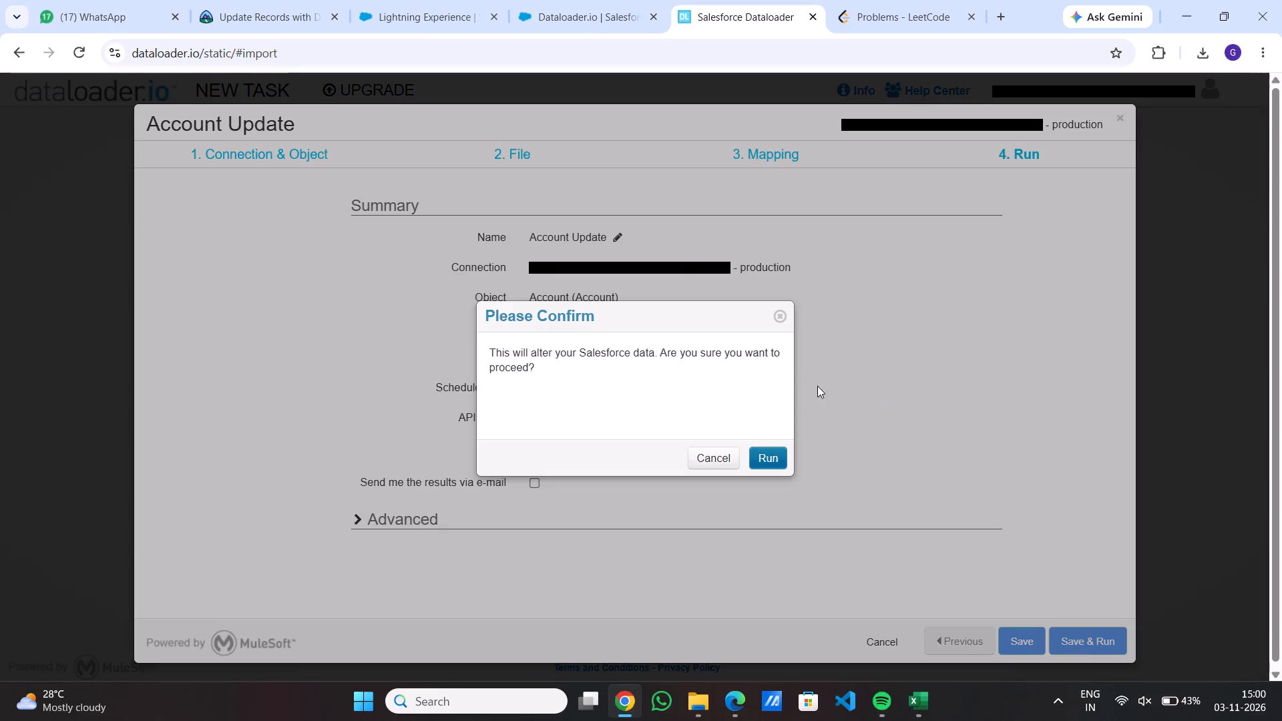
{"action": "left_click", "coordinate": [763, 463]}
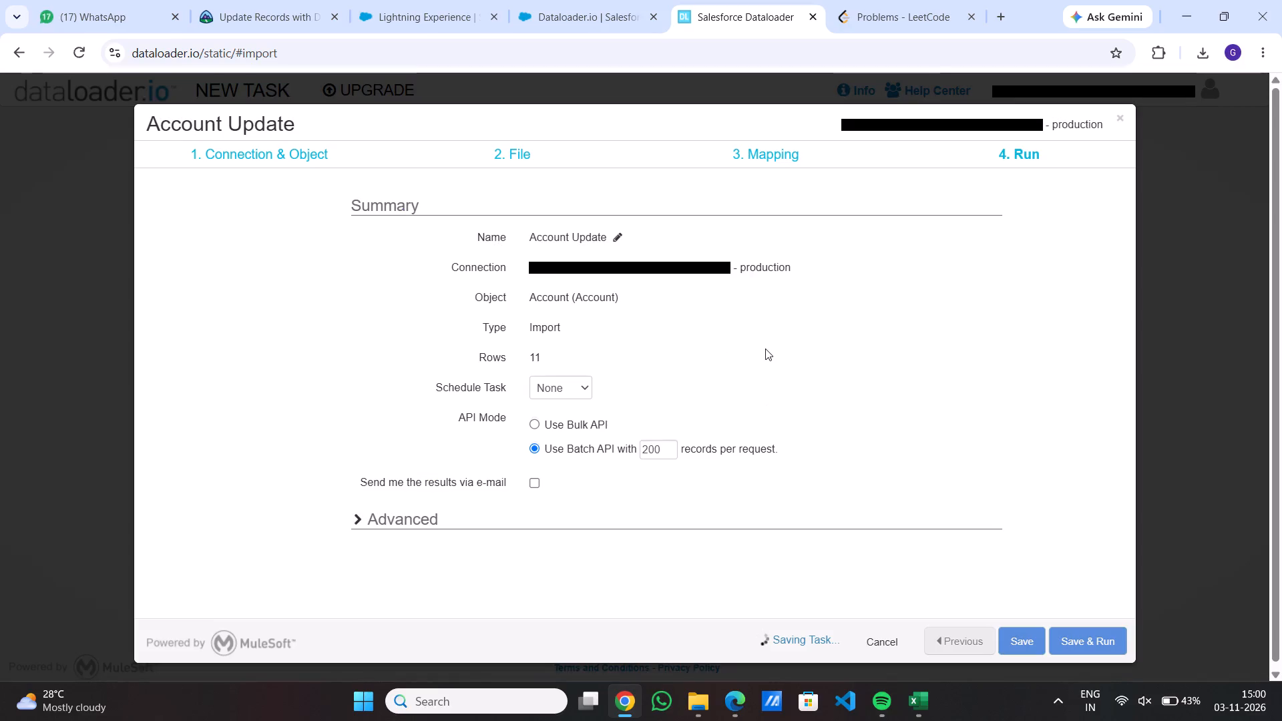
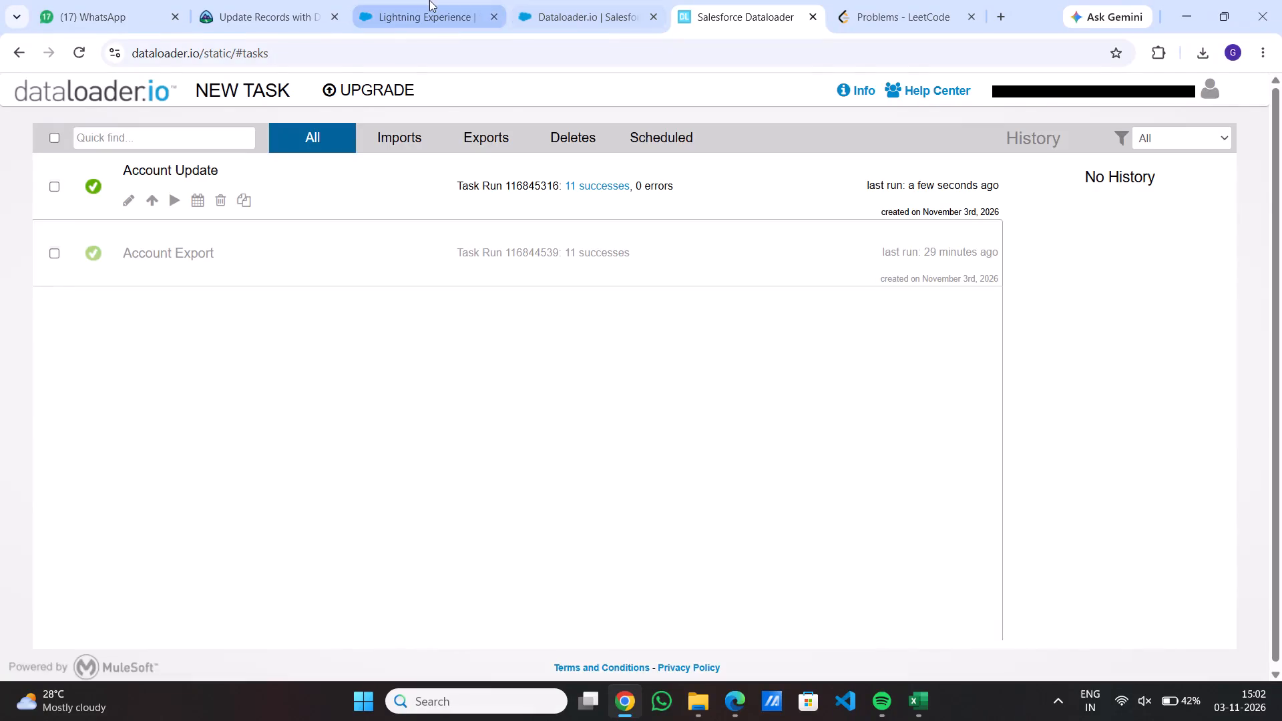
Switch to the Trailhead Playground org and open the Sales app from the App Launcher.
{"action": "left_click", "coordinate": [429, 0]}
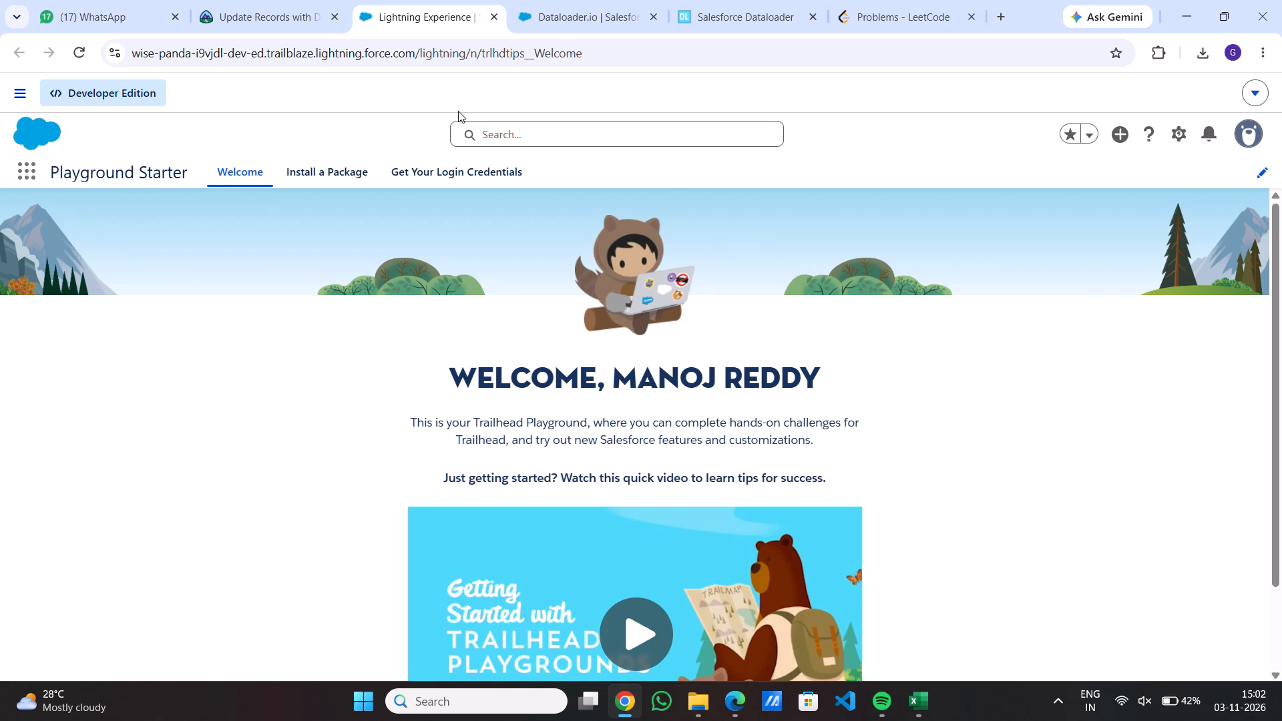
{"action": "left_click", "coordinate": [30, 175]}
{"action": "left_click", "coordinate": [24, 174]}
{"action": "scroll", "coordinate": [26, 178], "scroll_direction": "down", "scroll_amount": 1}
{"action": "scroll", "coordinate": [158, 297], "scroll_direction": "down", "scroll_amount": 2}
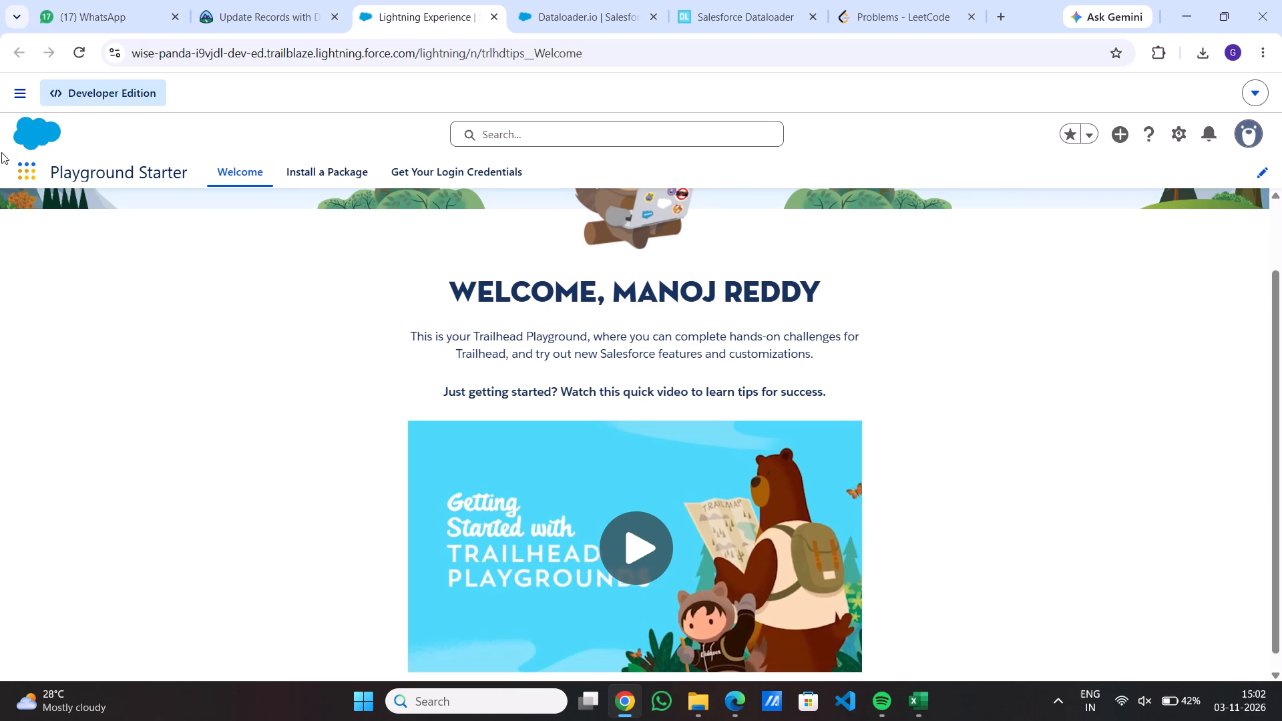
{"action": "left_click", "coordinate": [27, 172]}
{"action": "scroll", "coordinate": [61, 240], "scroll_direction": "up", "scroll_amount": 2}
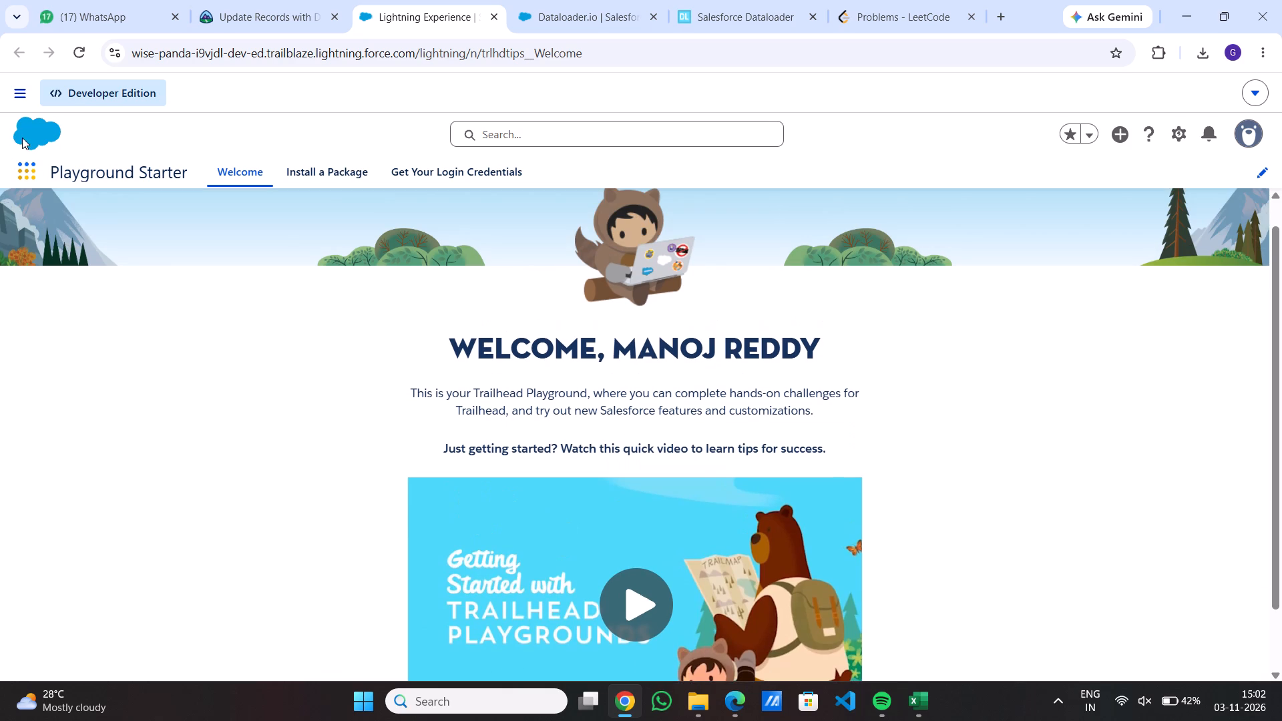
{"action": "left_click", "coordinate": [30, 167]}
{"action": "left_click", "coordinate": [30, 167]}
{"action": "triple_click", "coordinate": [21, 175]}
{"action": "double_click", "coordinate": [21, 175]}
{"action": "left_click_drag", "start_coordinate": [21, 175], "coordinate": [350, 25]}
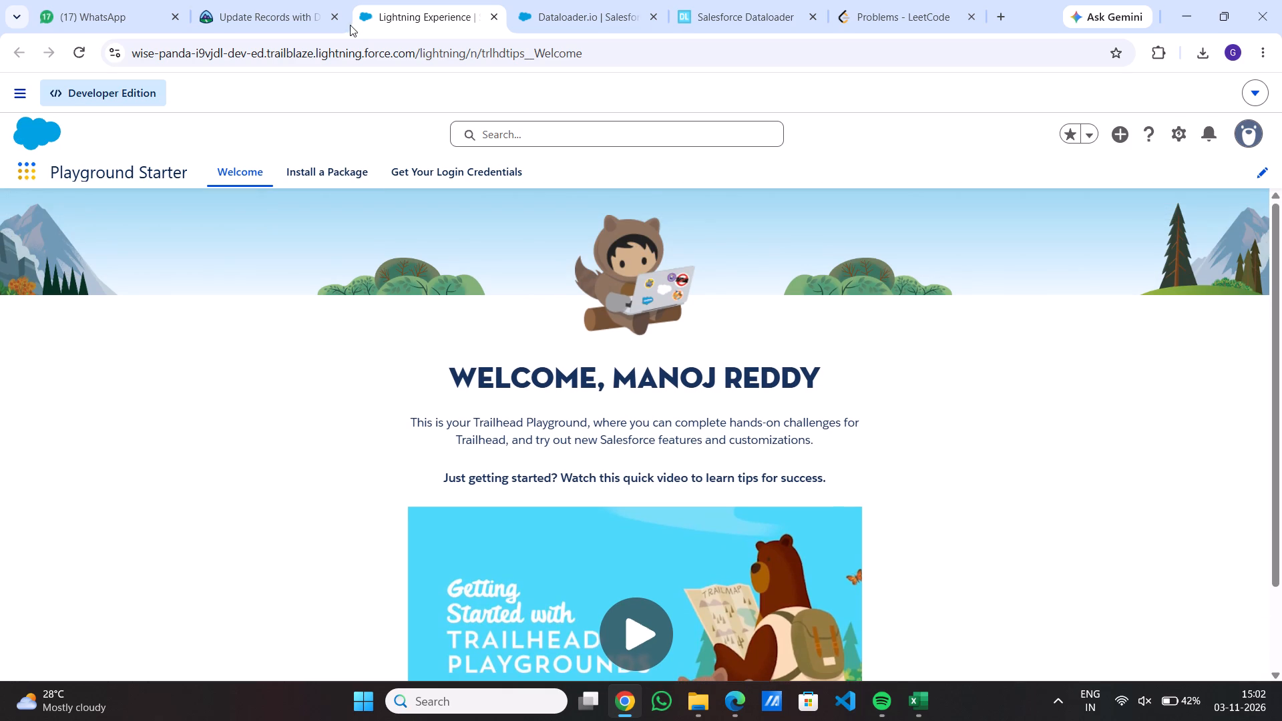
{"action": "left_click_drag", "start_coordinate": [350, 25], "coordinate": [33, 172]}
{"action": "double_click", "coordinate": [33, 172]}
{"action": "left_click", "coordinate": [547, 0]}
{"action": "left_click", "coordinate": [751, 0]}
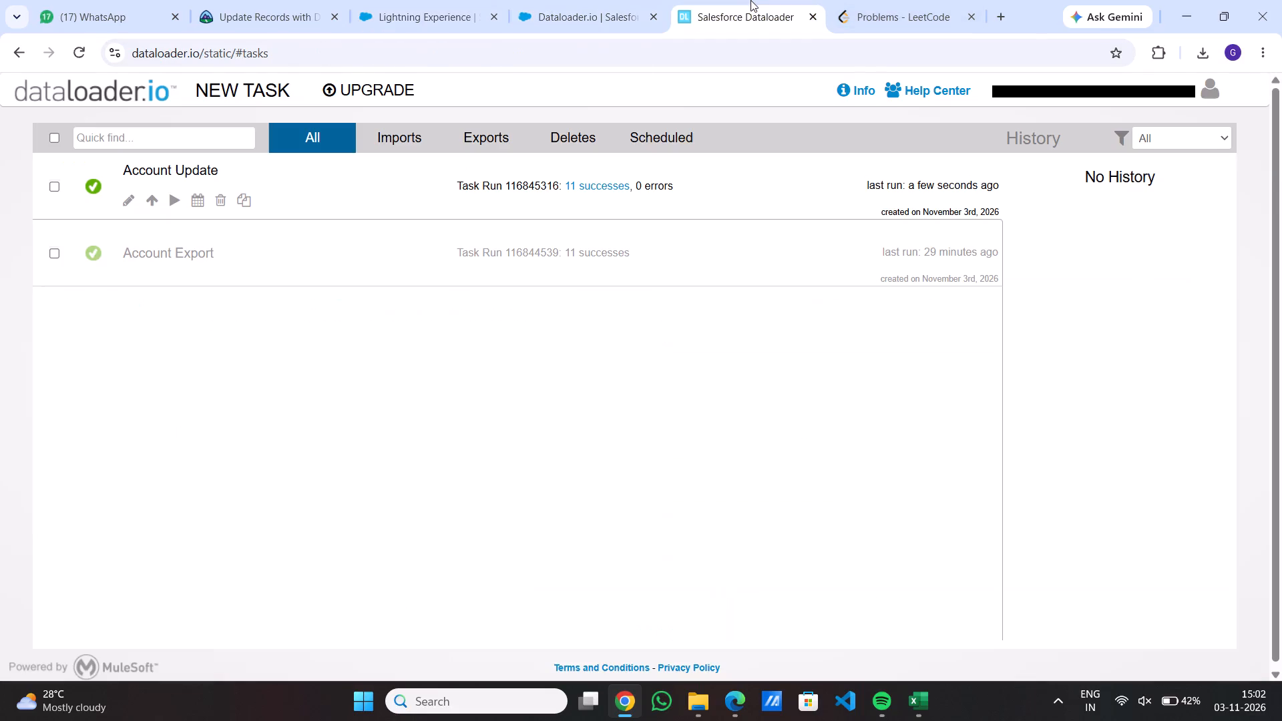
{"action": "left_click", "coordinate": [430, 0]}
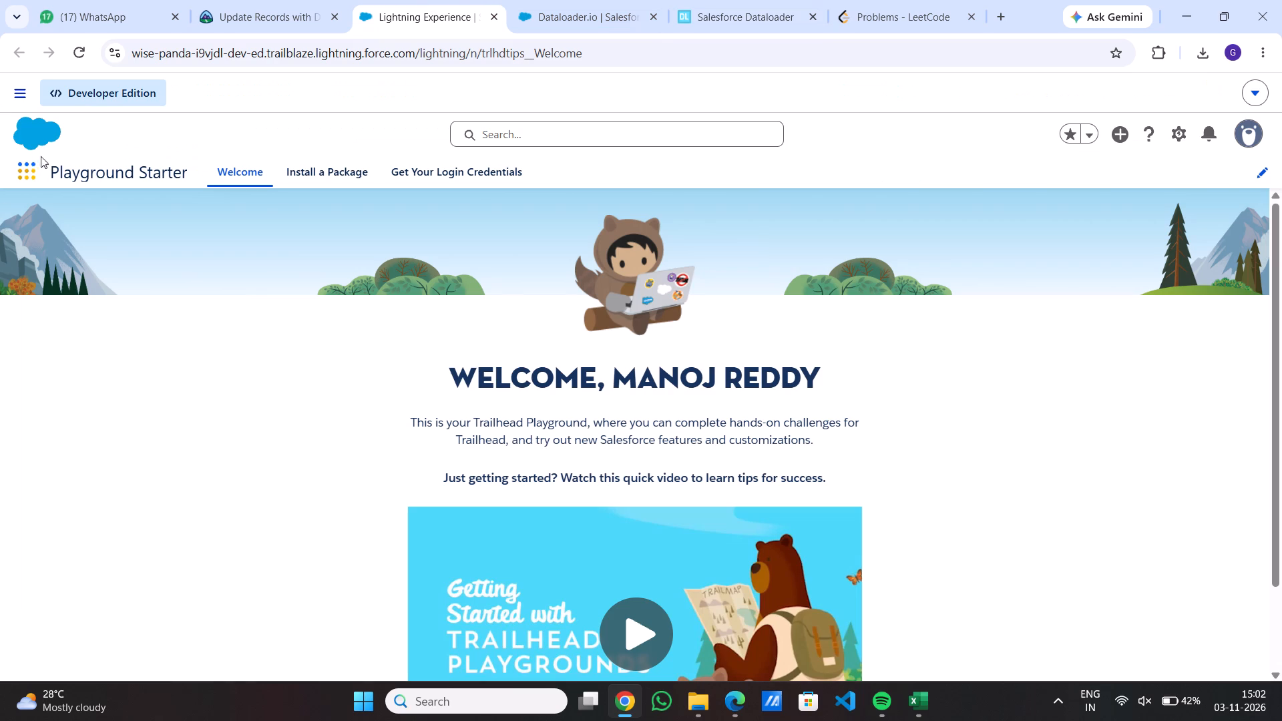
{"action": "triple_click", "coordinate": [30, 169]}
{"action": "left_click", "coordinate": [30, 169]}
{"action": "left_click", "coordinate": [30, 169]}
{"action": "left_click", "coordinate": [87, 460]}
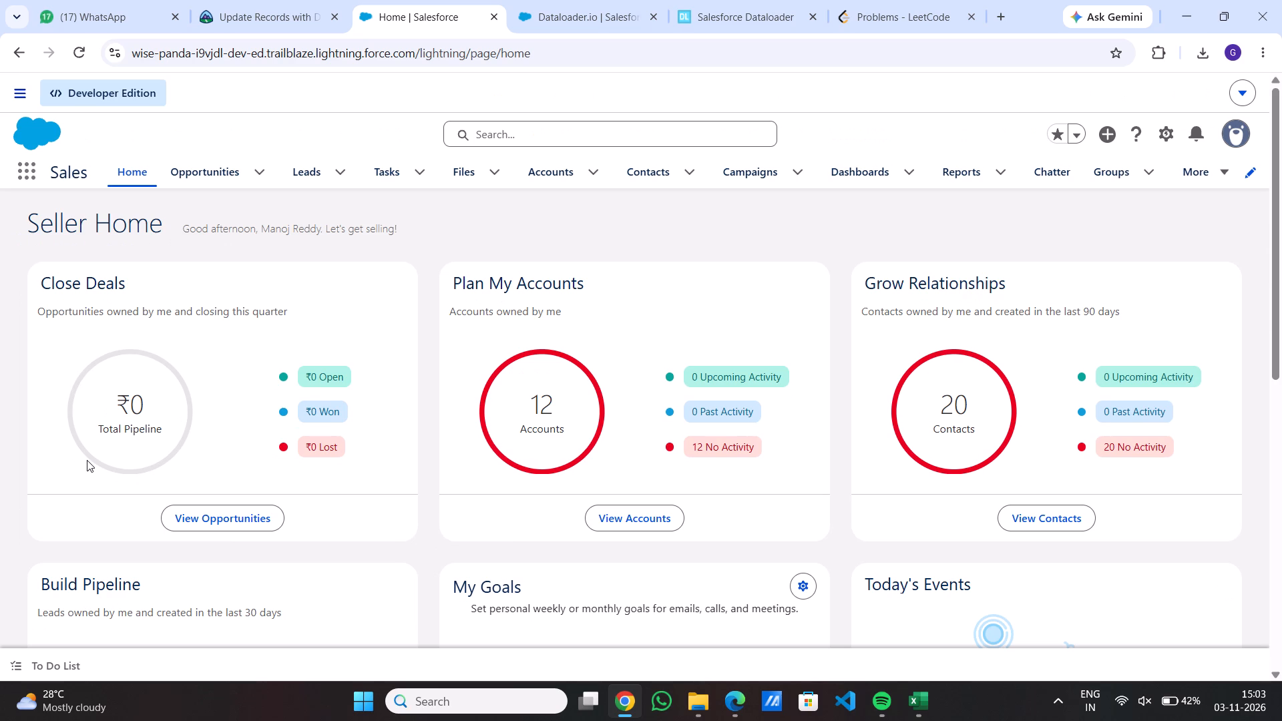
Open the Accounts list in the Sales app.
{"action": "left_click", "coordinate": [582, 178]}
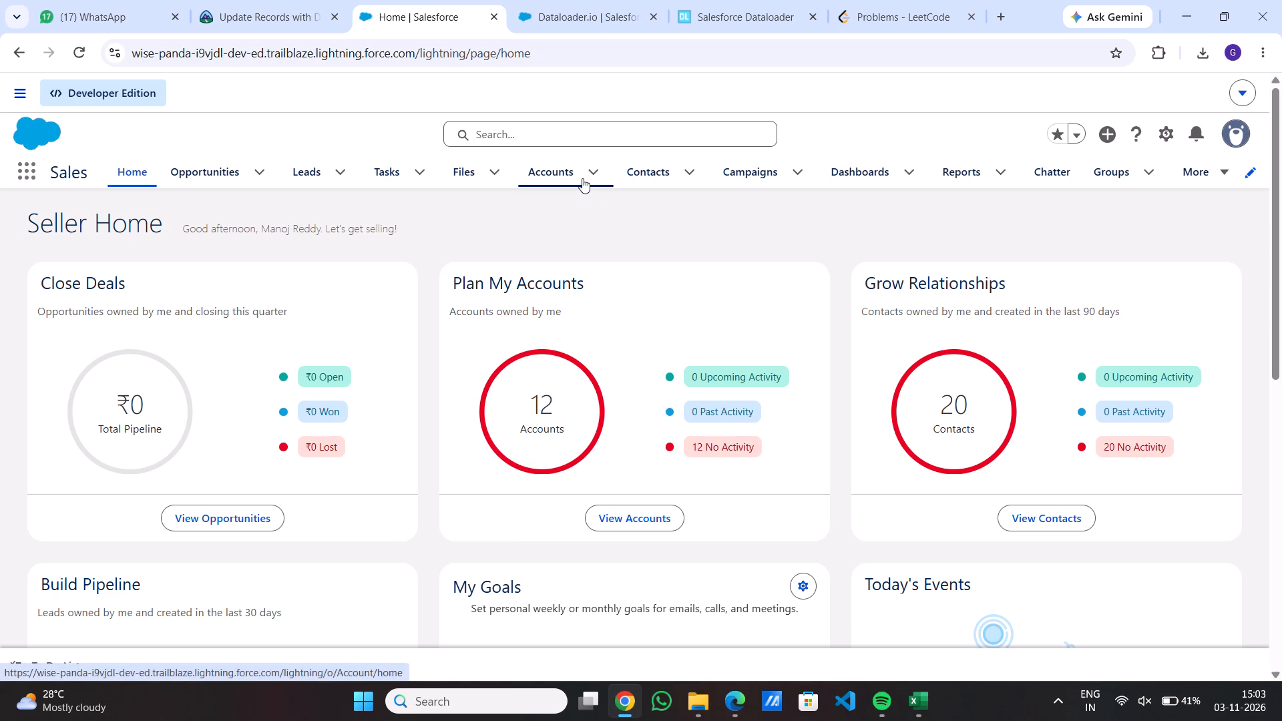
{"action": "left_click", "coordinate": [560, 175]}
{"action": "left_click", "coordinate": [594, 165]}
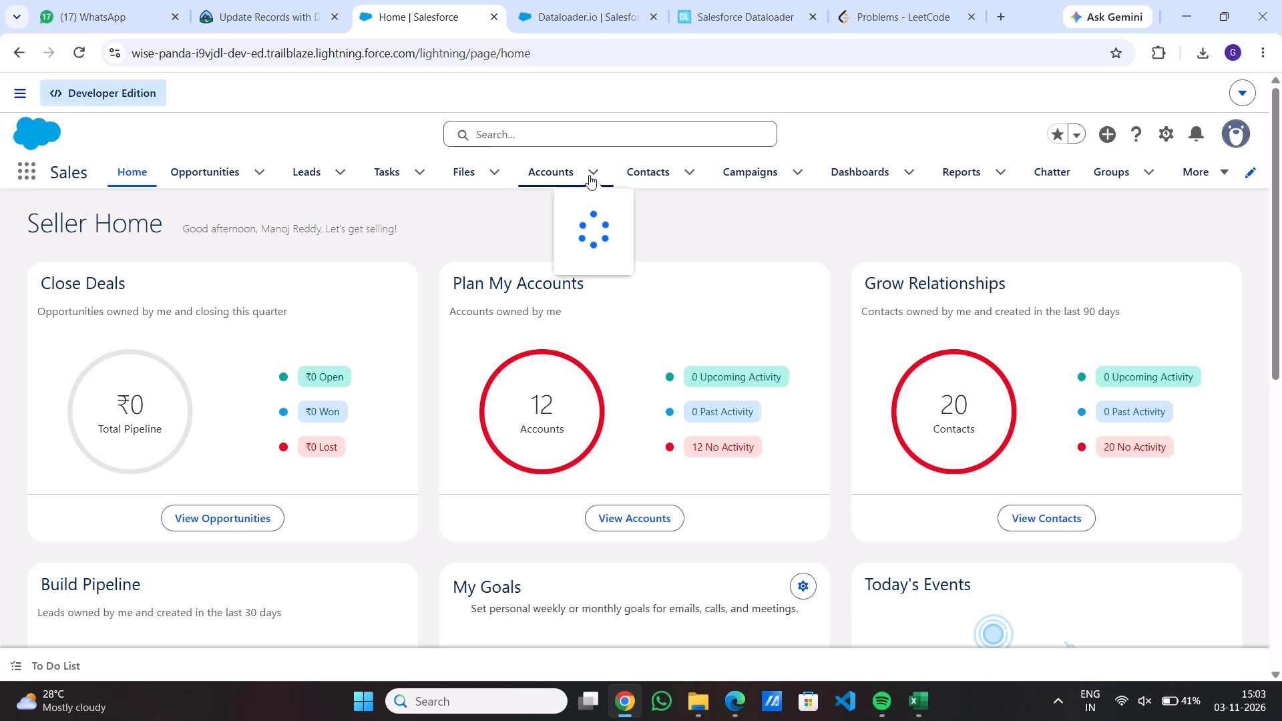
{"action": "left_click", "coordinate": [589, 175]}
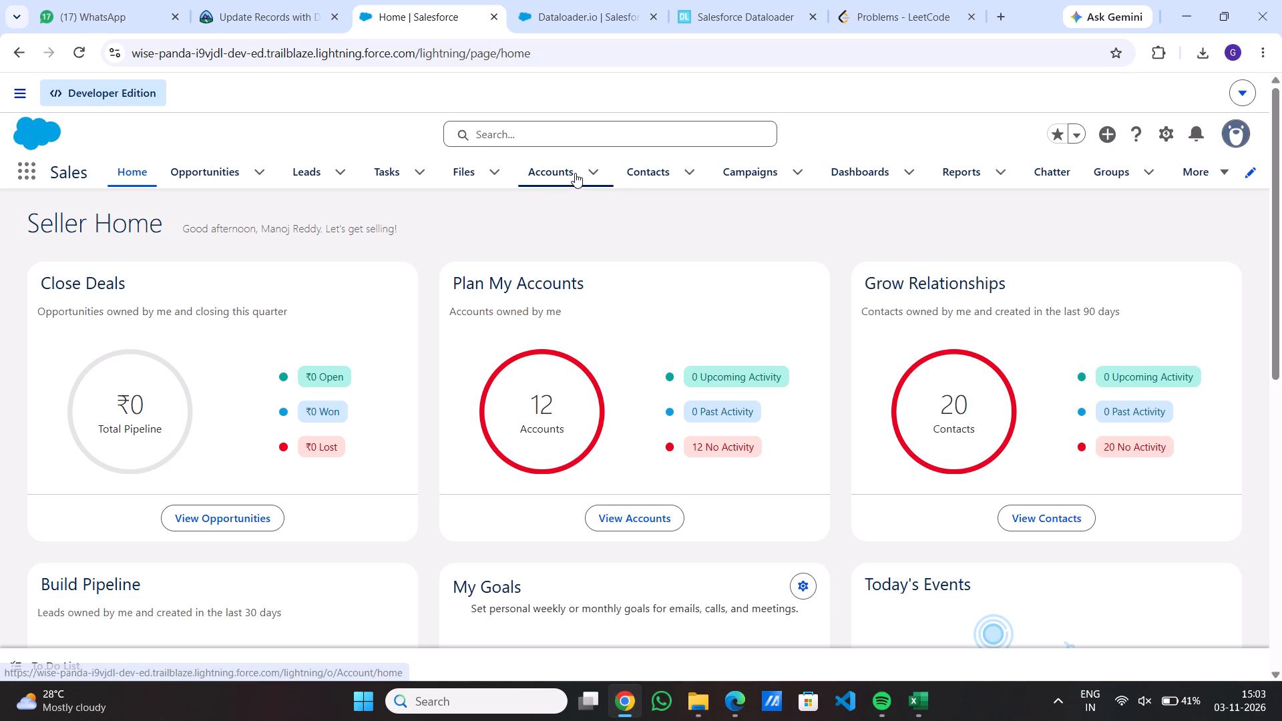
{"action": "left_click", "coordinate": [575, 173]}
{"action": "left_click", "coordinate": [550, 169]}
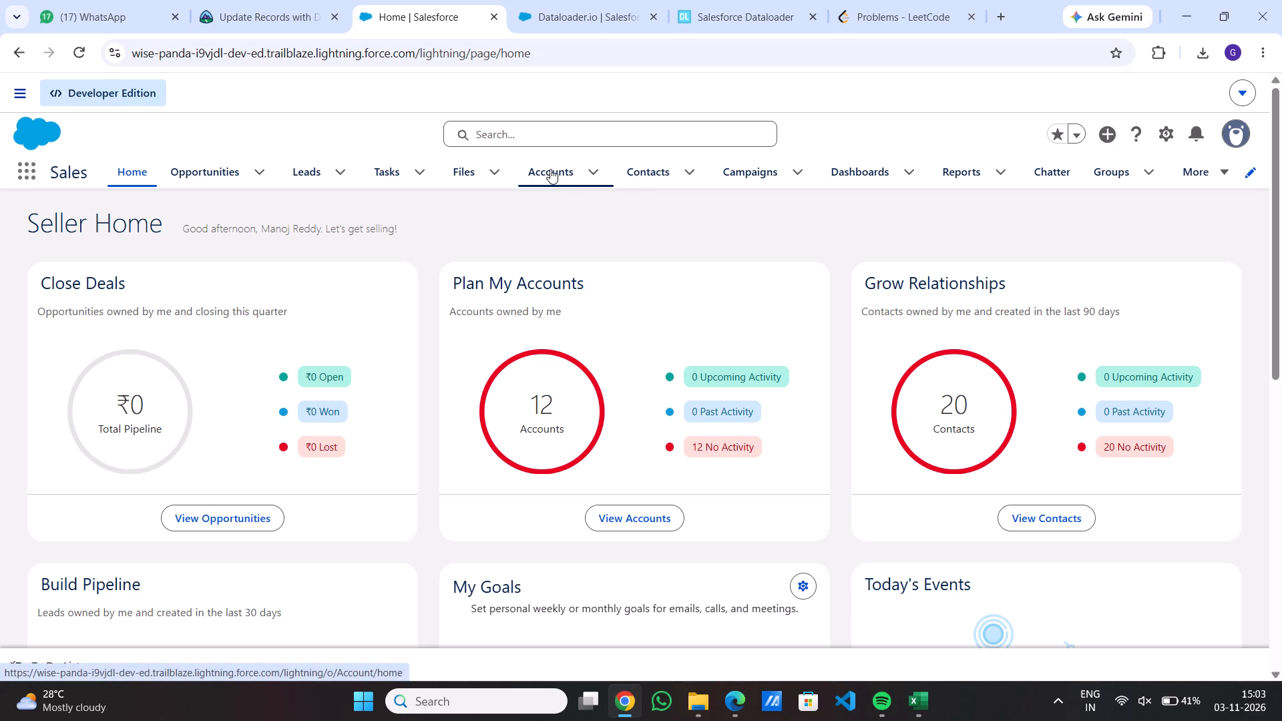
{"action": "double_click", "coordinate": [550, 169]}
{"action": "left_click", "coordinate": [552, 172]}
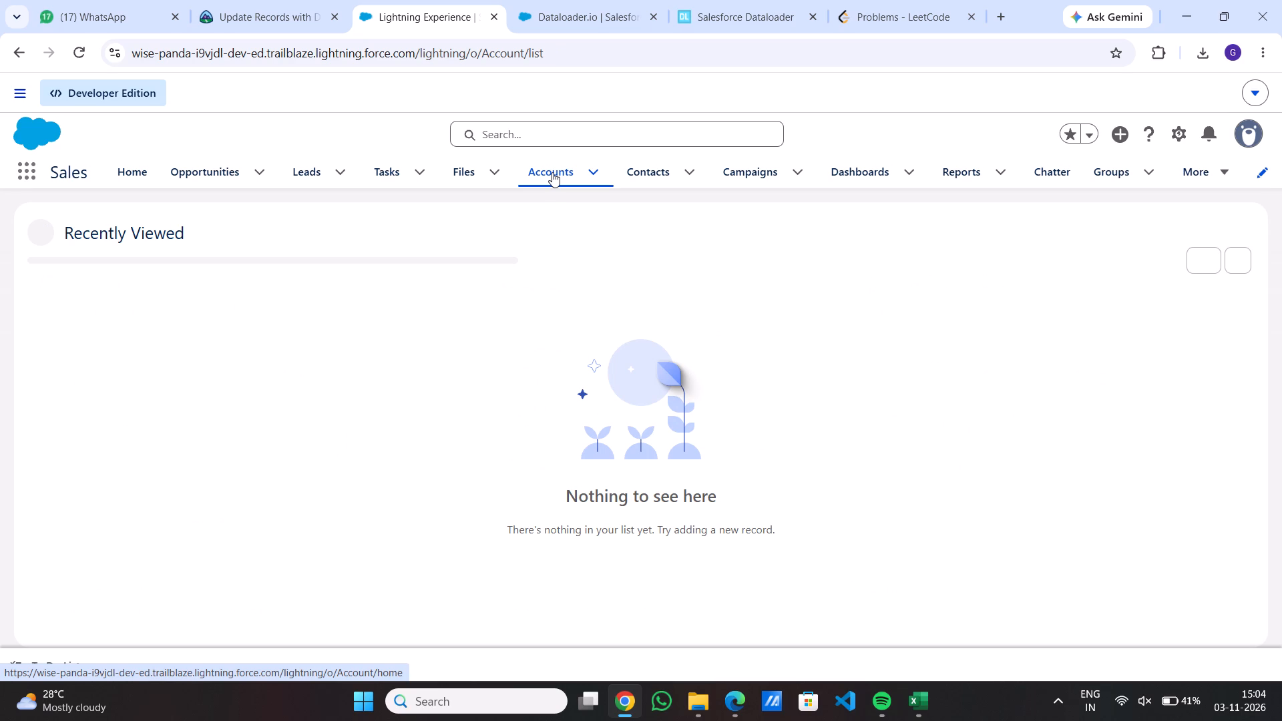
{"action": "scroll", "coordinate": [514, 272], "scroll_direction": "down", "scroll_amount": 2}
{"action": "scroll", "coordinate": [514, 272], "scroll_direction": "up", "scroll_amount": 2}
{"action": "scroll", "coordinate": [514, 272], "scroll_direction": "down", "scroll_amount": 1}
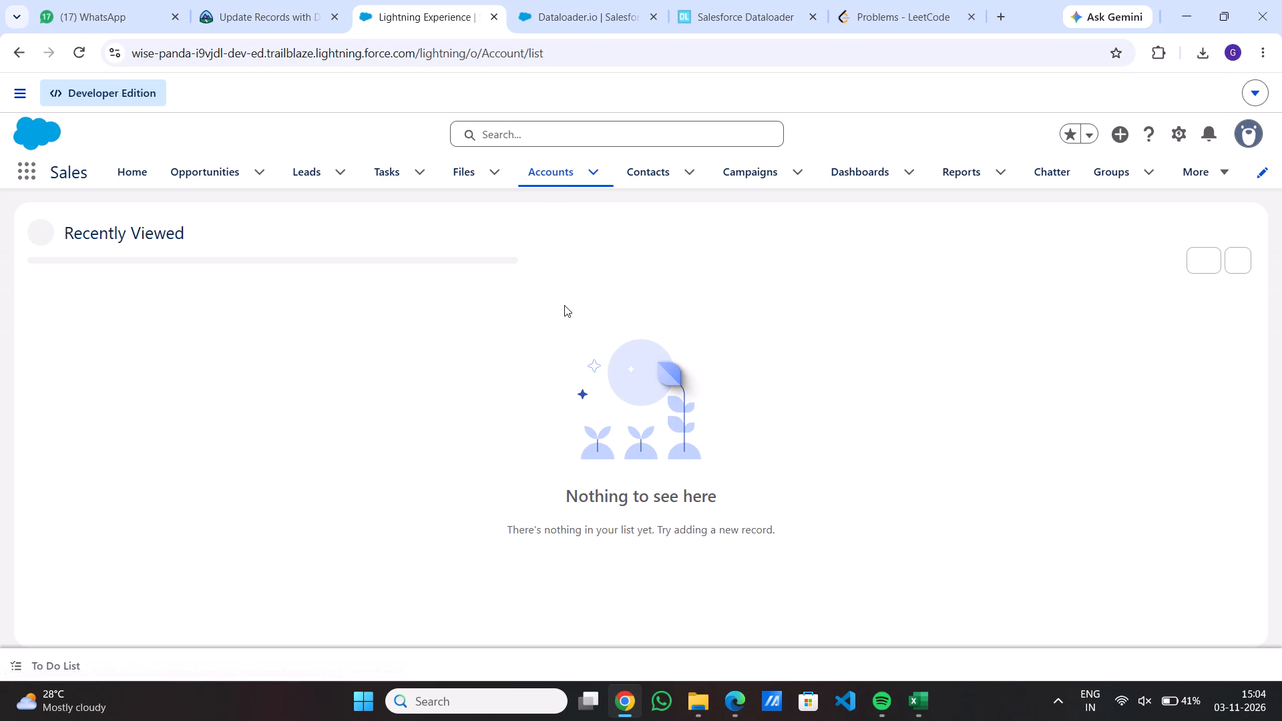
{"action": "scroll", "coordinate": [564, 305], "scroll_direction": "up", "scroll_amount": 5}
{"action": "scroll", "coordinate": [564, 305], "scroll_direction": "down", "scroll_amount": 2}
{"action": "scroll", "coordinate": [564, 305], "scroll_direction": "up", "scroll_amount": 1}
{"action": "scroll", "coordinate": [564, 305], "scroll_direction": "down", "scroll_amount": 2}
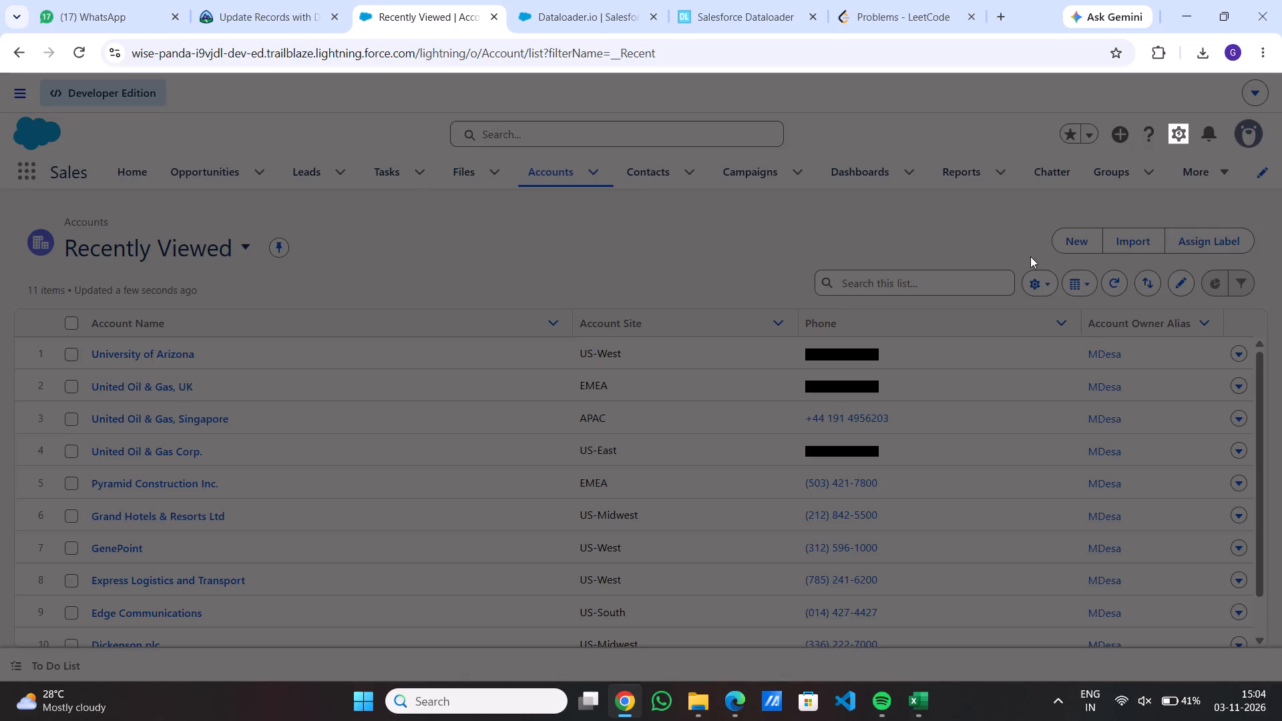
Dismiss the prompt promoting the new Salesforce Setup so the Accounts list is usable.
{"action": "left_click", "coordinate": [1176, 133]}
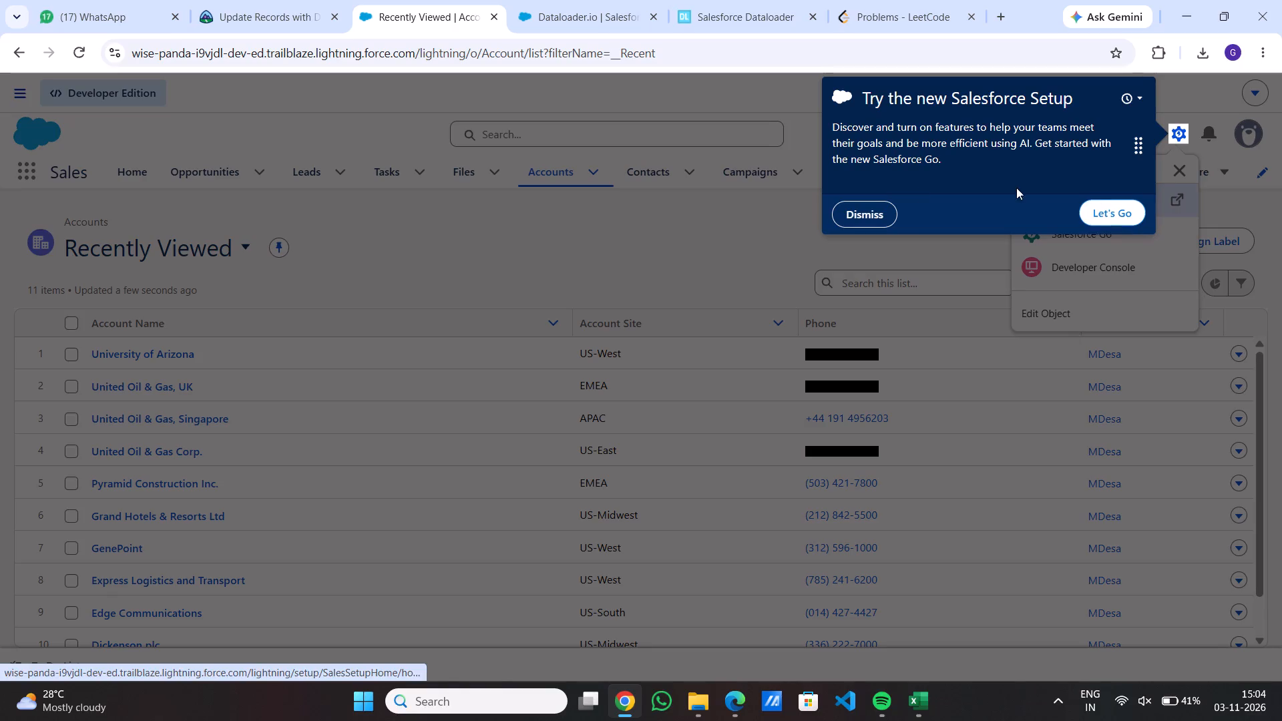
{"action": "left_click", "coordinate": [870, 212]}
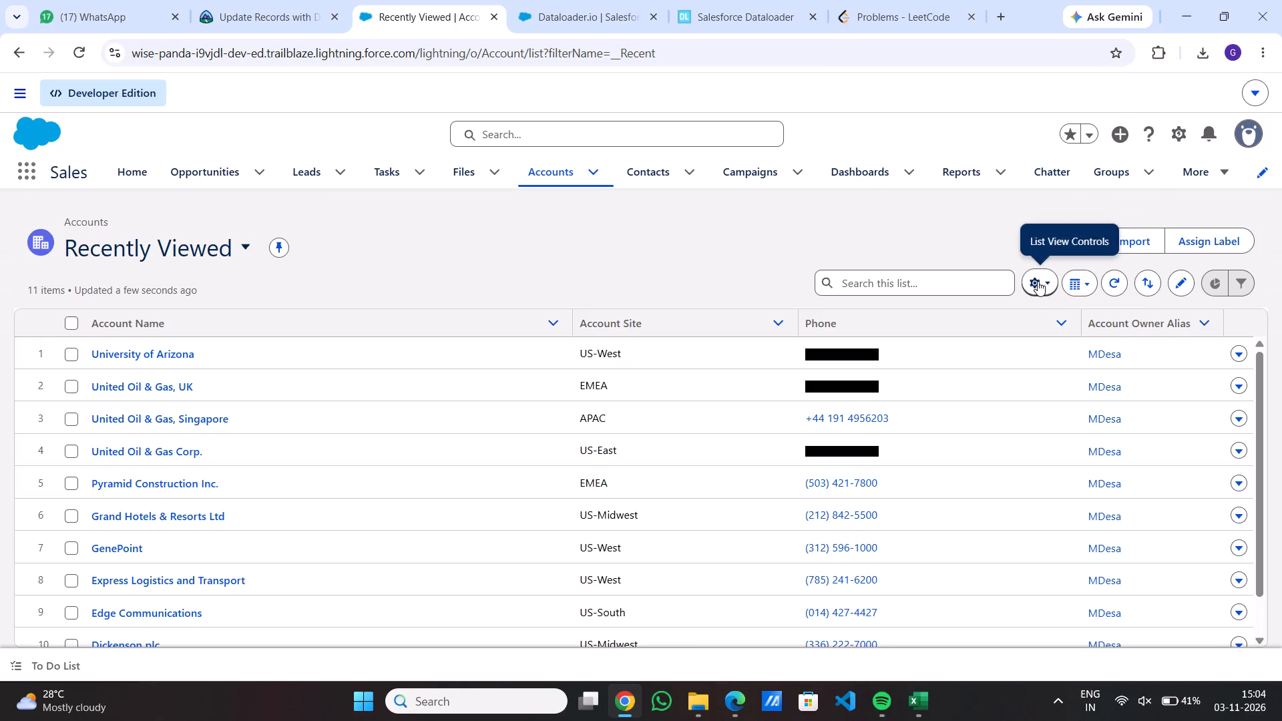
Create an Accounts list view named Accounts Modified Today, as given in the Trailhead instructions, visible only to its creator.
{"action": "left_click", "coordinate": [1038, 281]}
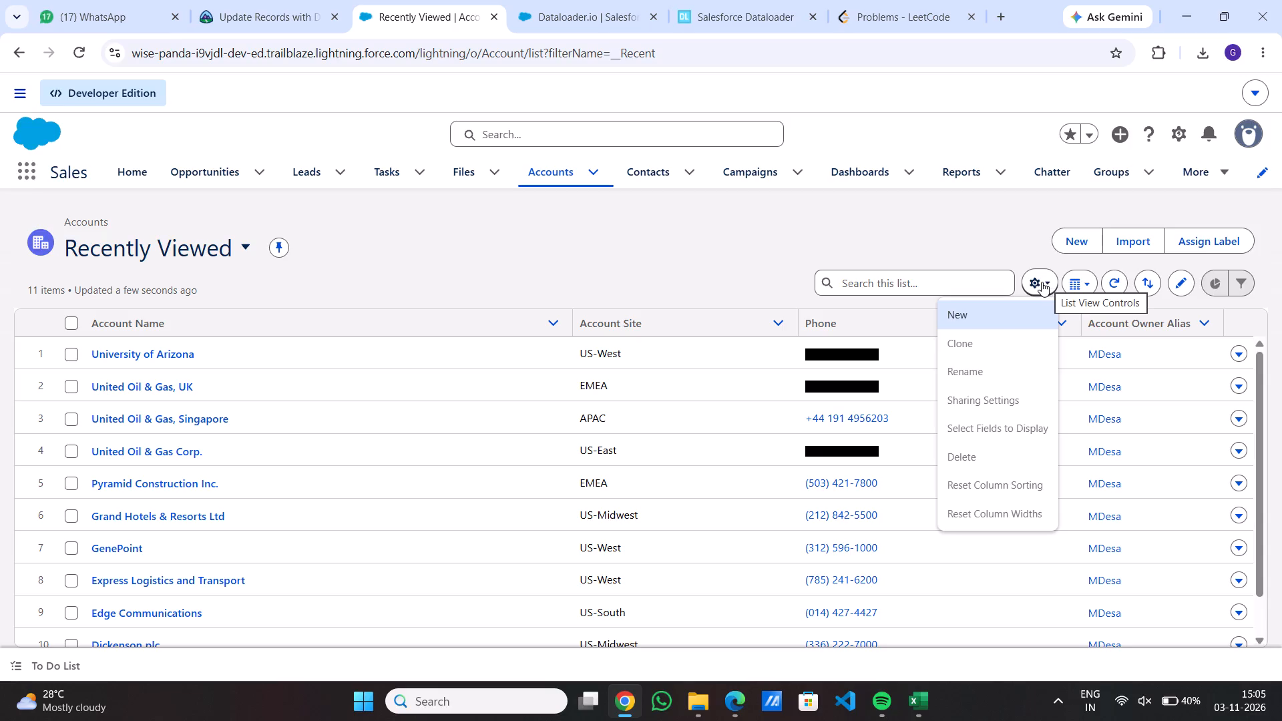
{"action": "left_click", "coordinate": [990, 321]}
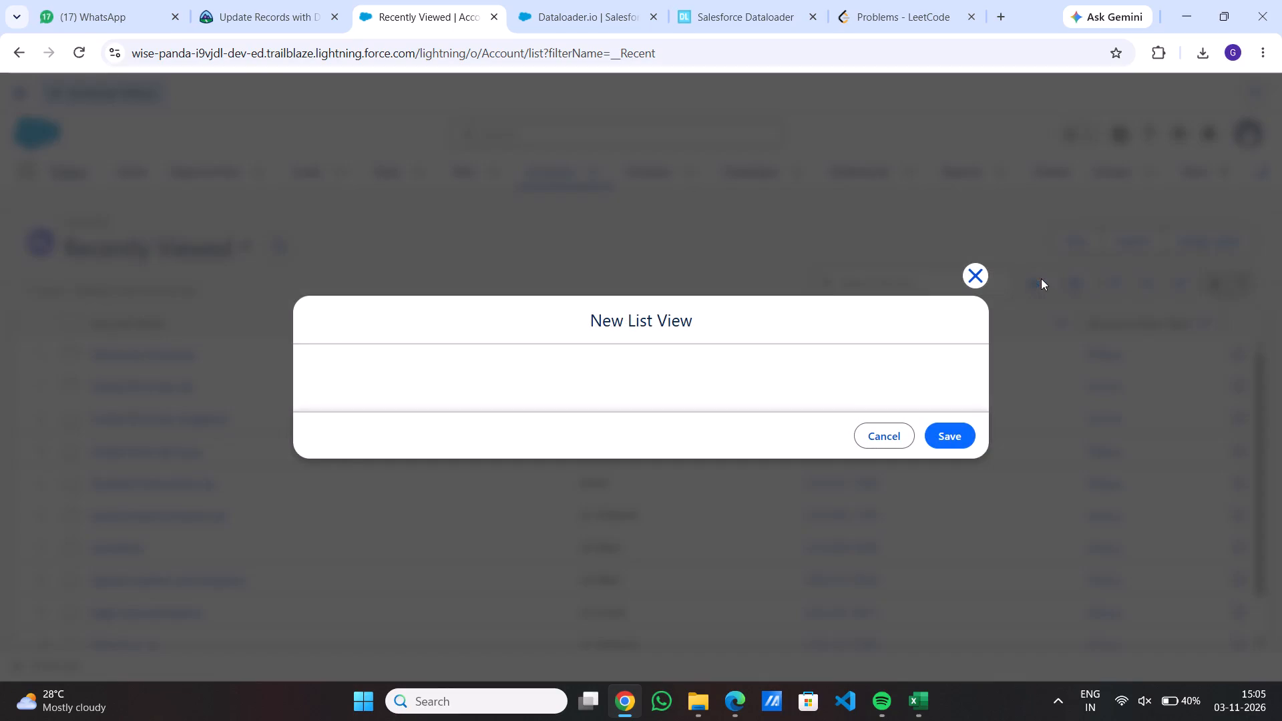
{"action": "scroll", "coordinate": [738, 352], "scroll_direction": "down", "scroll_amount": 1}
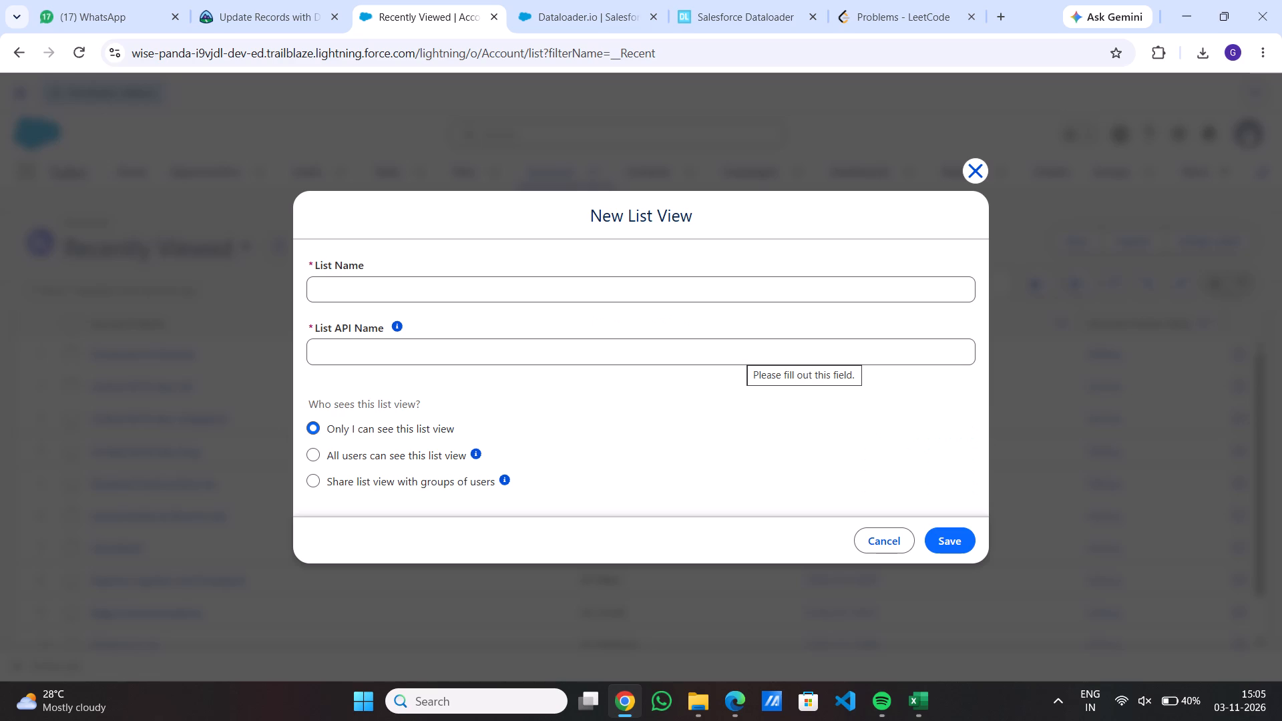
{"action": "left_click", "coordinate": [274, 9]}
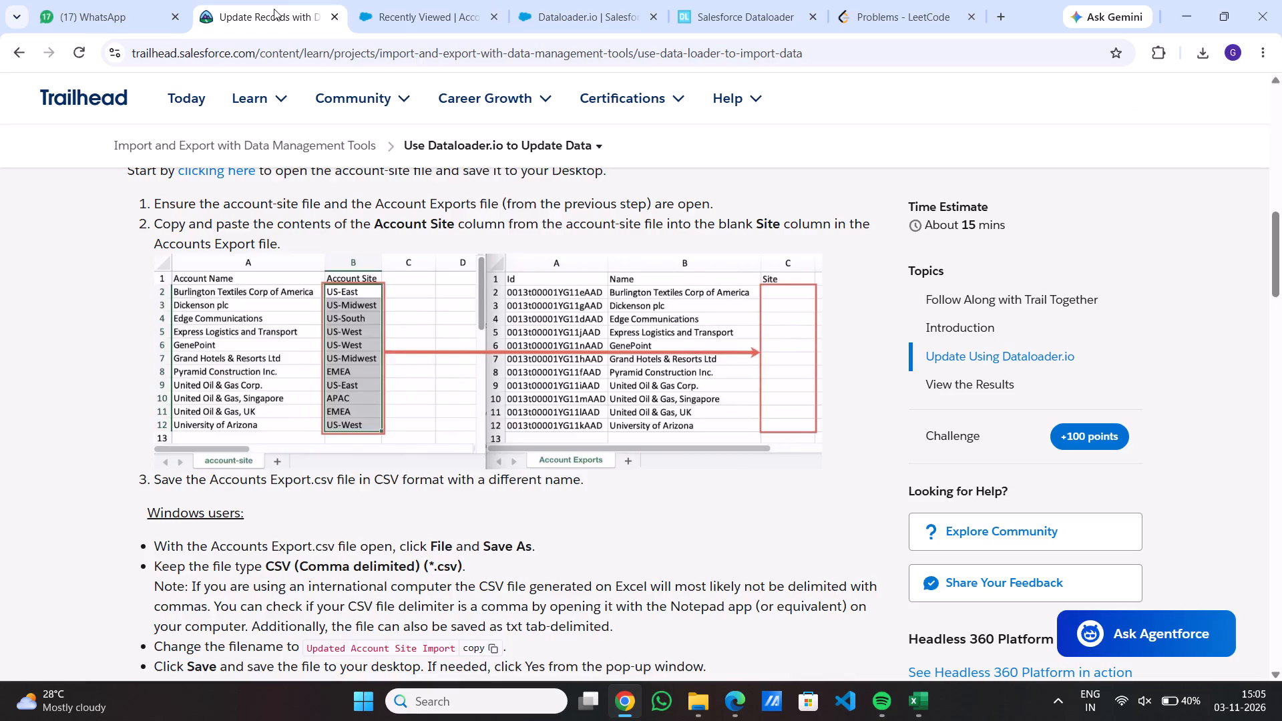
{"action": "scroll", "coordinate": [363, 369], "scroll_direction": "down", "scroll_amount": 5}
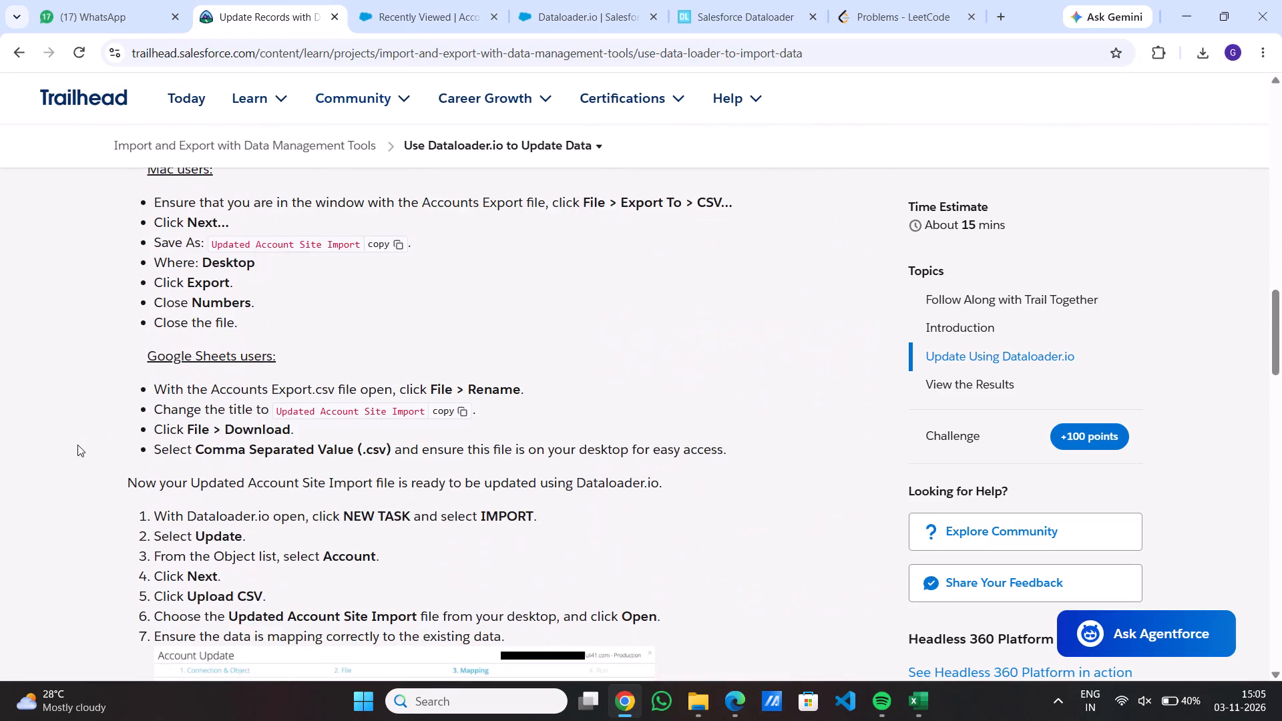
{"action": "scroll", "coordinate": [83, 353], "scroll_direction": "up", "scroll_amount": 1}
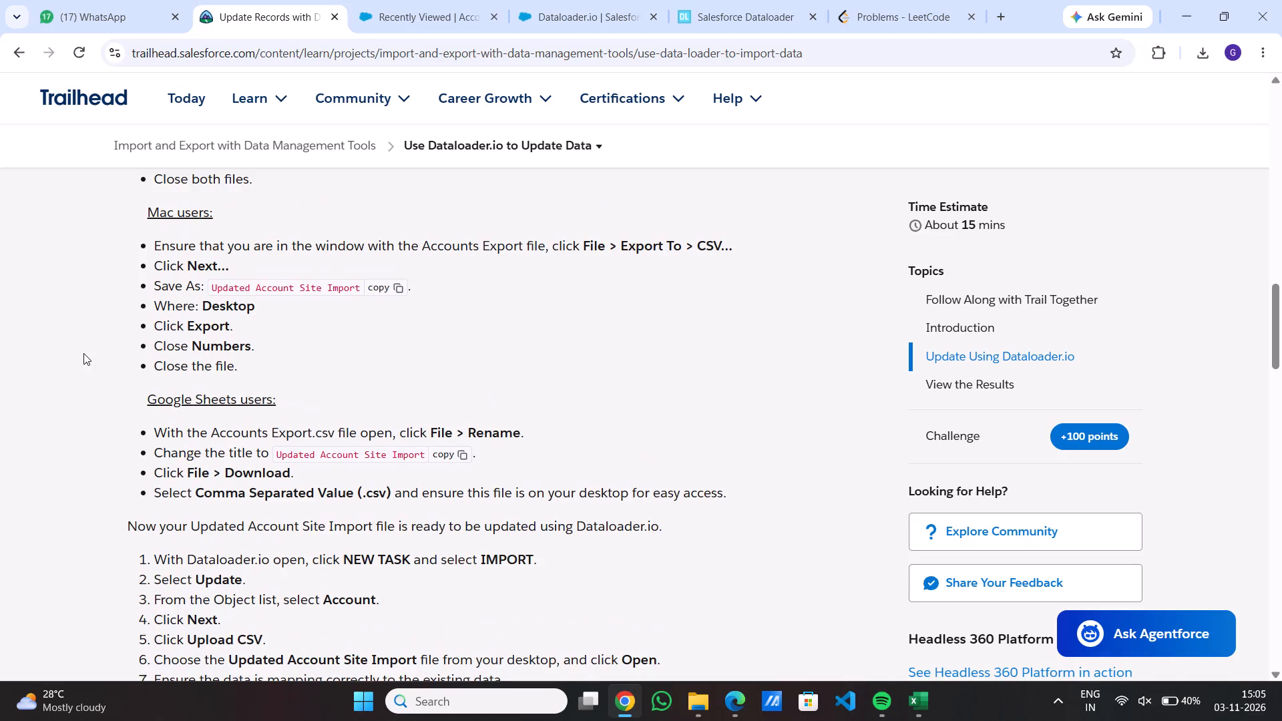
{"action": "scroll", "coordinate": [83, 353], "scroll_direction": "down", "scroll_amount": 6}
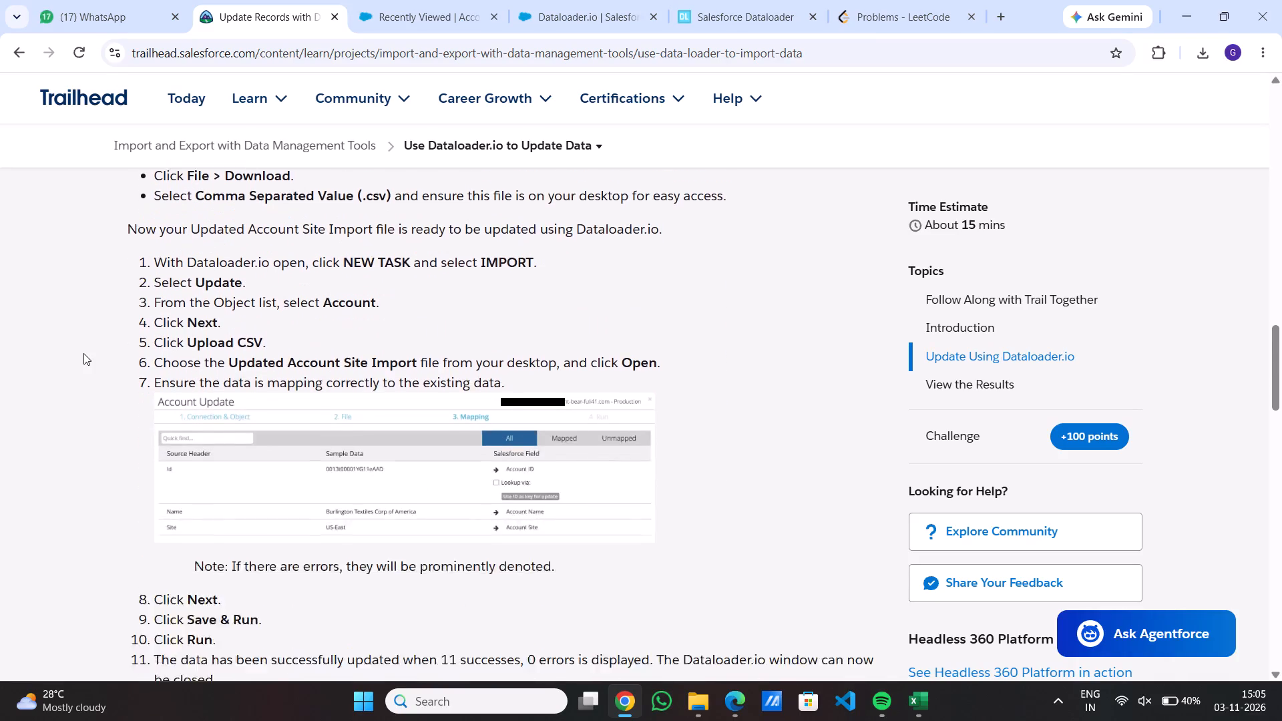
{"action": "scroll", "coordinate": [83, 353], "scroll_direction": "down", "scroll_amount": 1}
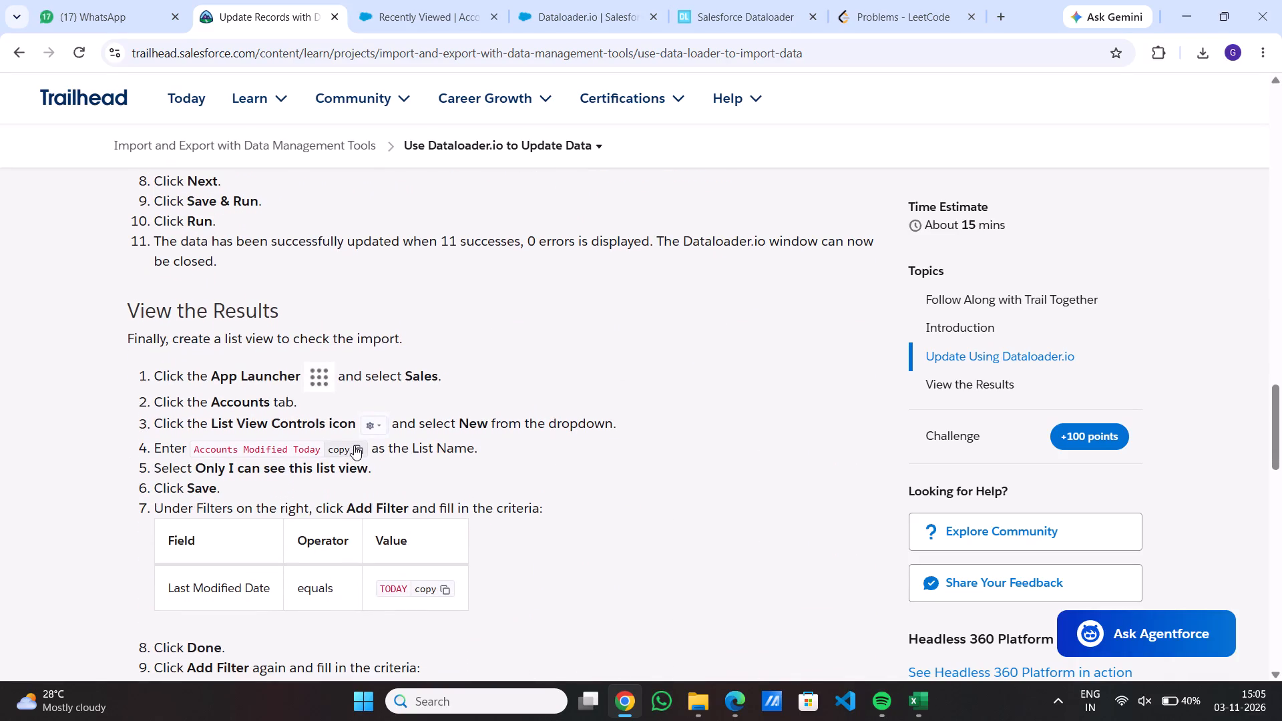
{"action": "left_click", "coordinate": [354, 445]}
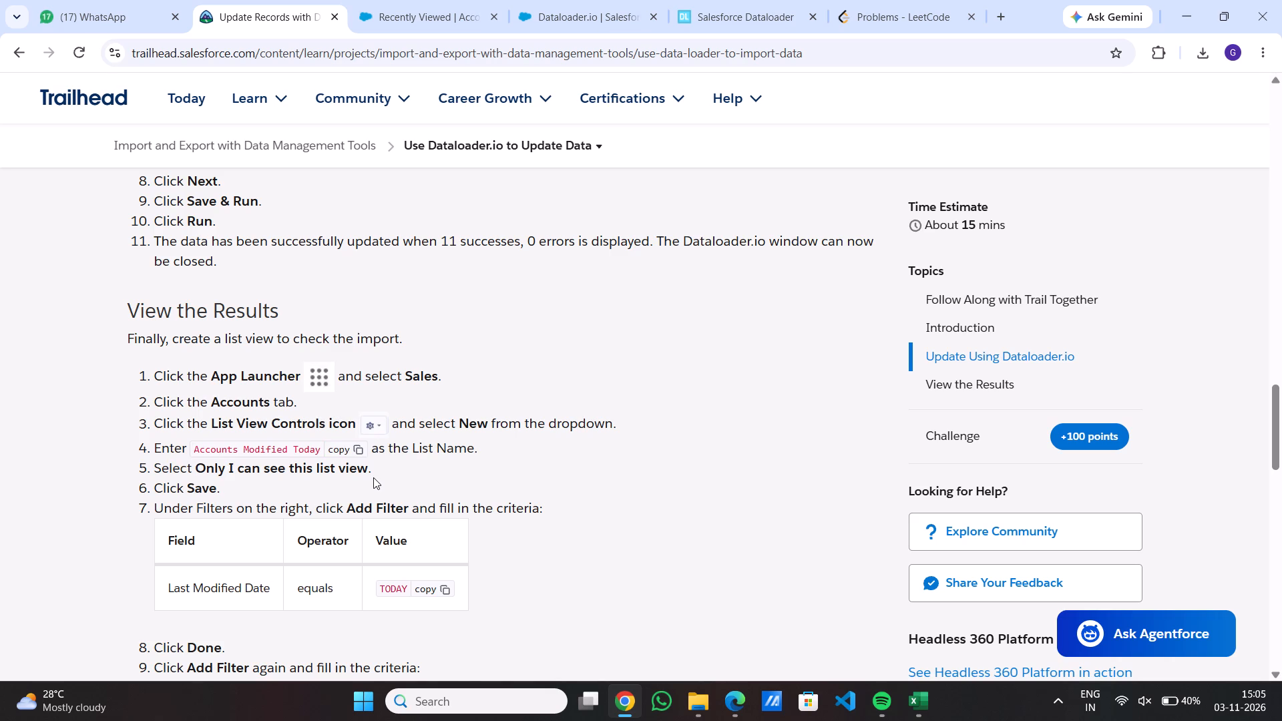
{"action": "left_click", "coordinate": [435, 0]}
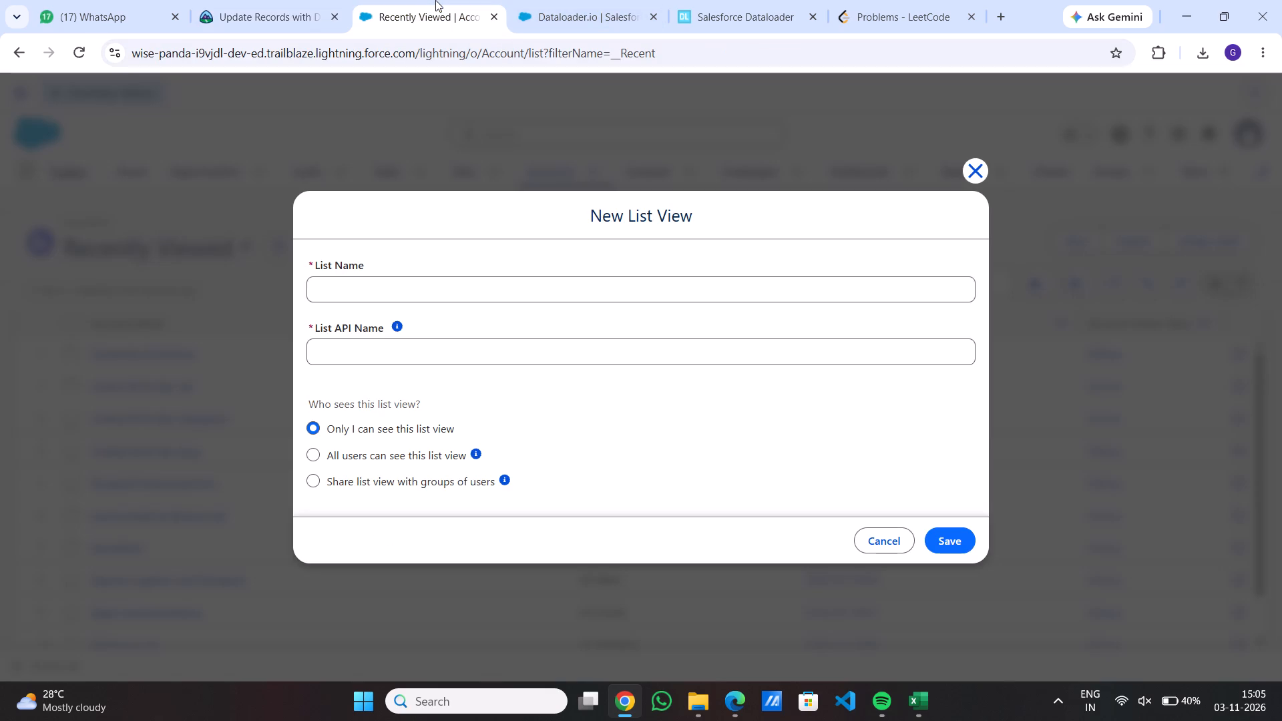
{"action": "left_click", "coordinate": [359, 292]}
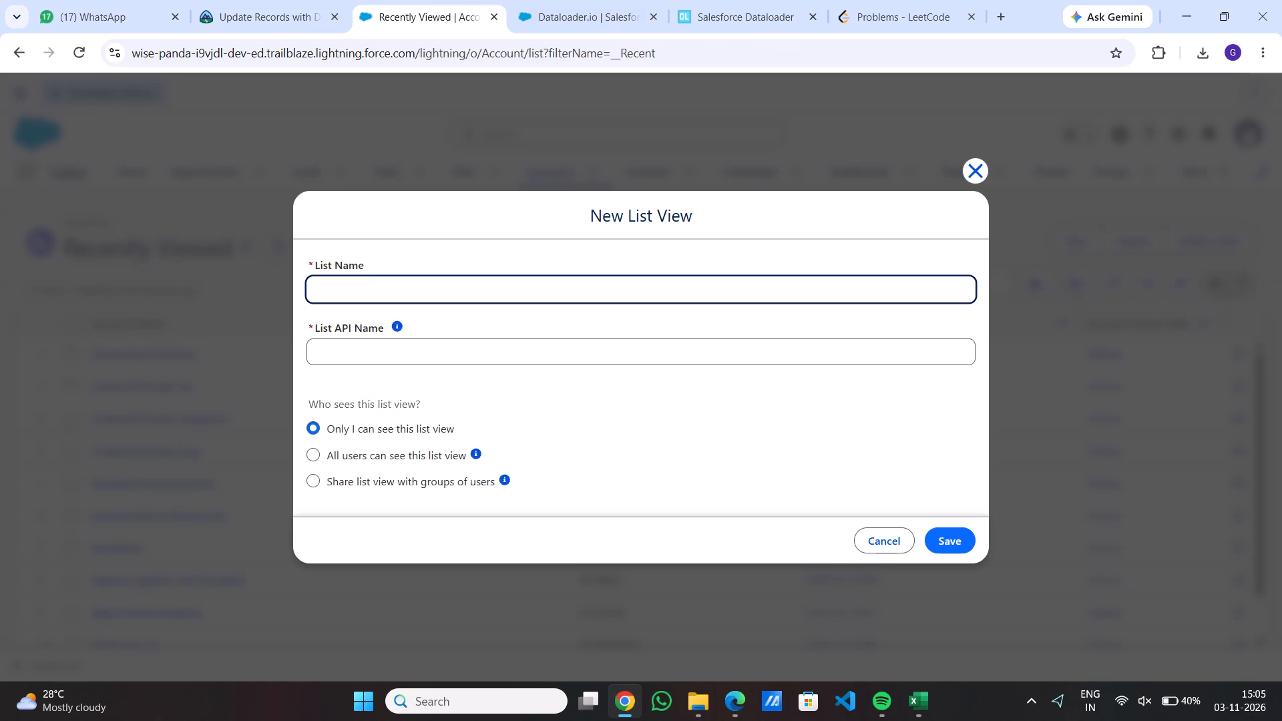
{"action": "key", "text": "ctrl+v"}
{"action": "left_click", "coordinate": [333, 340]}
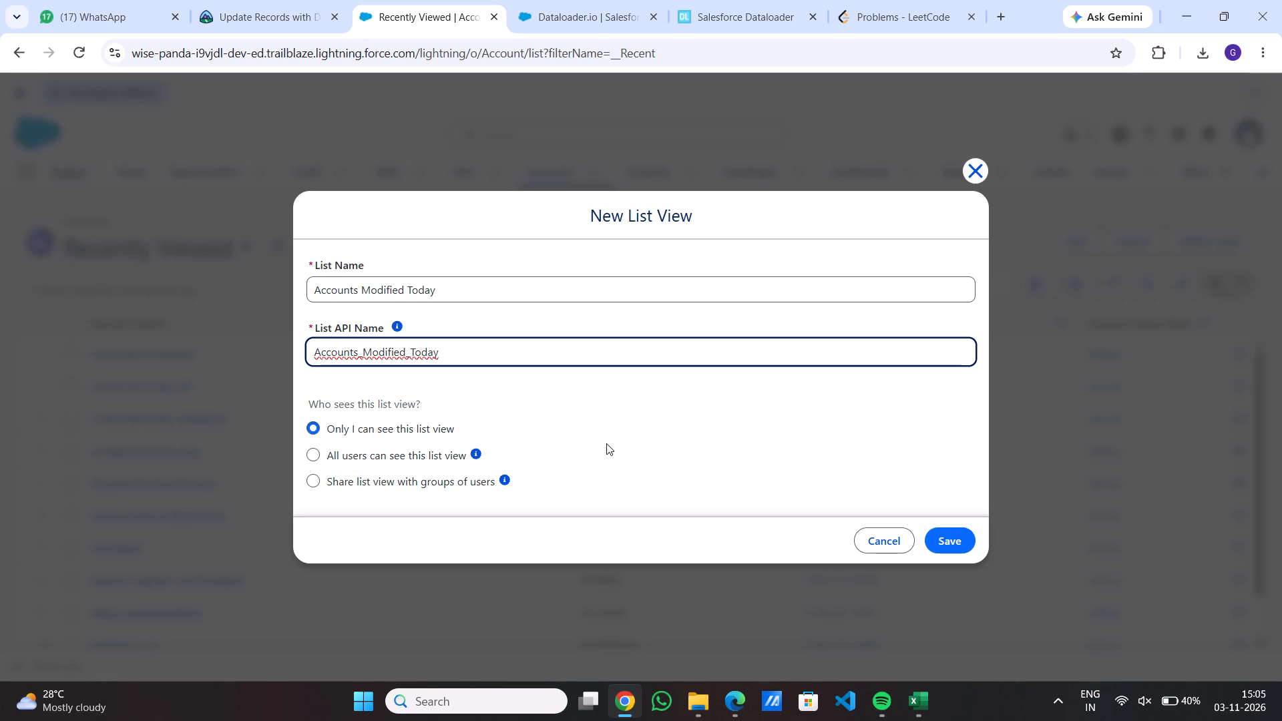
{"action": "left_click", "coordinate": [937, 536]}
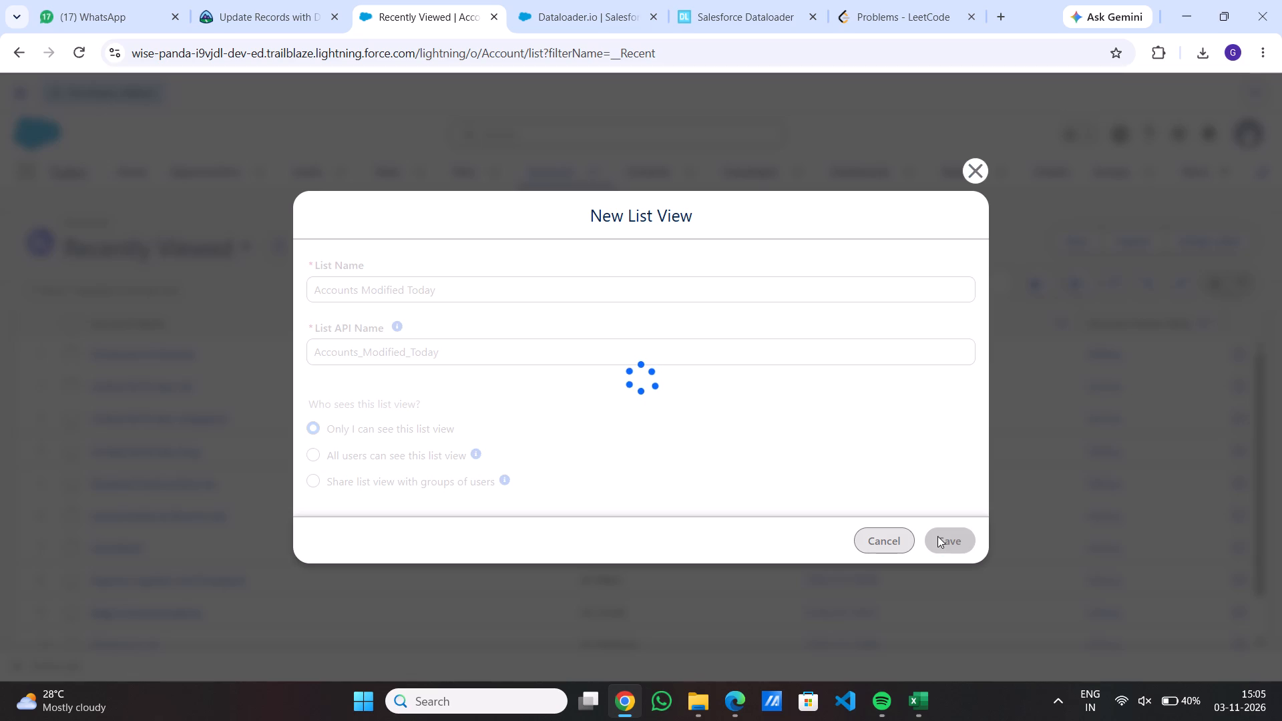
{"action": "left_click", "coordinate": [937, 536]}
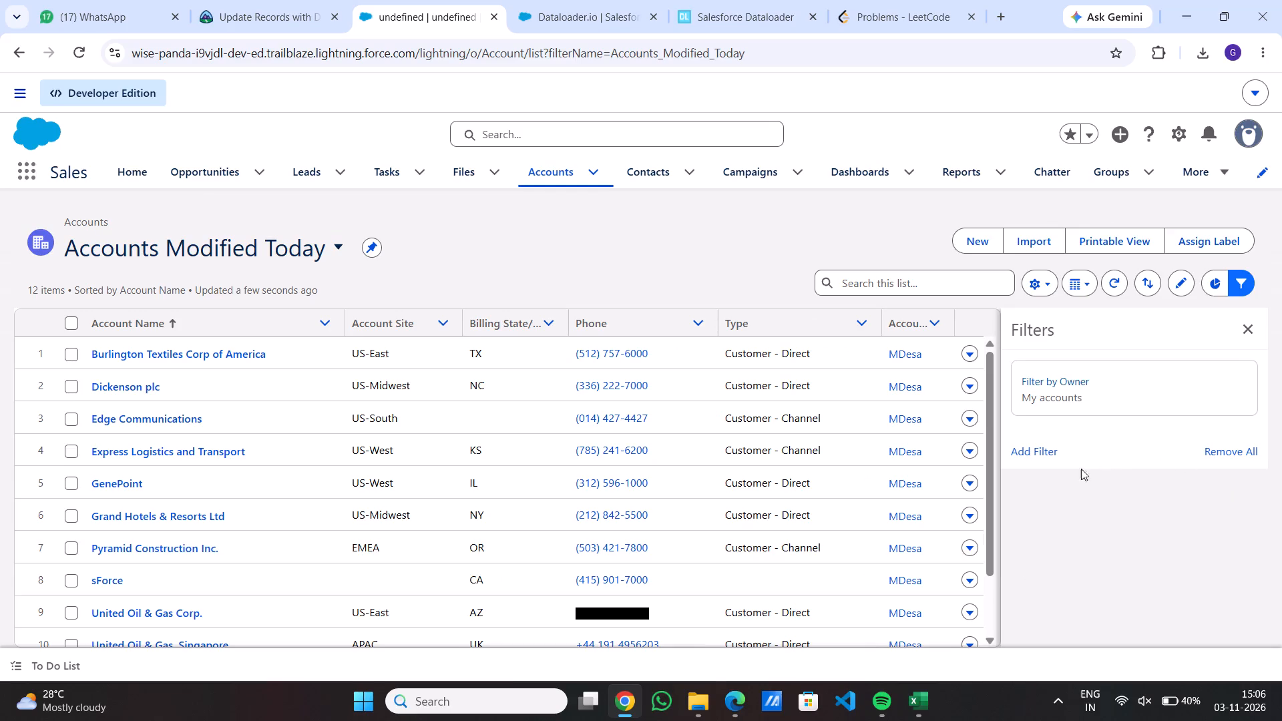
Add a new filter to the Accounts Modified Today list view and choose Last Modified Date as its field.
{"action": "left_click", "coordinate": [1039, 454]}
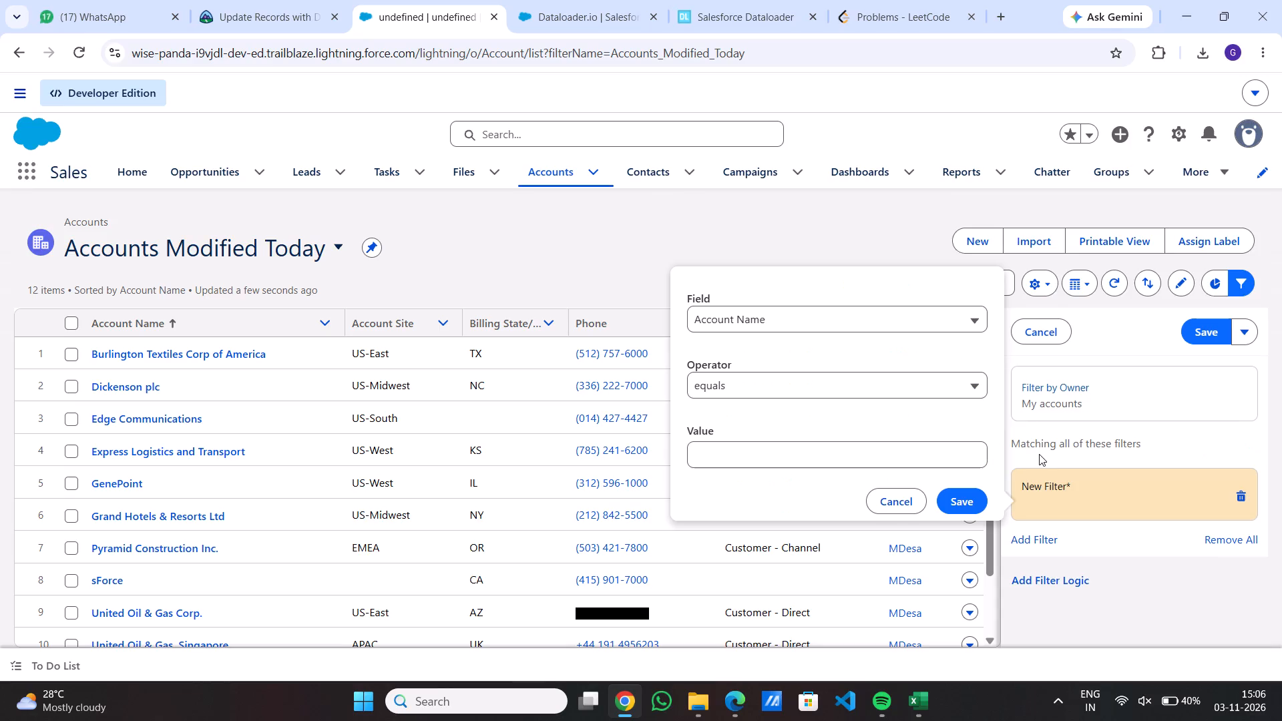
{"action": "left_click", "coordinate": [931, 312]}
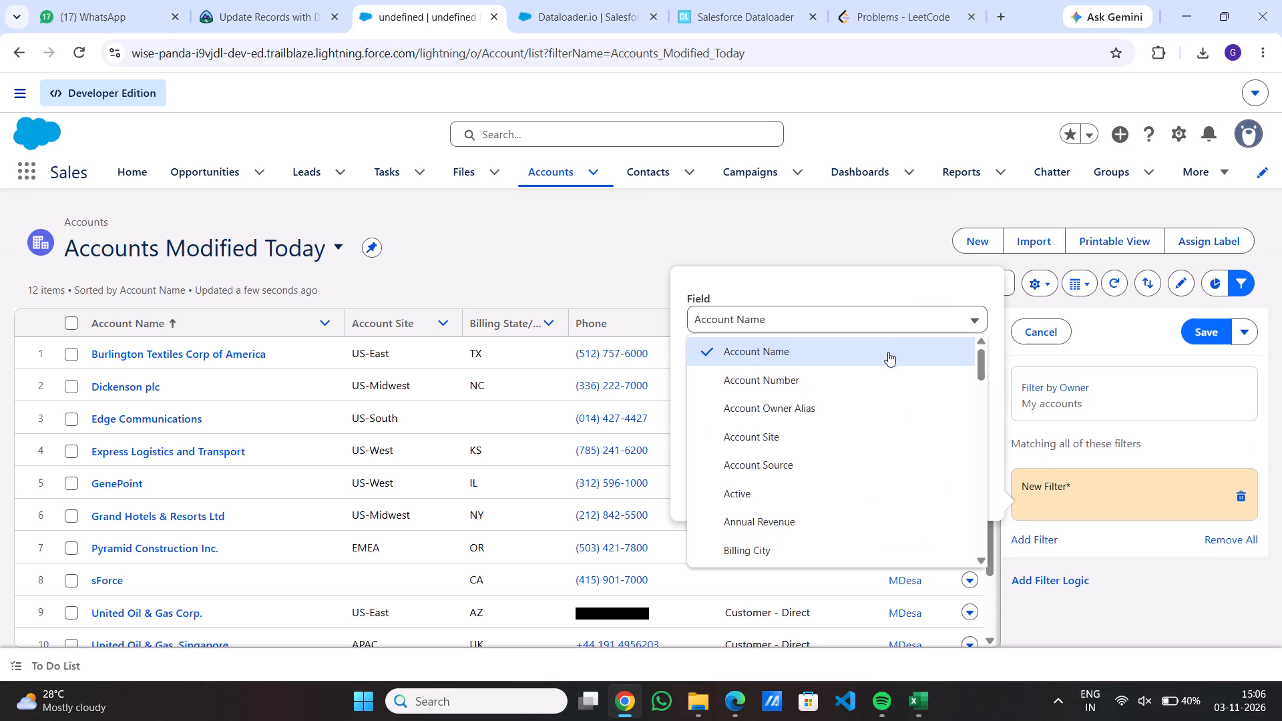
{"action": "left_click", "coordinate": [896, 412]}
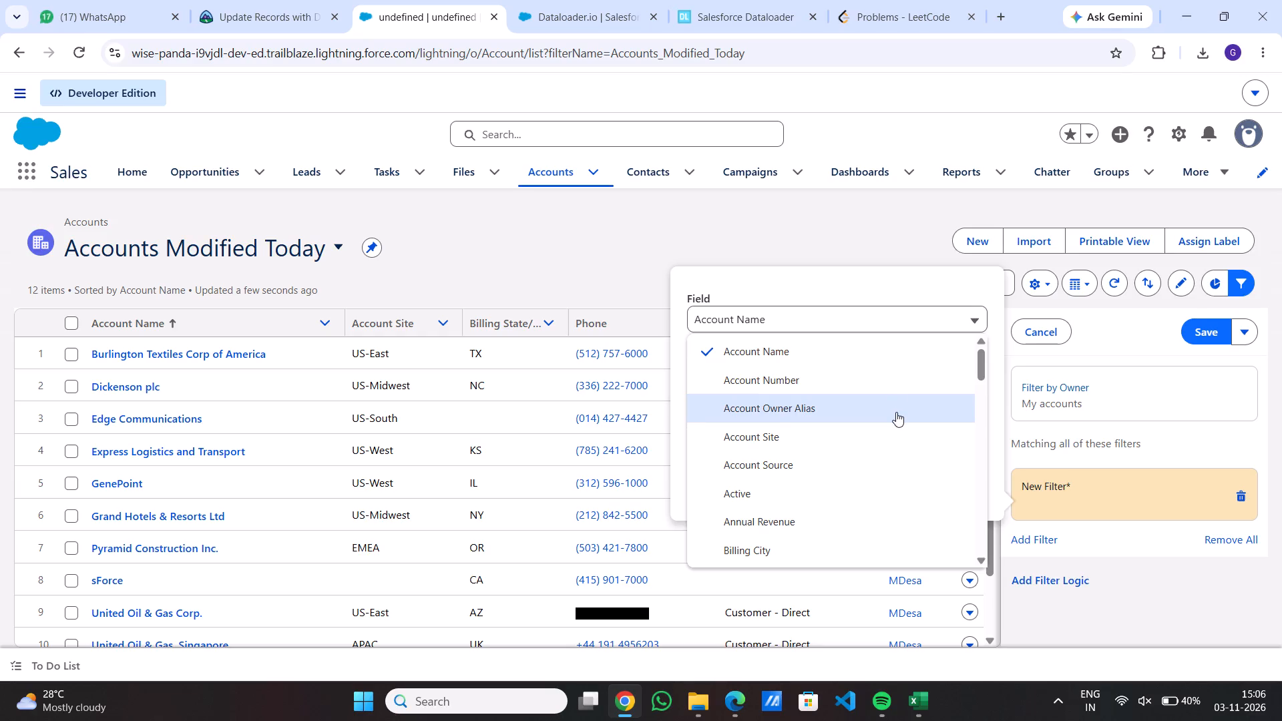
{"action": "left_click", "coordinate": [871, 319]}
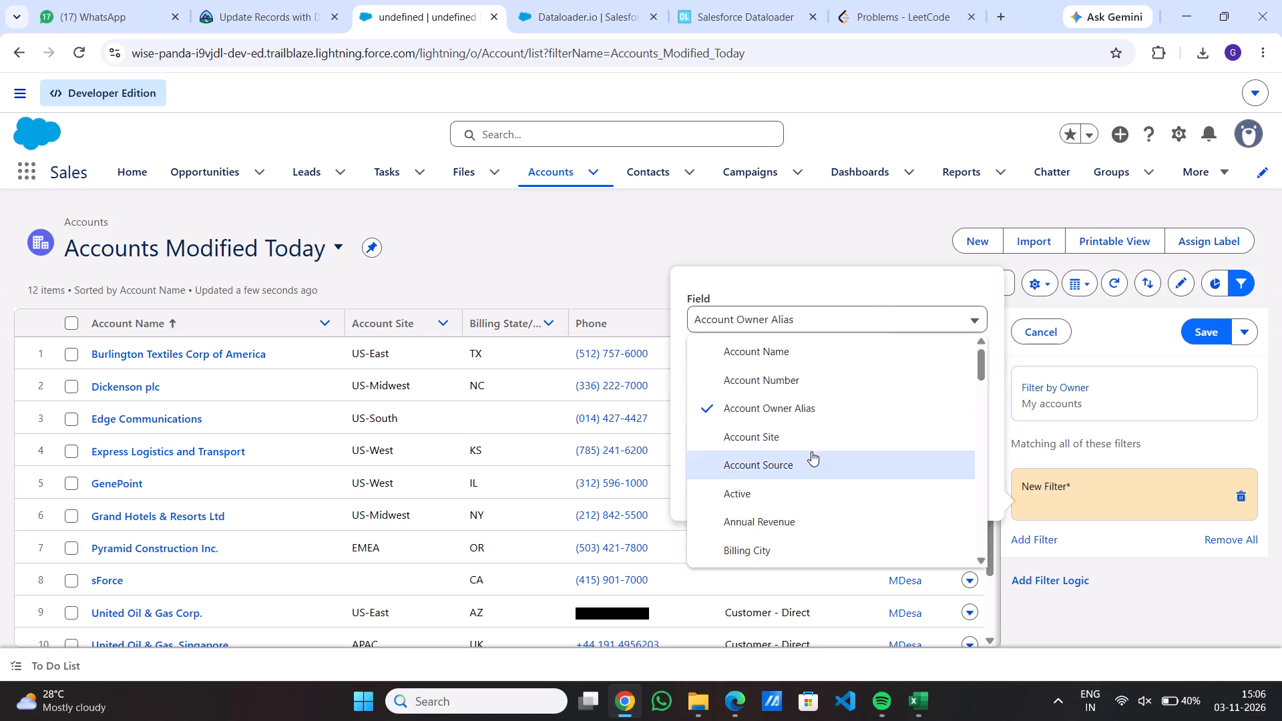
{"action": "scroll", "coordinate": [811, 451], "scroll_direction": "down", "scroll_amount": 4}
{"action": "scroll", "coordinate": [811, 451], "scroll_direction": "up", "scroll_amount": 1}
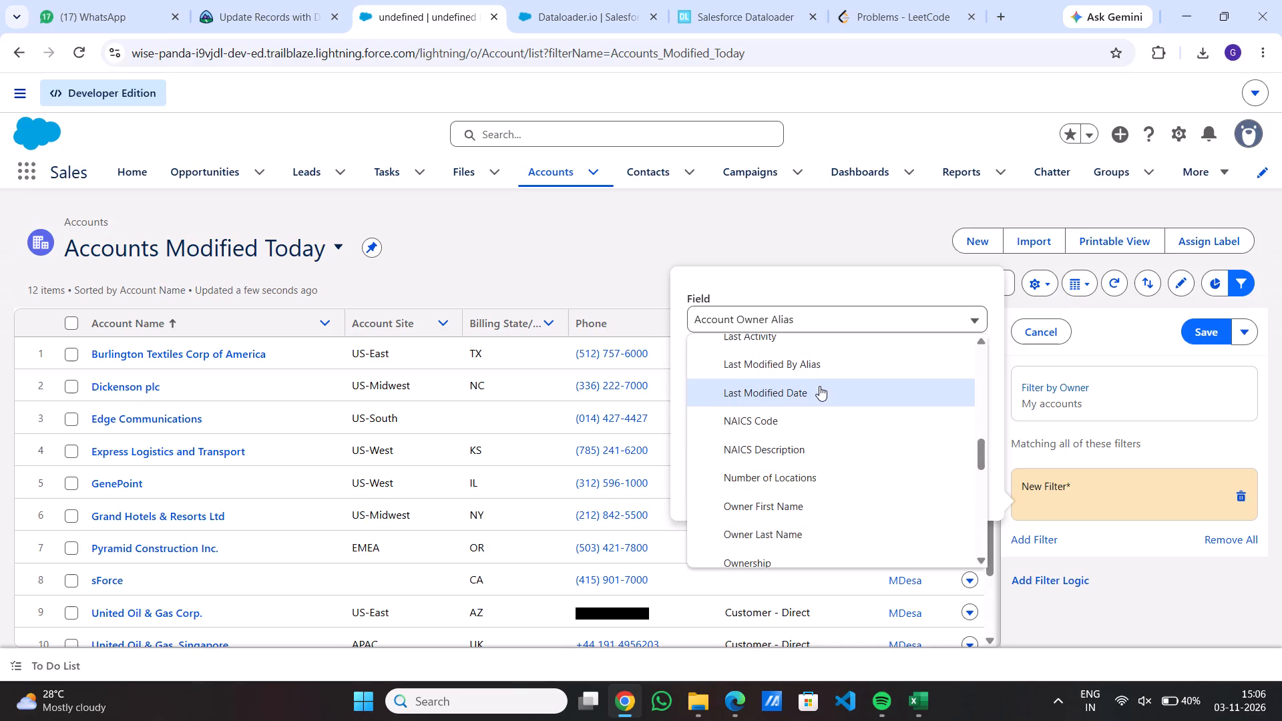
{"action": "left_click", "coordinate": [819, 387]}
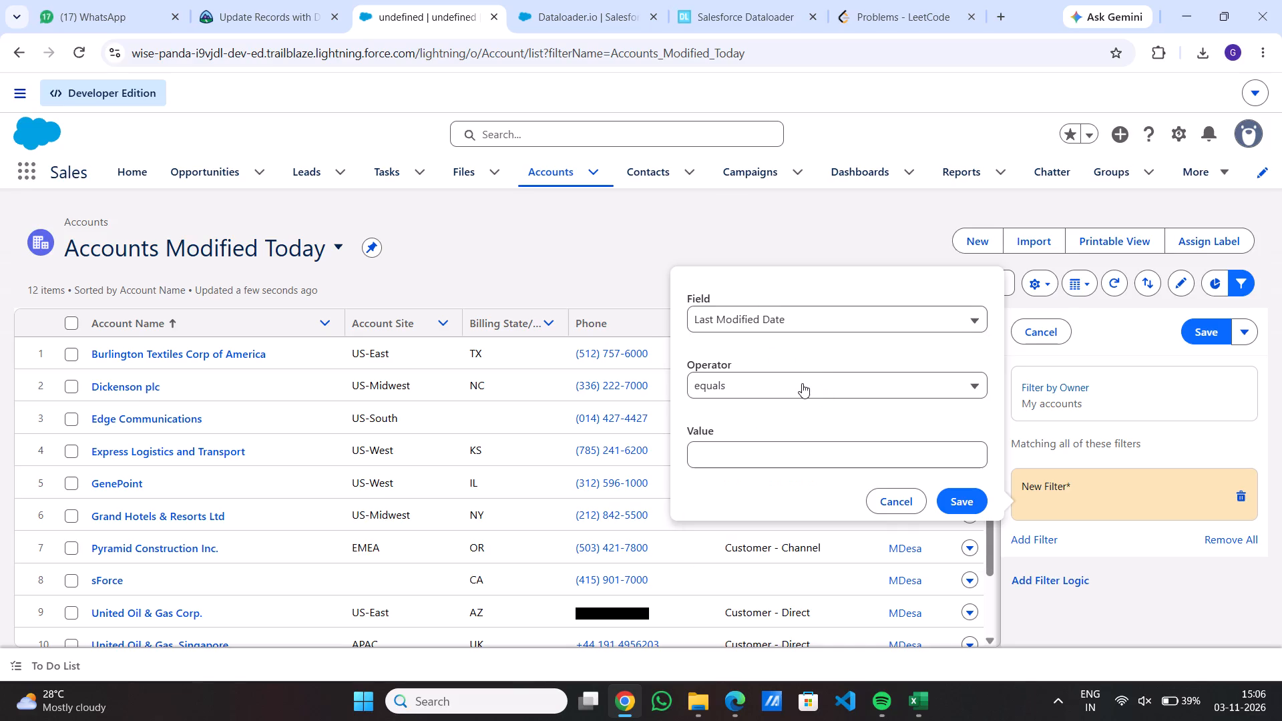
{"action": "left_click", "coordinate": [750, 451]}
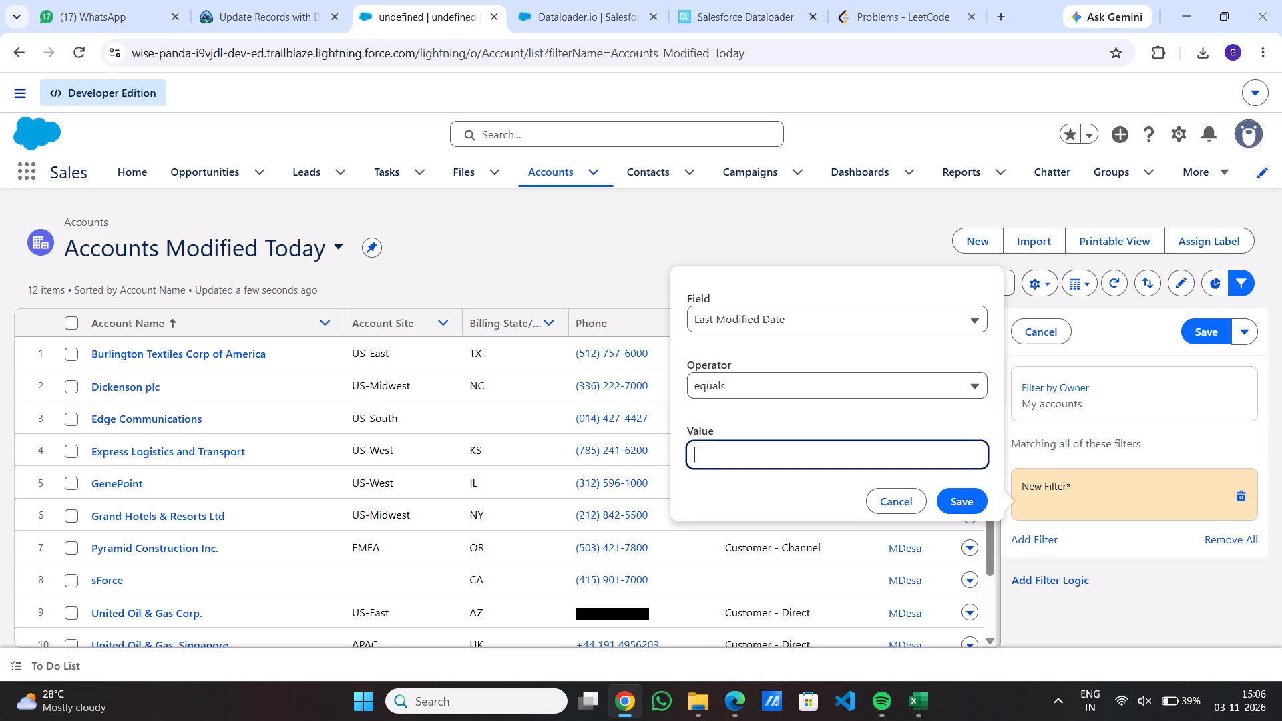
Copy the TODAY filter value from the Trailhead instructions and return to the Accounts Modified Today list view.
{"action": "left_click", "coordinate": [279, 6]}
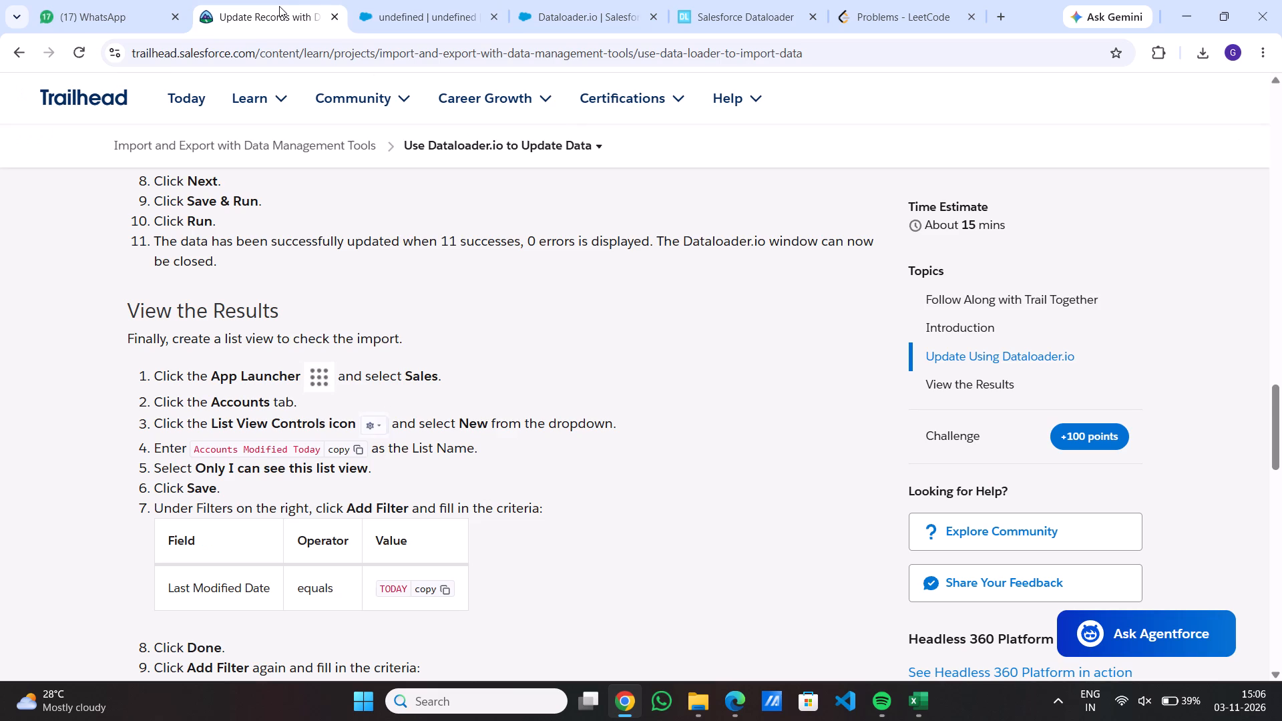
{"action": "scroll", "coordinate": [386, 369], "scroll_direction": "down", "scroll_amount": 1}
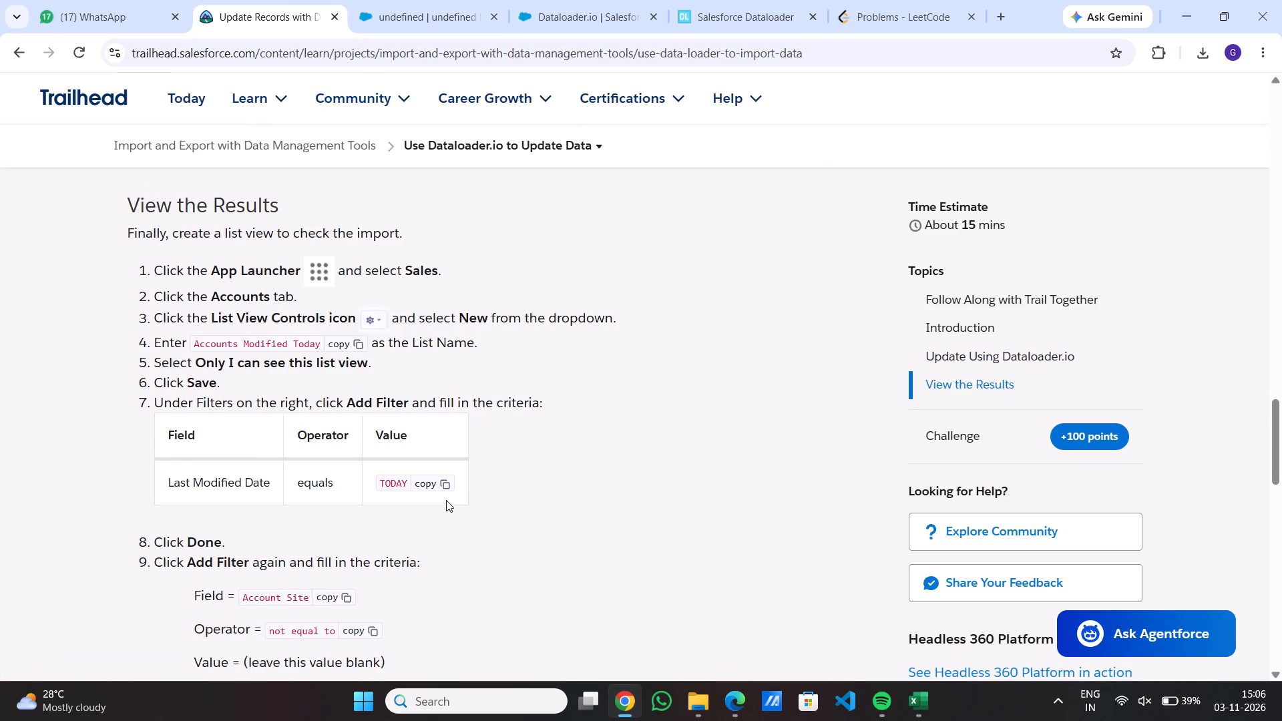
{"action": "left_click", "coordinate": [443, 485]}
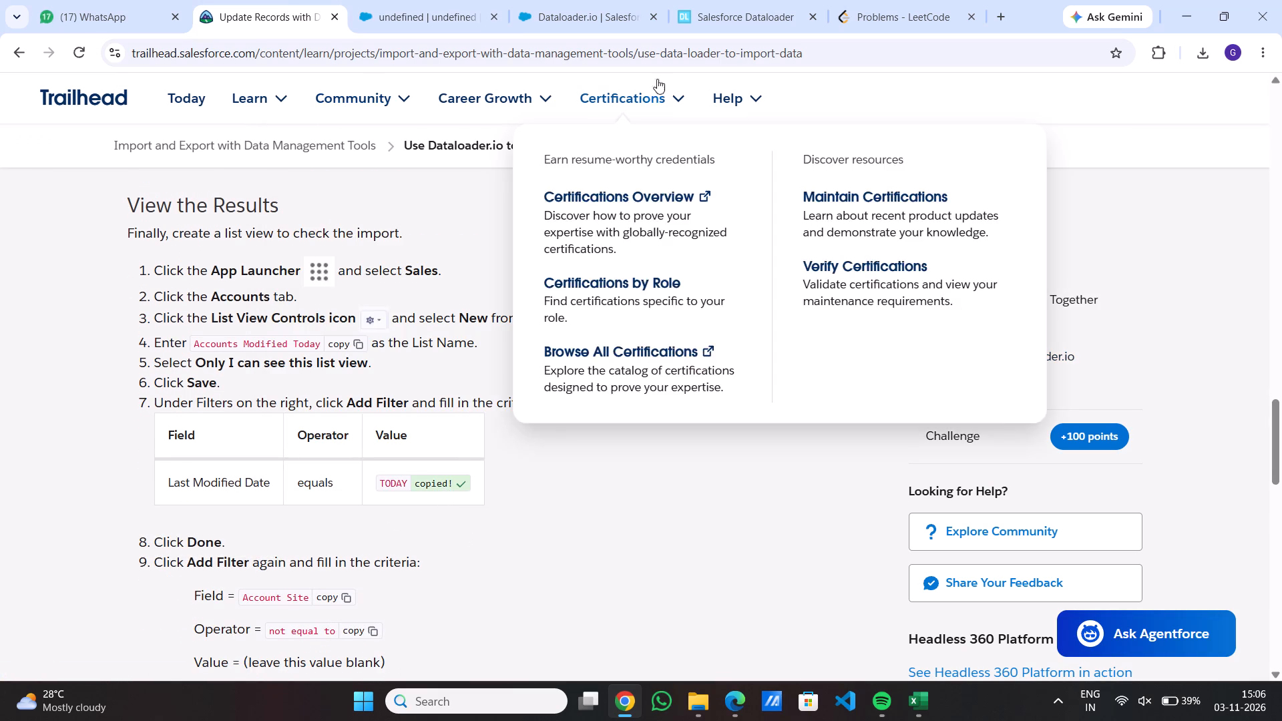
{"action": "left_click", "coordinate": [429, 7]}
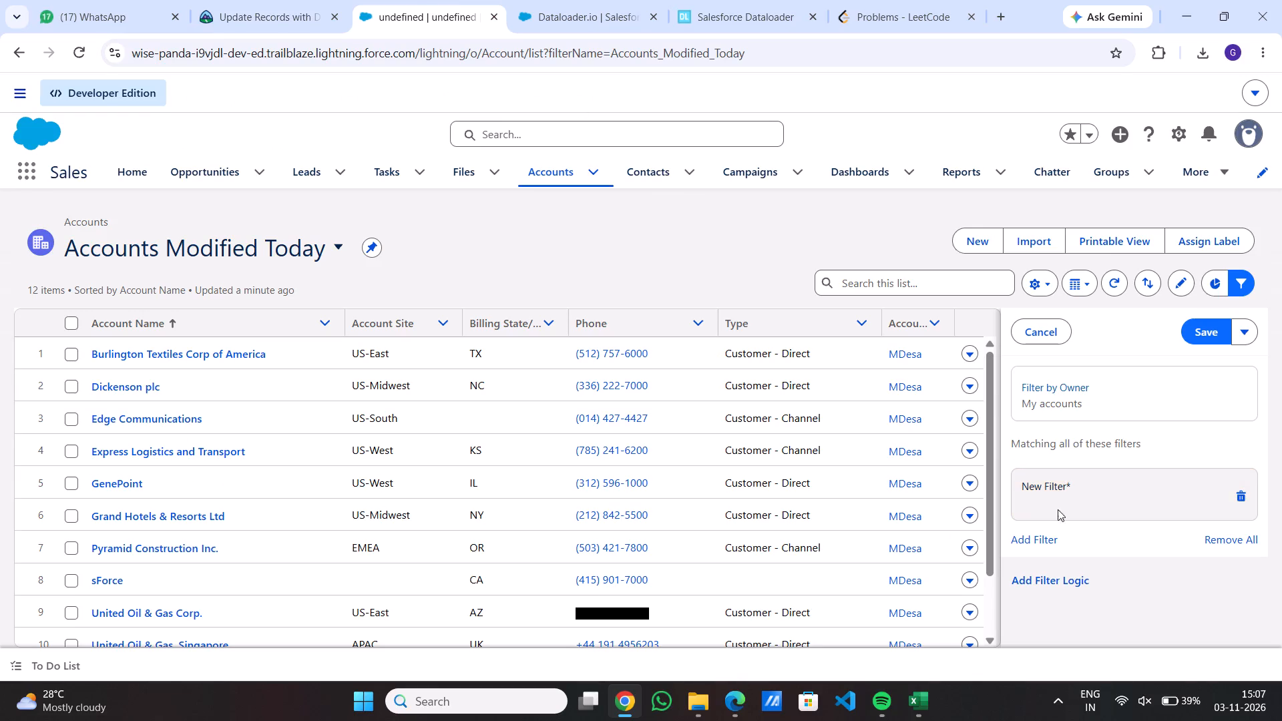
Define the new filter as Last Modified Date equals TODAY and save its criteria.
{"action": "left_click", "coordinate": [1048, 487]}
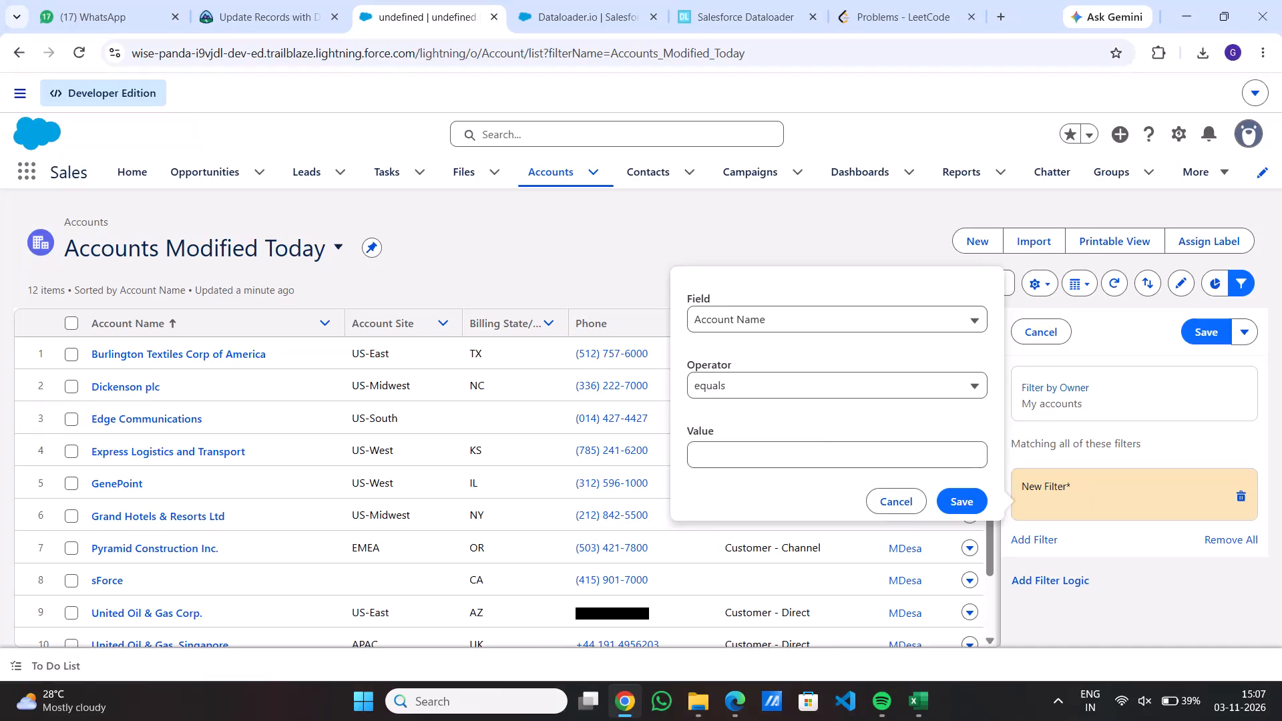
{"action": "left_click", "coordinate": [807, 451]}
{"action": "key", "text": "ctrl+v"}
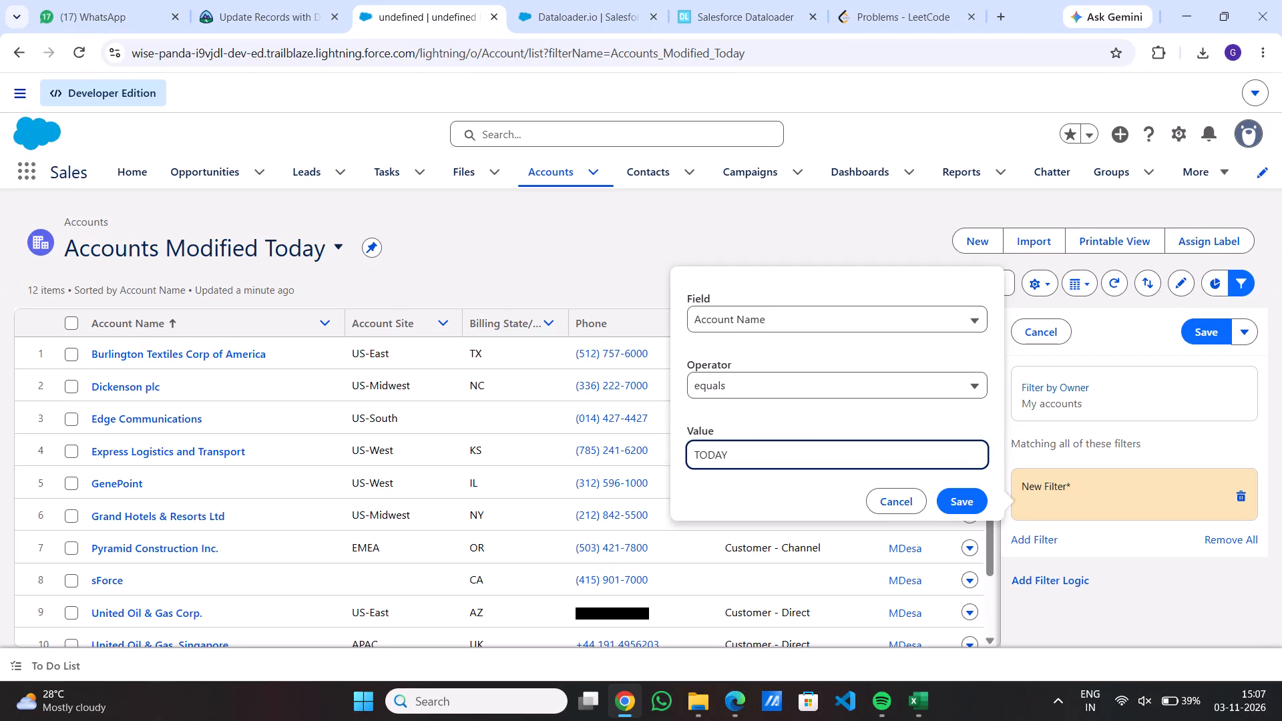
{"action": "left_click", "coordinate": [795, 317]}
{"action": "scroll", "coordinate": [767, 459], "scroll_direction": "down", "scroll_amount": 4}
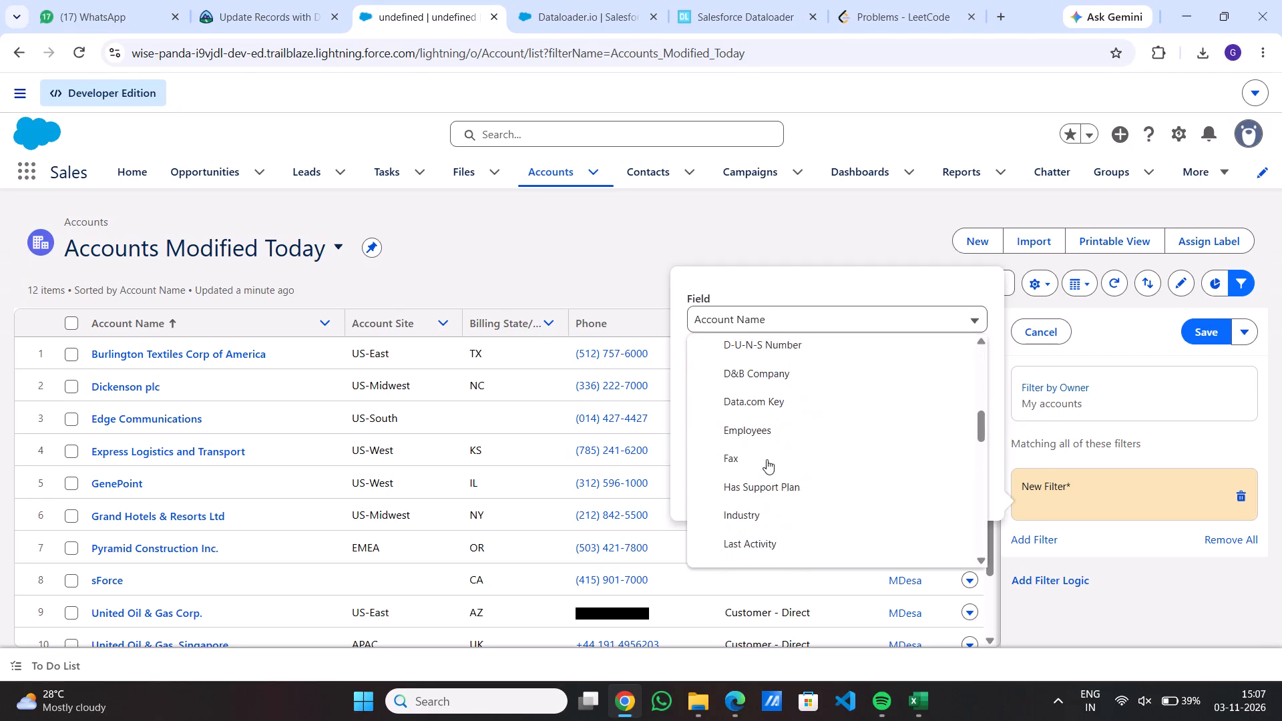
{"action": "scroll", "coordinate": [767, 459], "scroll_direction": "down", "scroll_amount": 1}
{"action": "scroll", "coordinate": [767, 459], "scroll_direction": "up", "scroll_amount": 1}
{"action": "scroll", "coordinate": [788, 367], "scroll_direction": "up", "scroll_amount": 1}
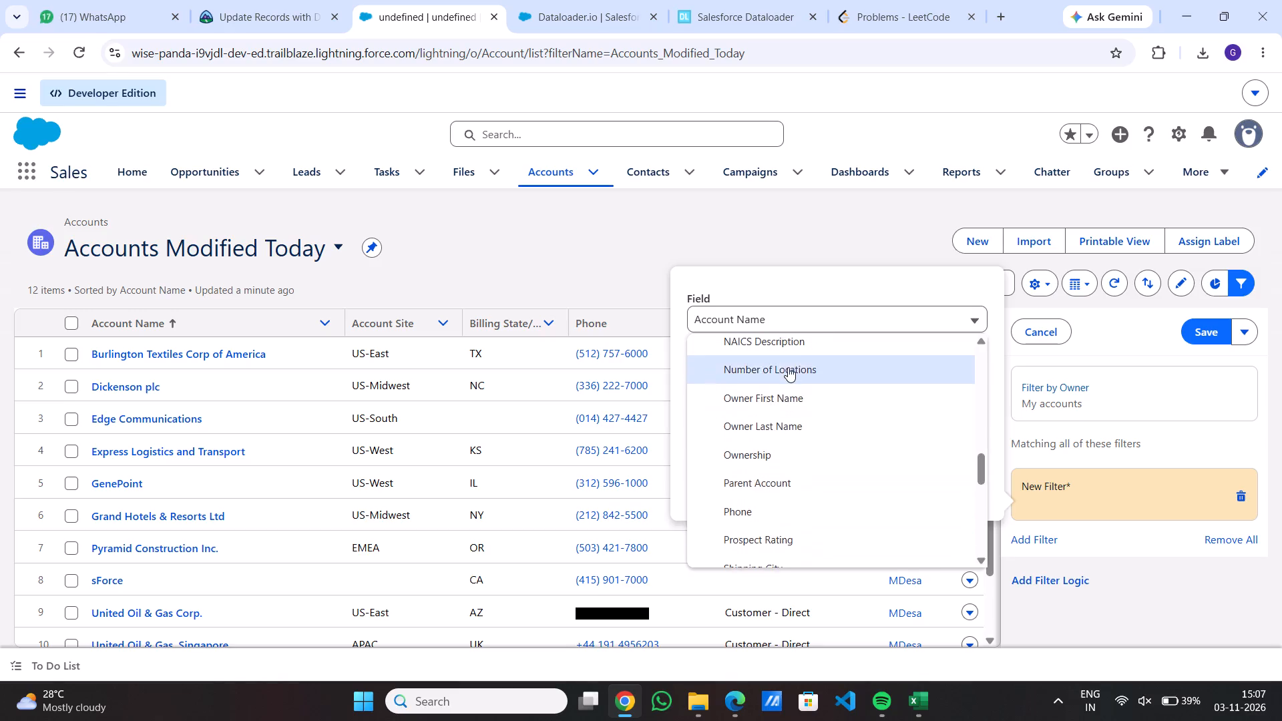
{"action": "scroll", "coordinate": [788, 367], "scroll_direction": "up", "scroll_amount": 1}
{"action": "left_click", "coordinate": [769, 409]}
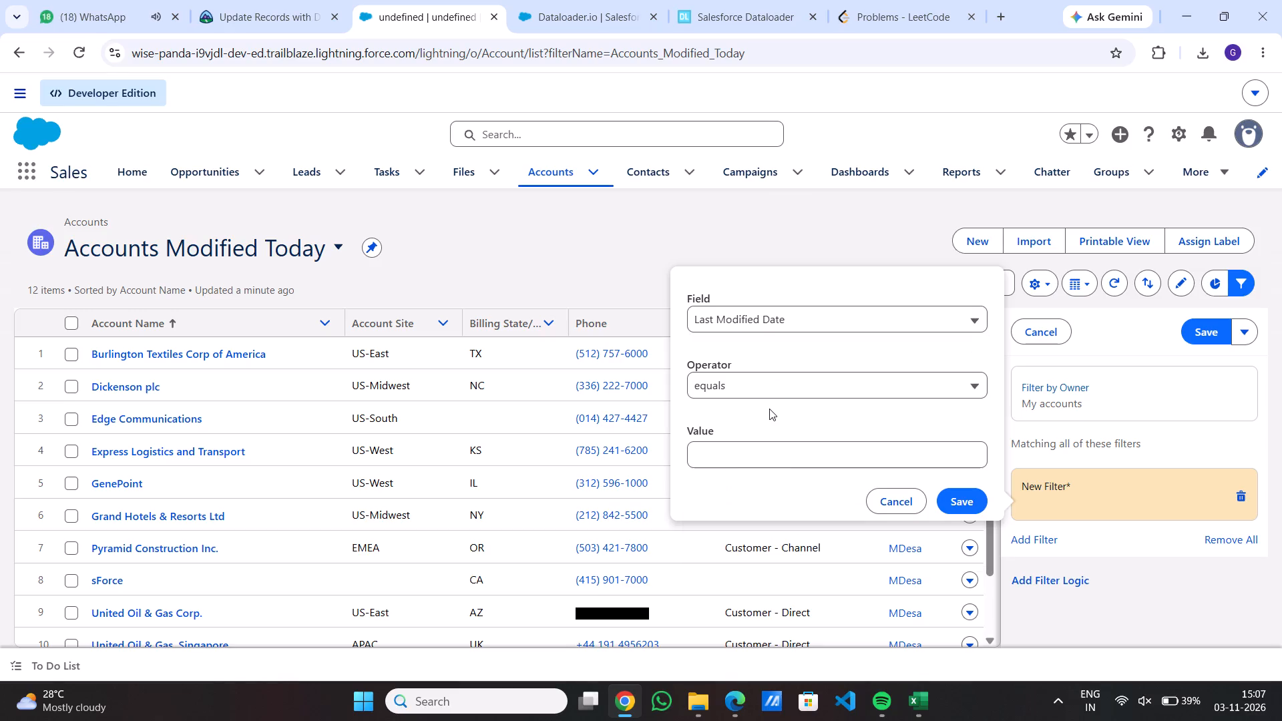
{"action": "left_click", "coordinate": [743, 465]}
{"action": "key", "text": "ctrl+v"}
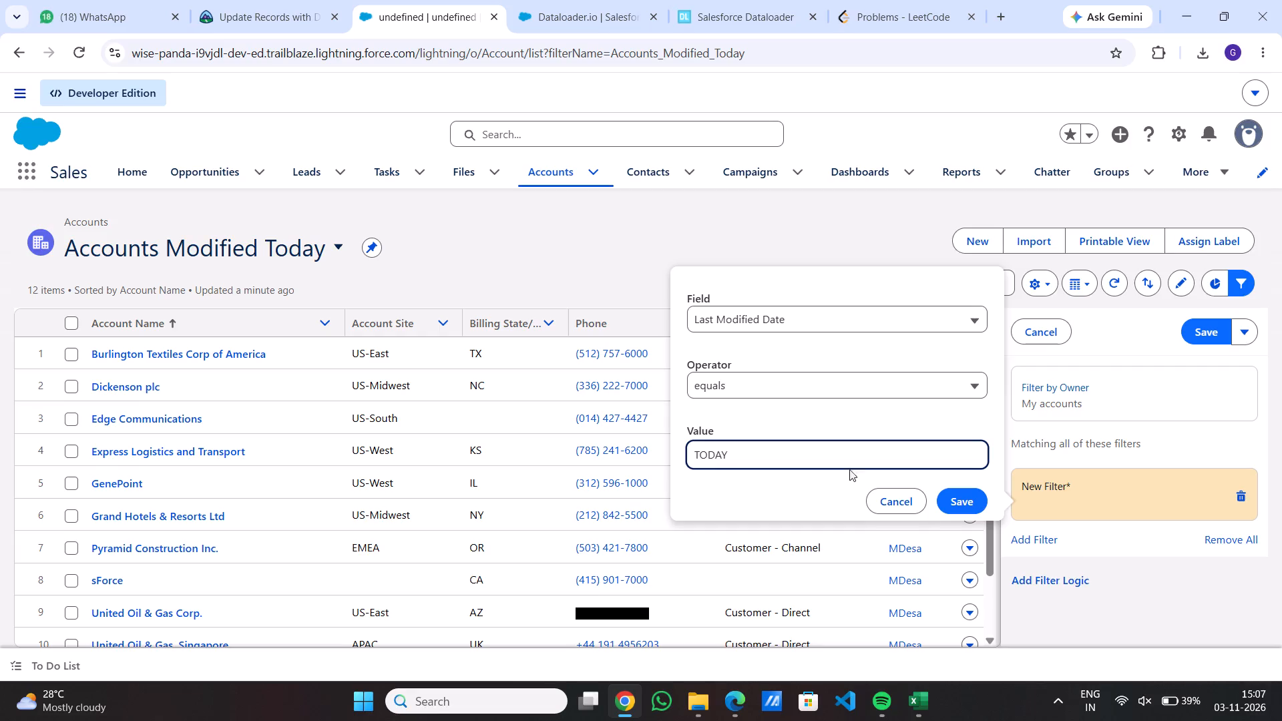
{"action": "left_click", "coordinate": [964, 496]}
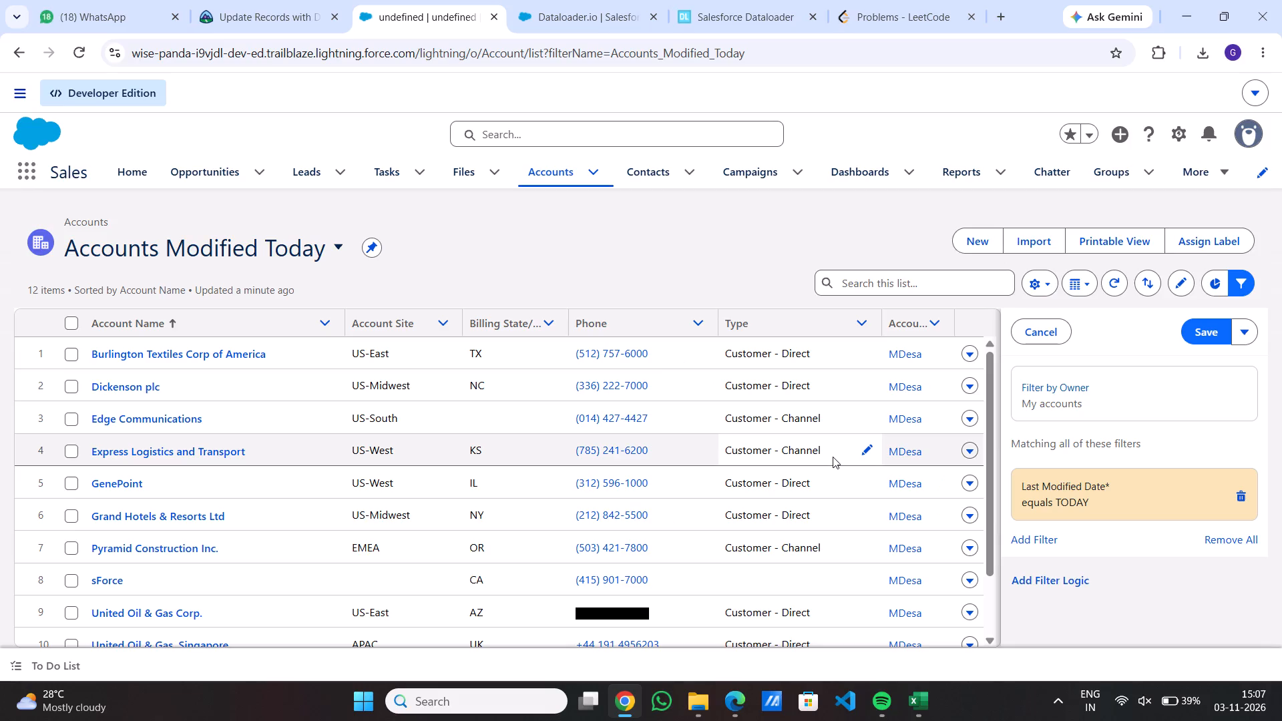
Copy the Account Site field name from the Trailhead instructions and return to the Accounts Modified Today list view.
{"action": "left_click", "coordinate": [304, 3]}
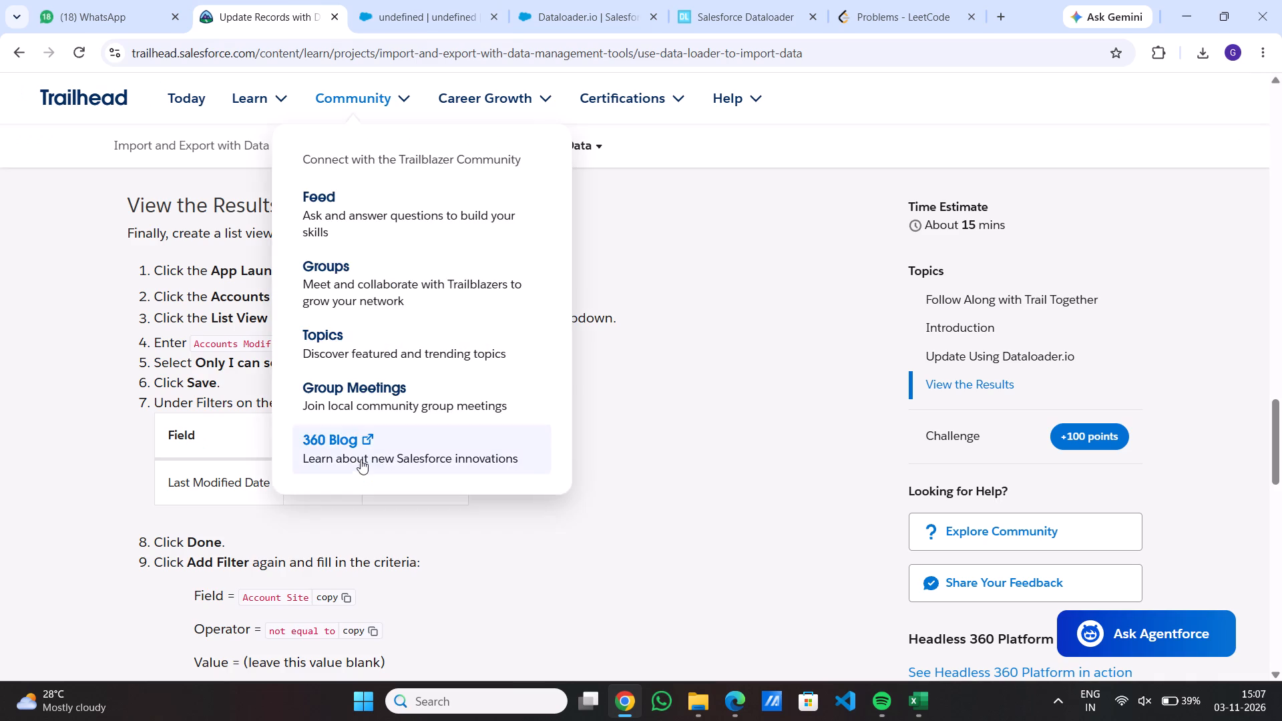
{"action": "left_click", "coordinate": [339, 596]}
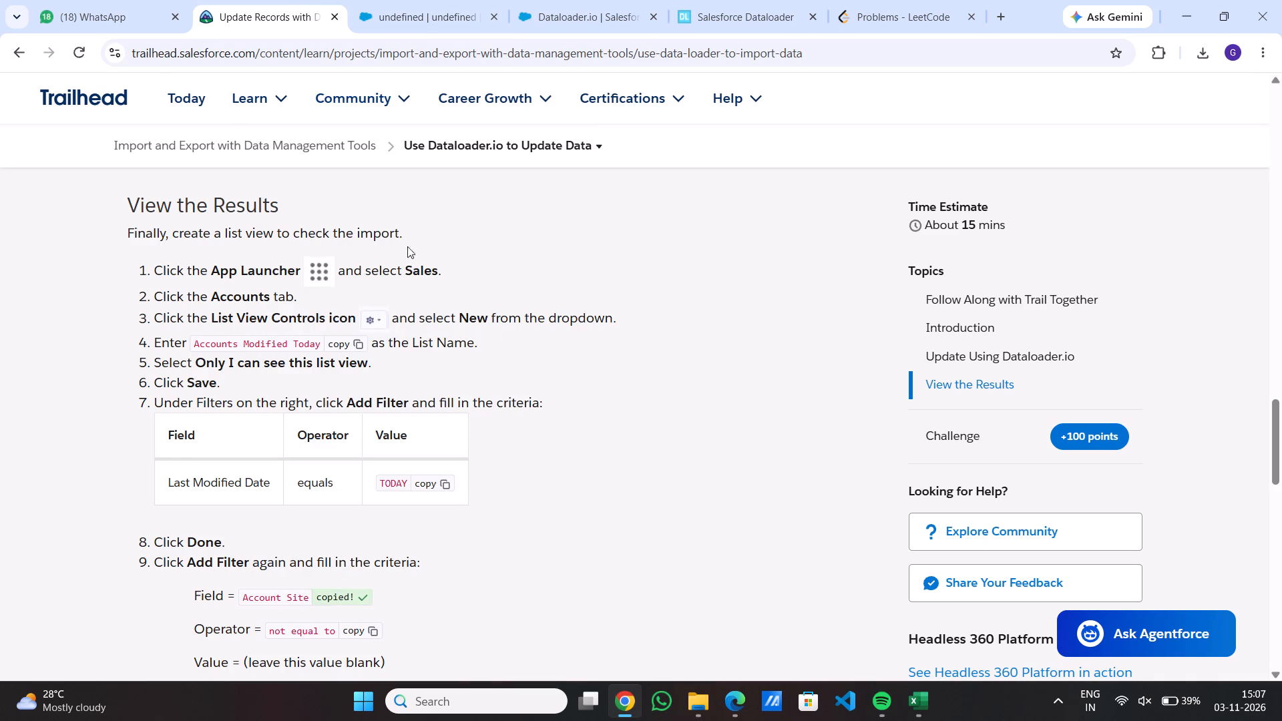
{"action": "left_click", "coordinate": [424, 0]}
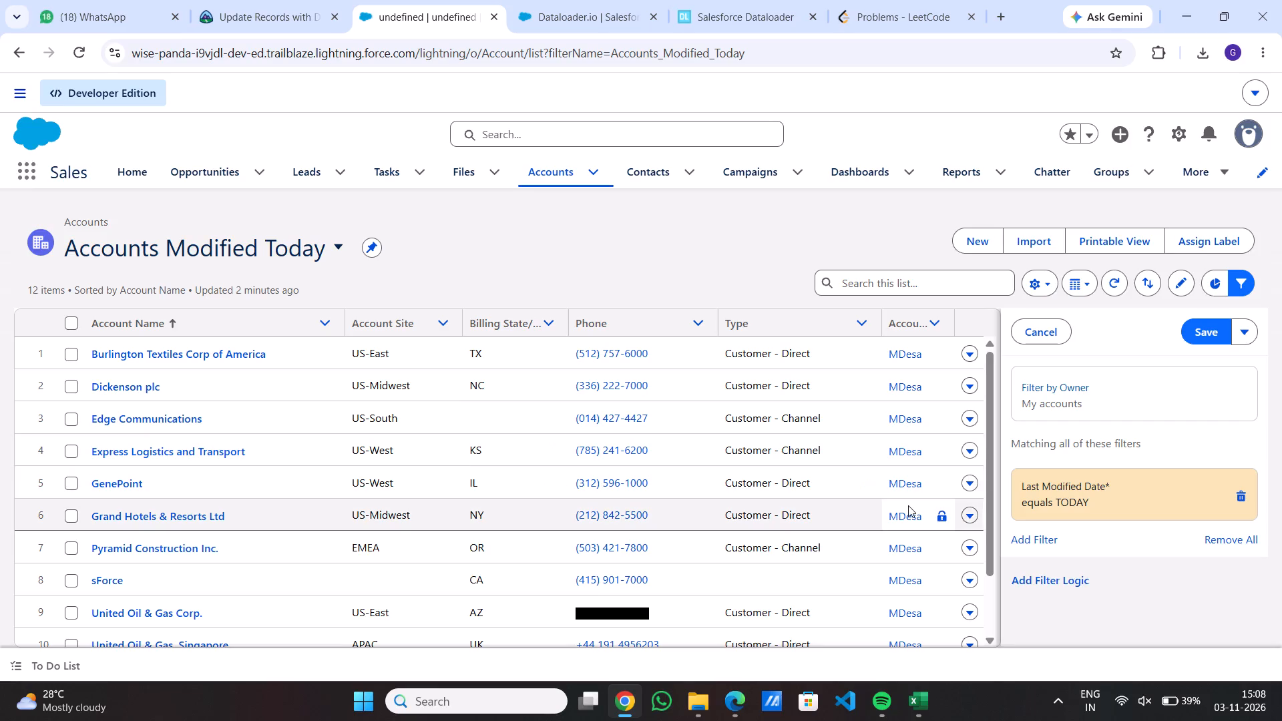
Add a second filter, Account Site not equal to a blank value, and save the Accounts Modified Today list view's filters.
{"action": "left_click", "coordinate": [1049, 537]}
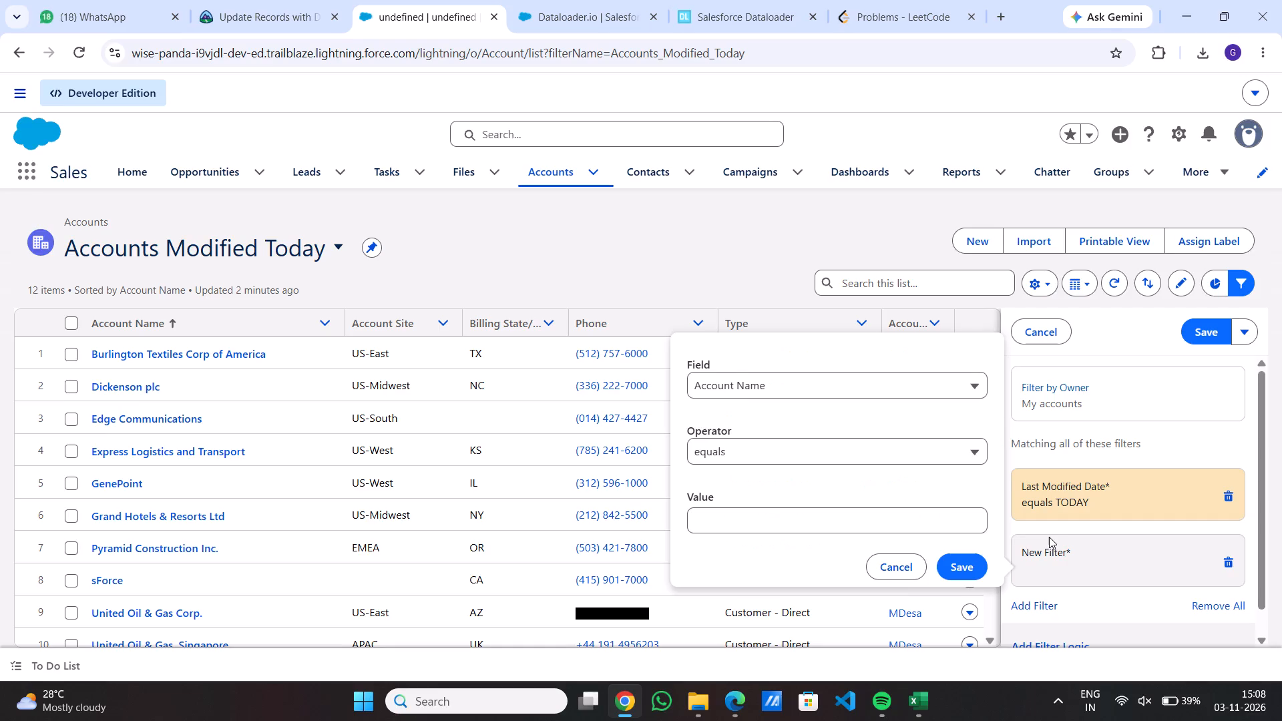
{"action": "left_click", "coordinate": [1049, 537]}
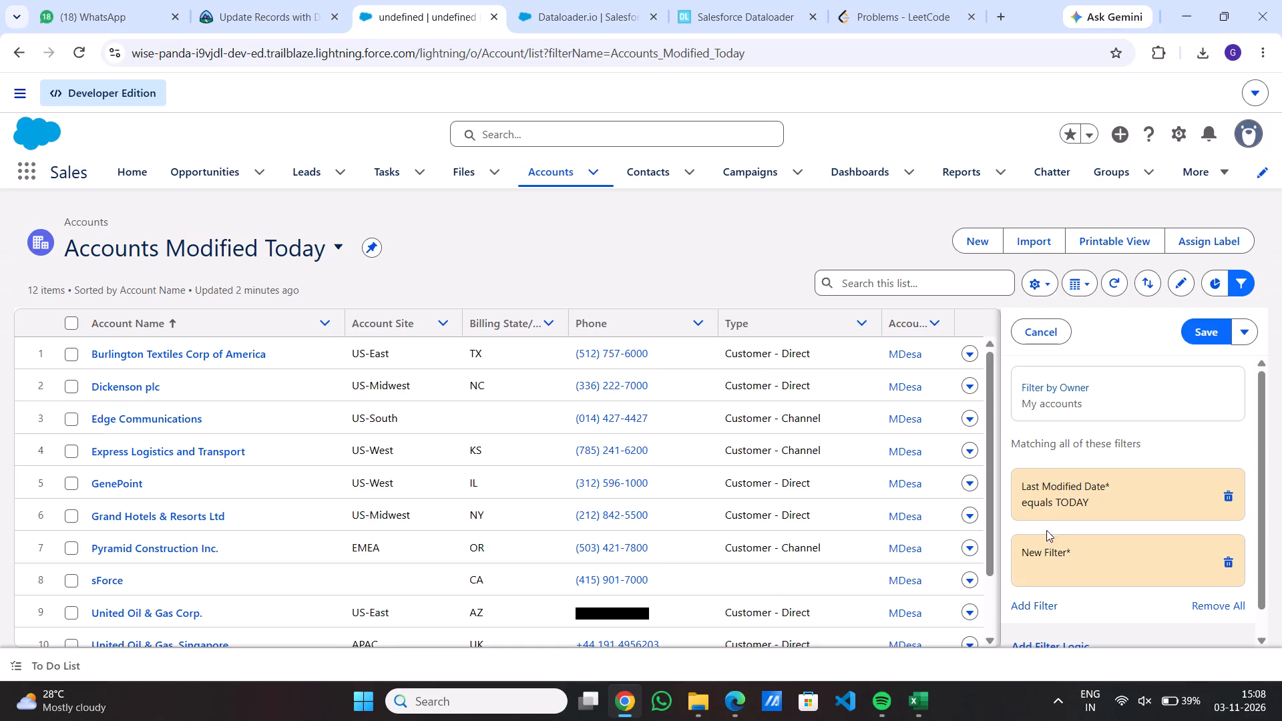
{"action": "left_click", "coordinate": [1043, 555]}
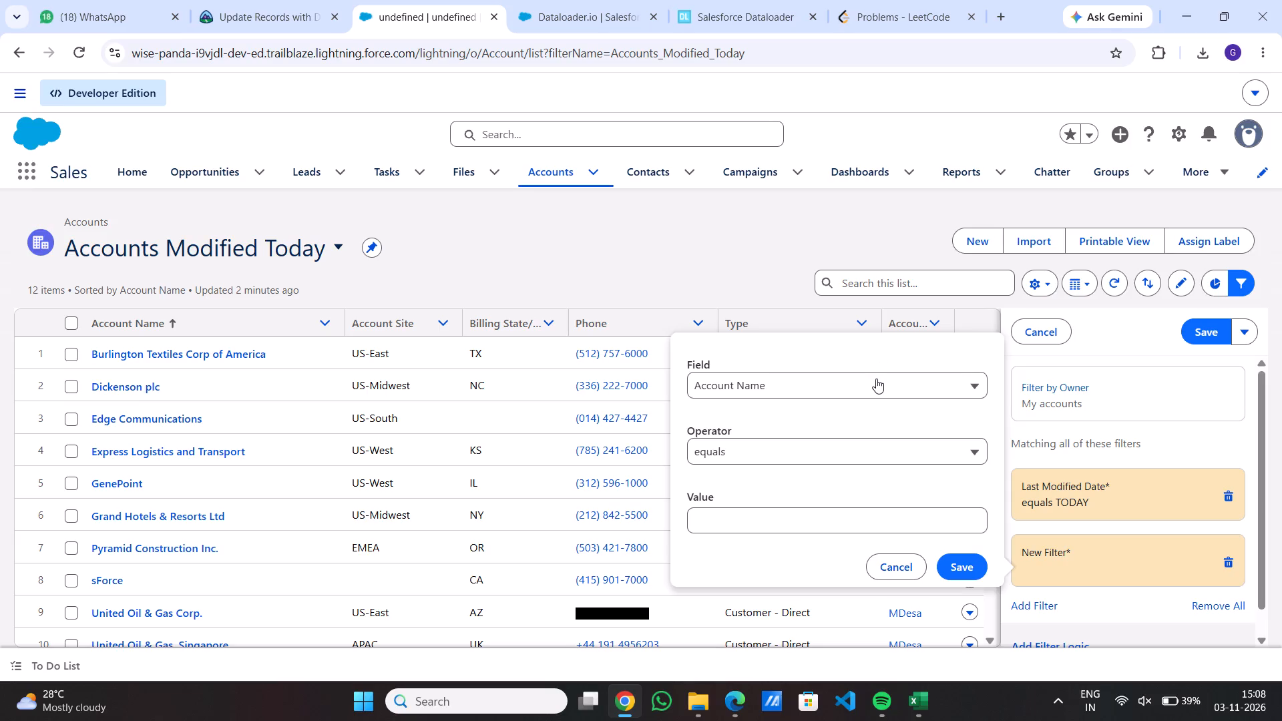
{"action": "left_click", "coordinate": [876, 379]}
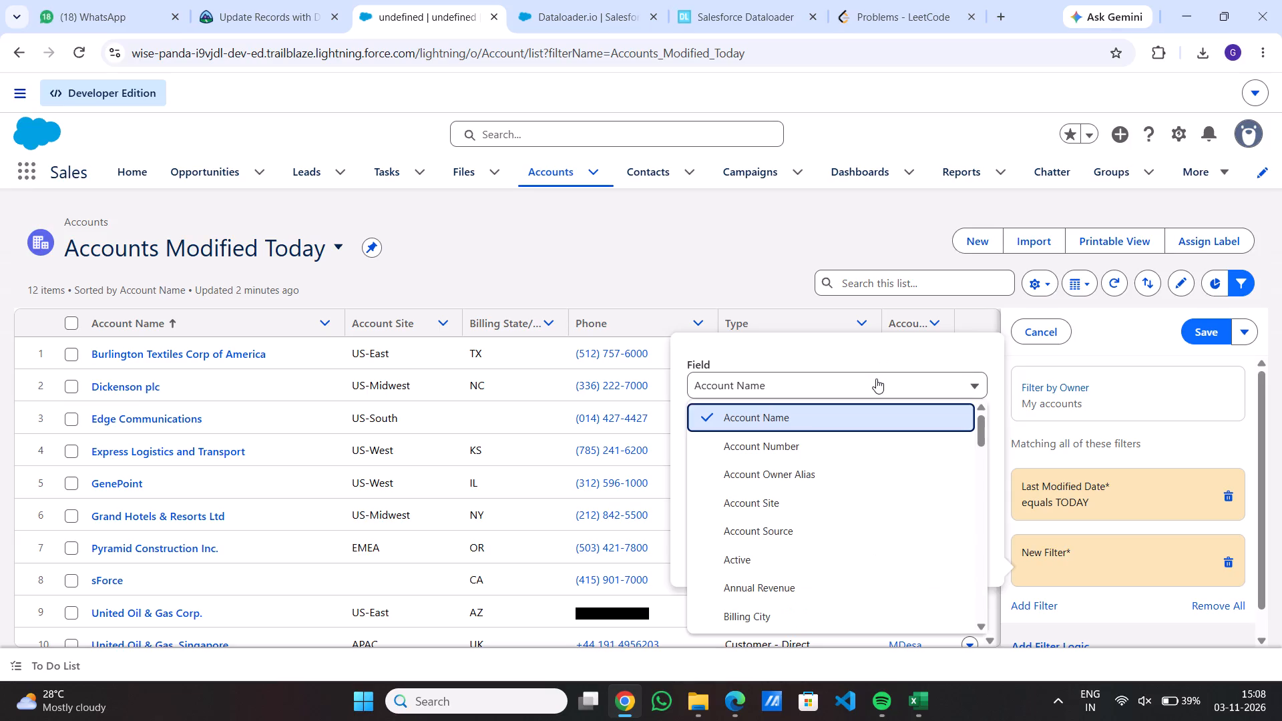
{"action": "left_click", "coordinate": [876, 379]}
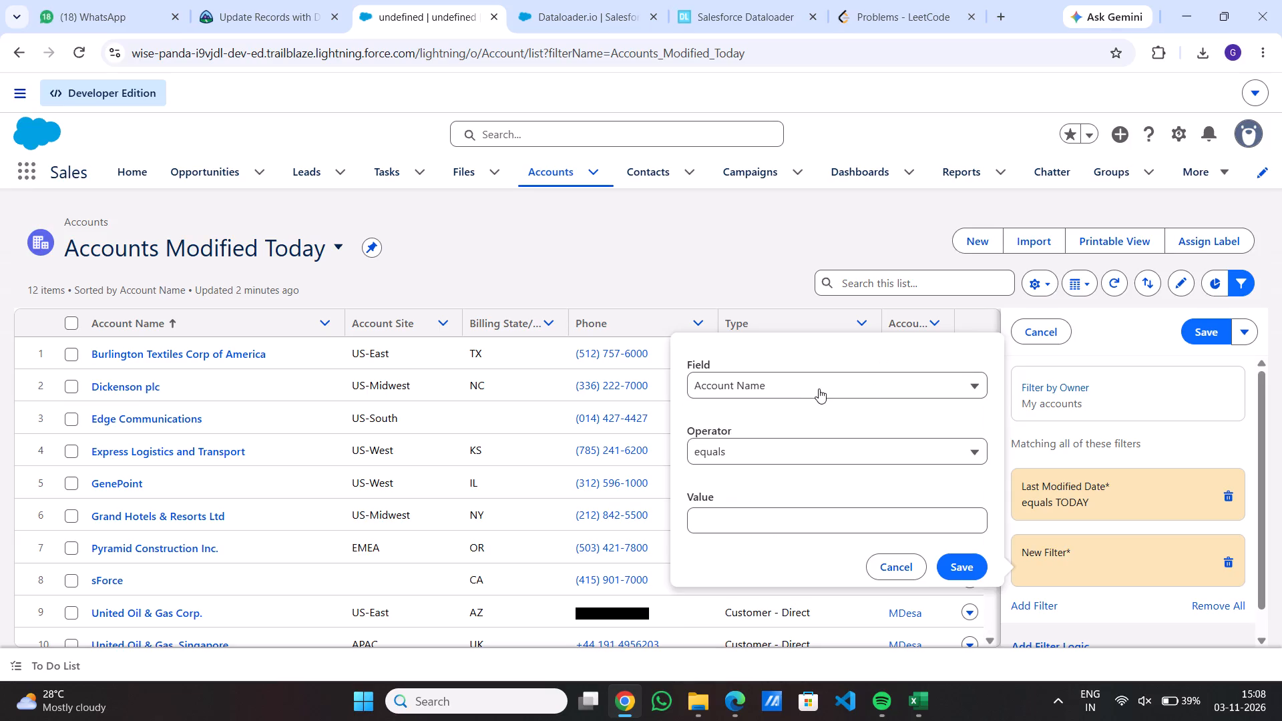
{"action": "left_click", "coordinate": [819, 389]}
{"action": "left_click", "coordinate": [781, 515]}
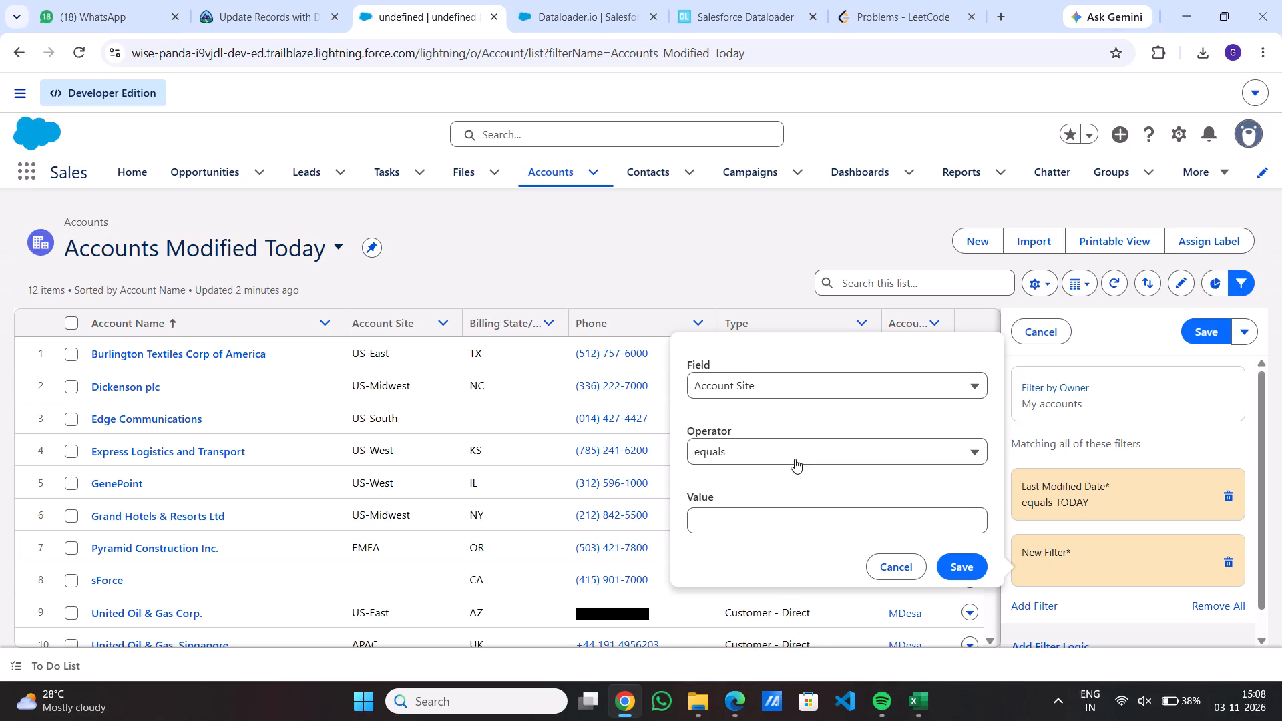
{"action": "left_click", "coordinate": [805, 460]}
{"action": "left_click", "coordinate": [803, 511]}
{"action": "left_click", "coordinate": [966, 563]}
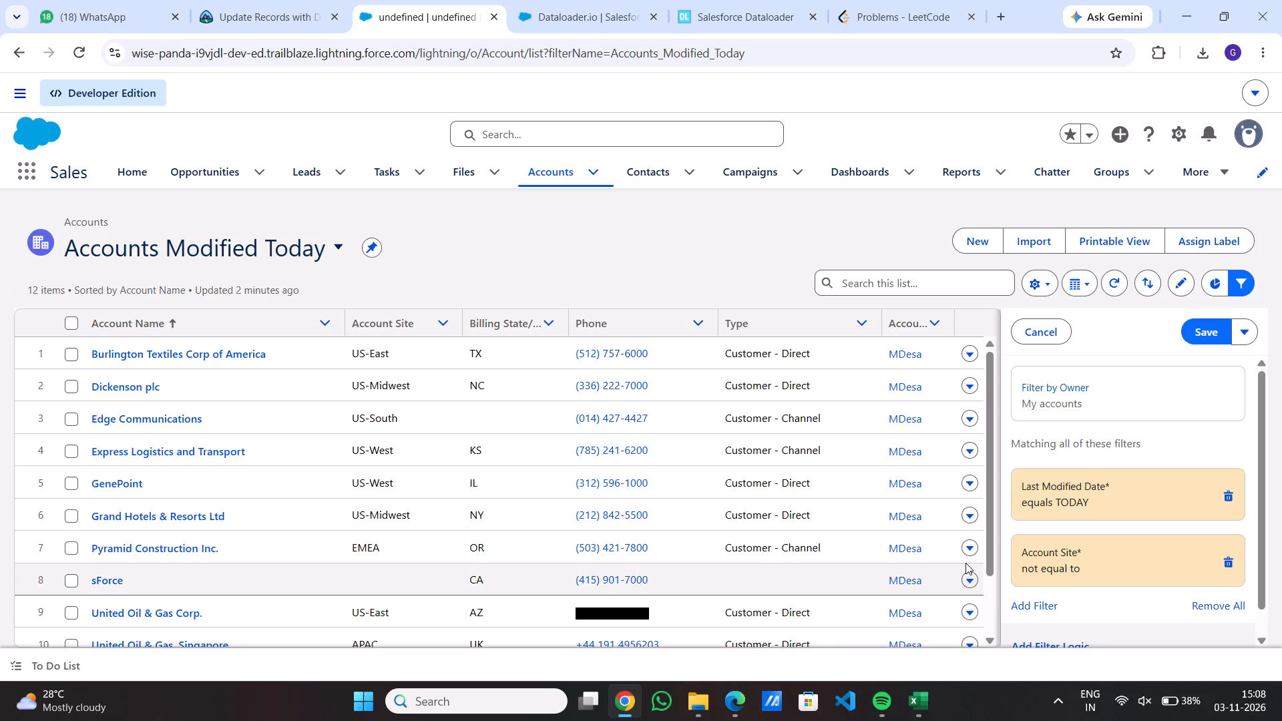
{"action": "left_click", "coordinate": [1197, 330]}
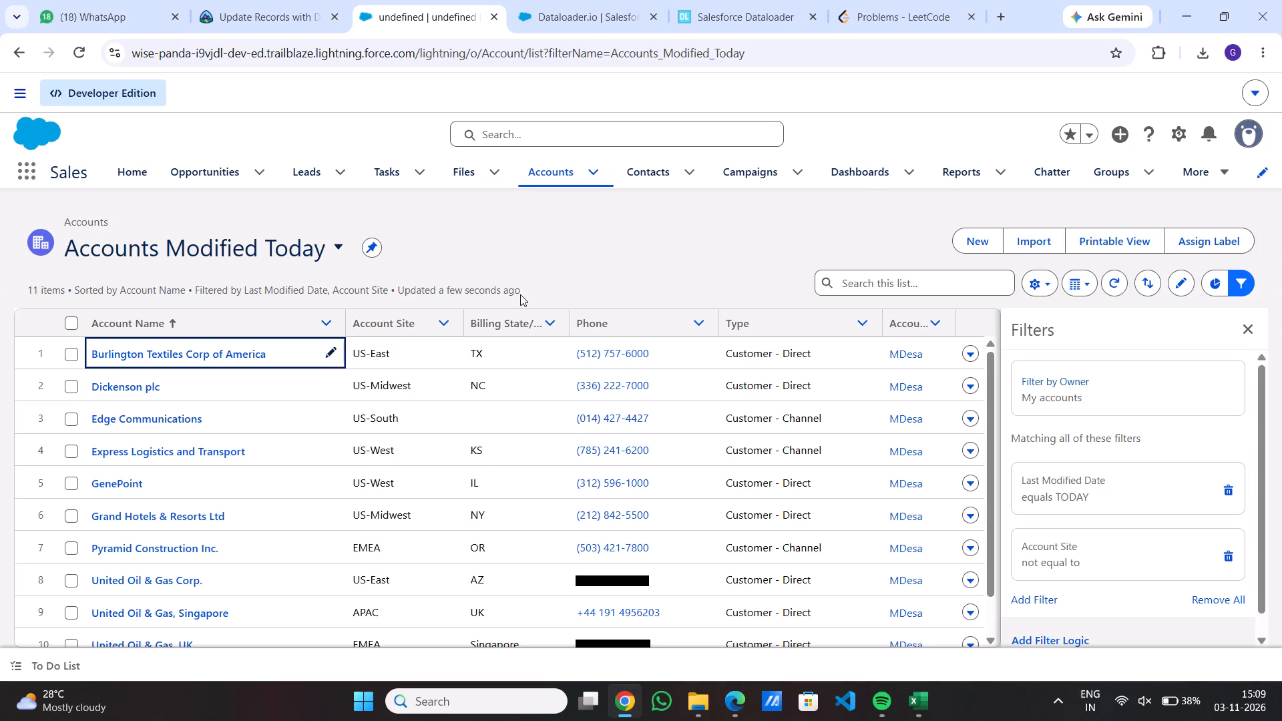
Return to the Trailhead unit on updating data with Dataloader.io and submit the step for verification to earn 100 points.
{"action": "left_click", "coordinate": [244, 0]}
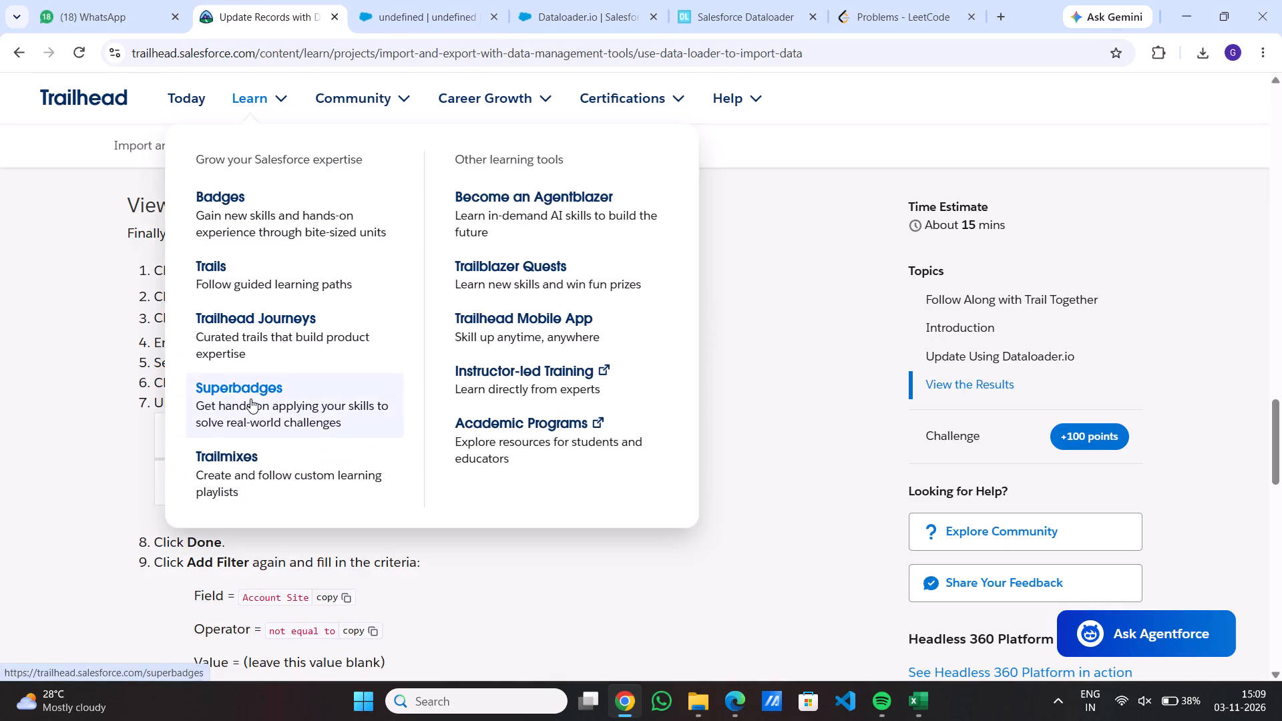
{"action": "scroll", "coordinate": [75, 374], "scroll_direction": "down", "scroll_amount": 8}
{"action": "scroll", "coordinate": [75, 374], "scroll_direction": "up", "scroll_amount": 1}
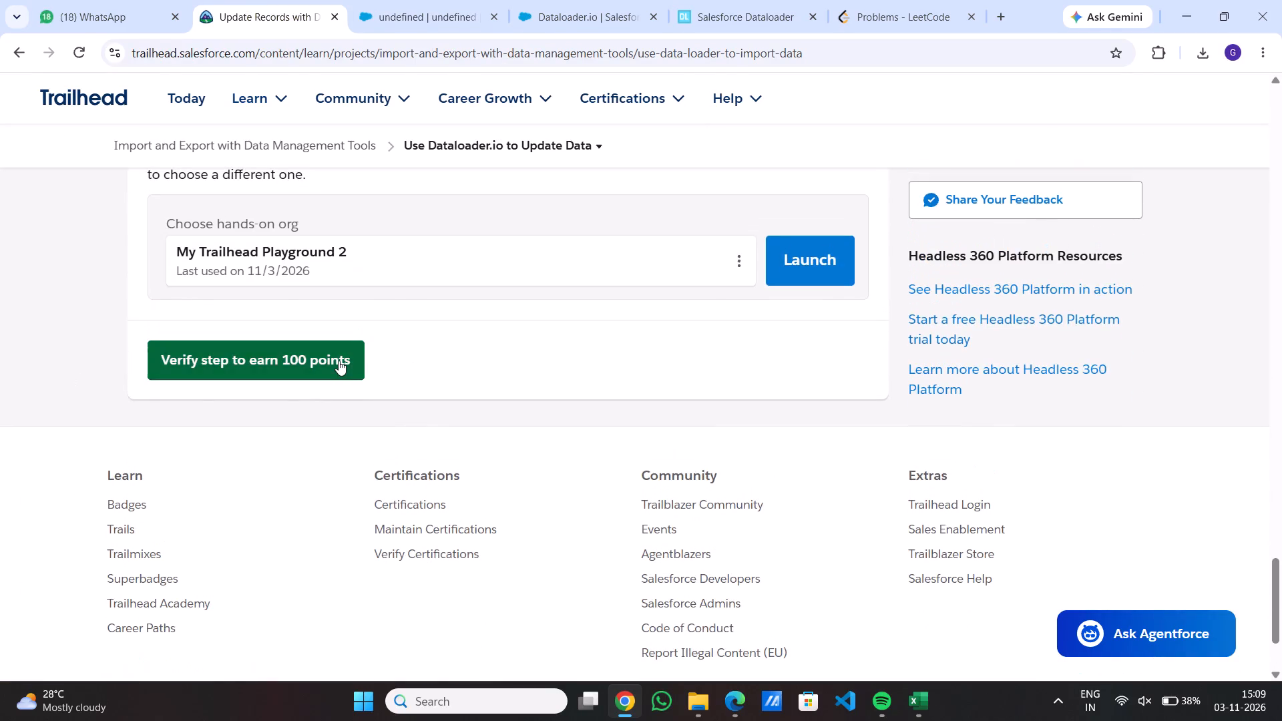
{"action": "left_click", "coordinate": [339, 360]}
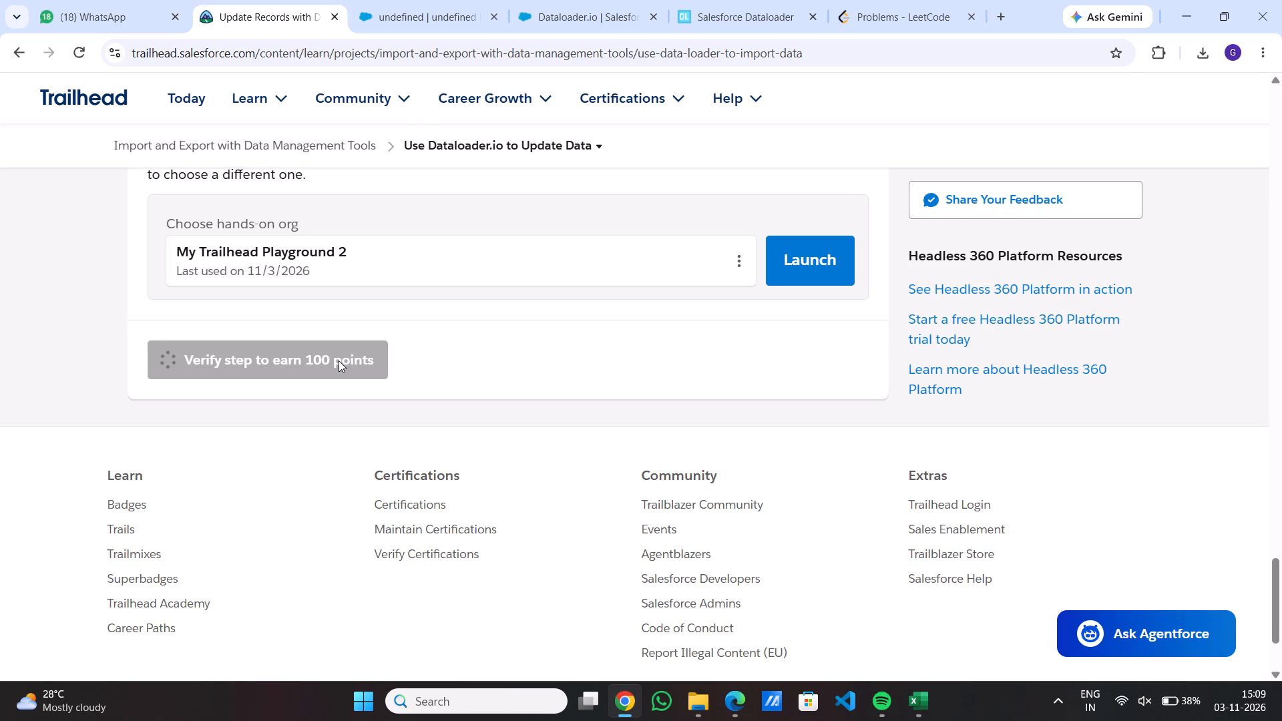
{"action": "scroll", "coordinate": [339, 360], "scroll_direction": "up", "scroll_amount": 1}
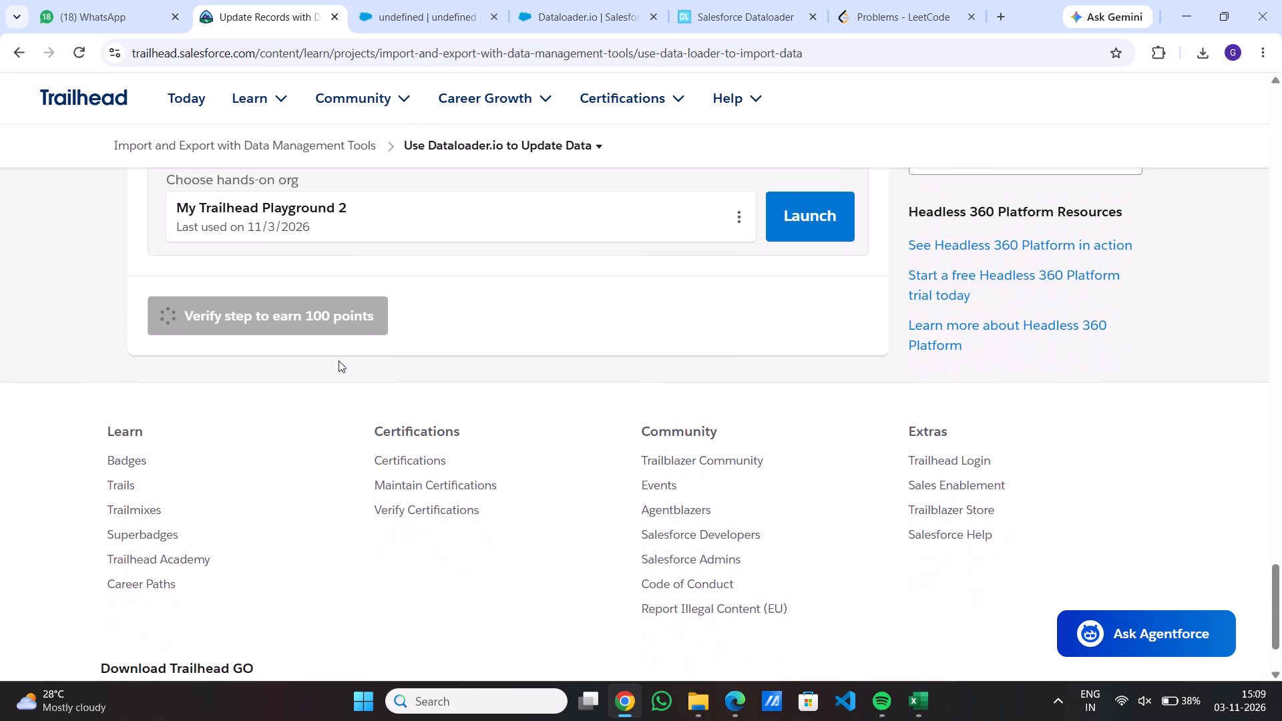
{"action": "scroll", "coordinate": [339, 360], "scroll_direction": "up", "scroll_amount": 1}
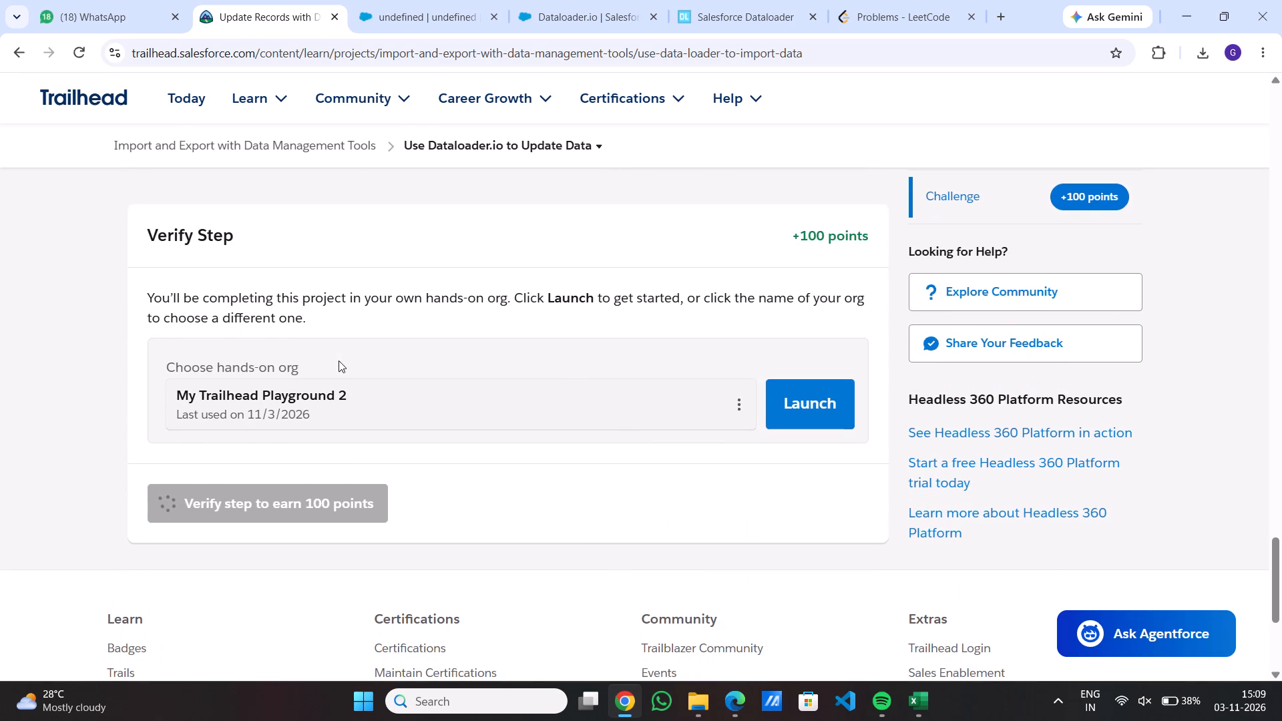
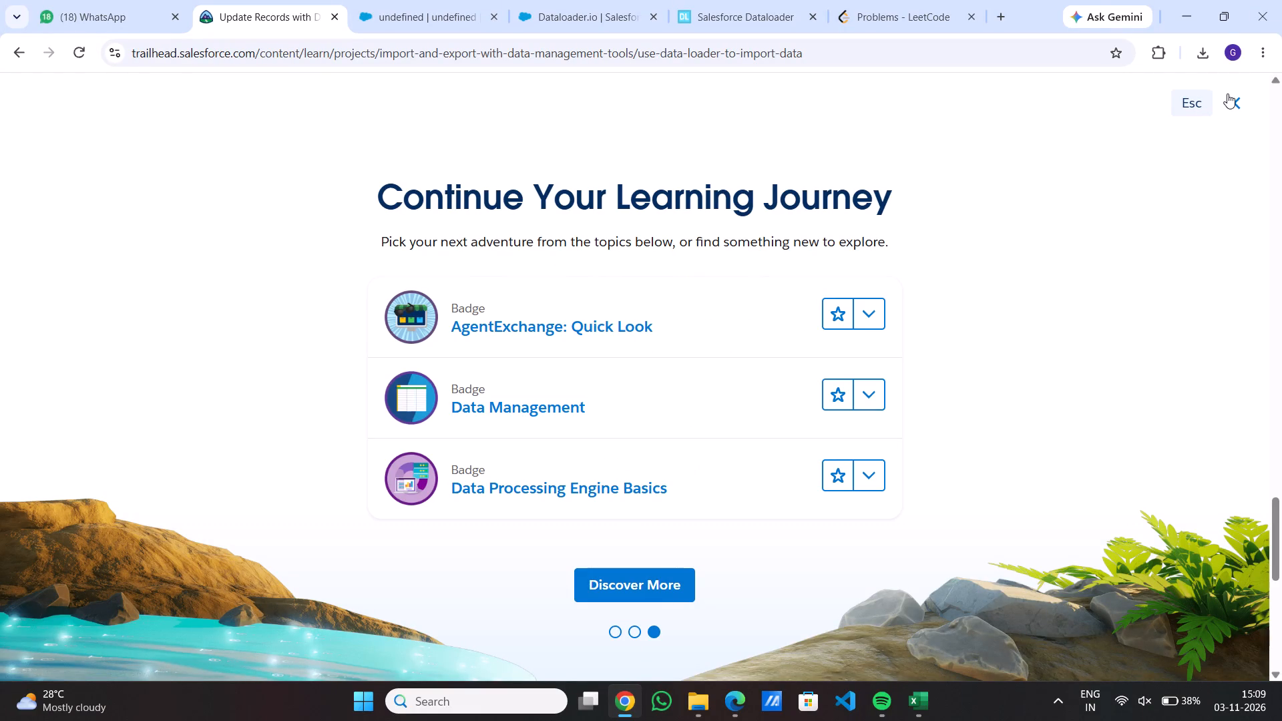
Dismiss the Continue Your Learning Journey screen and open the Trailhead account summary to check the badges and points.
{"action": "left_click", "coordinate": [1232, 96]}
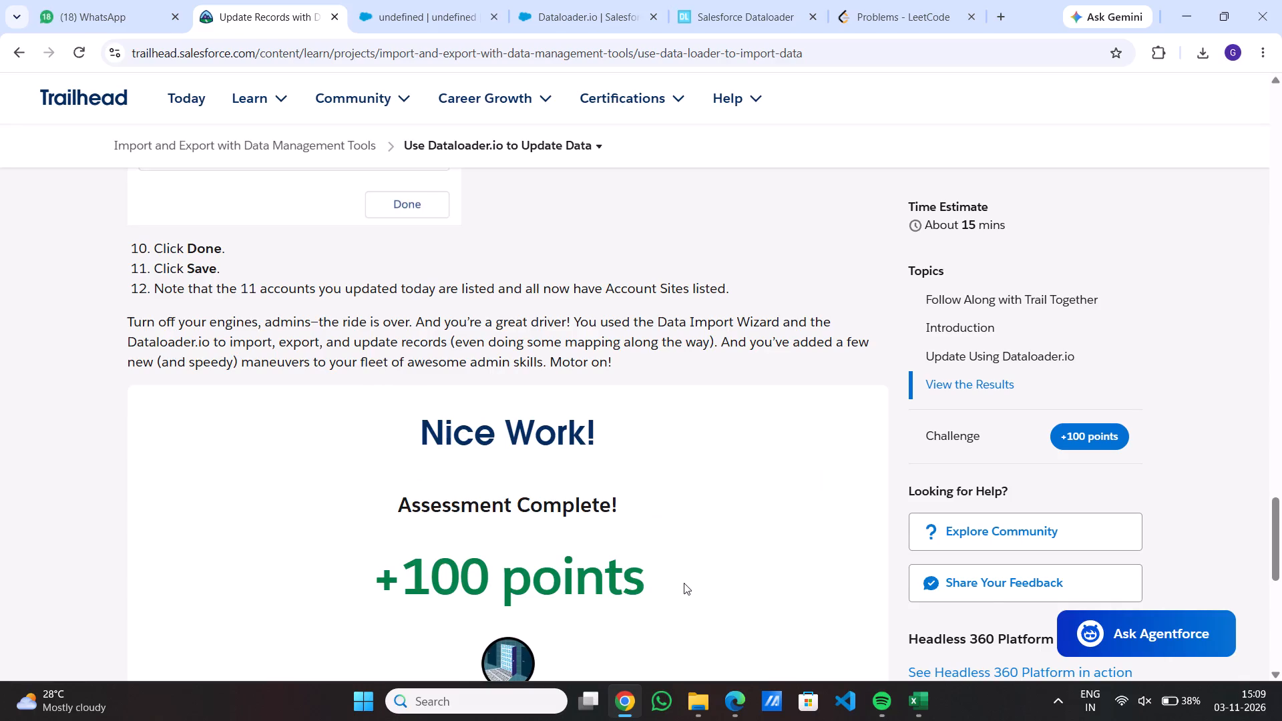
{"action": "scroll", "coordinate": [684, 583], "scroll_direction": "up", "scroll_amount": 10}
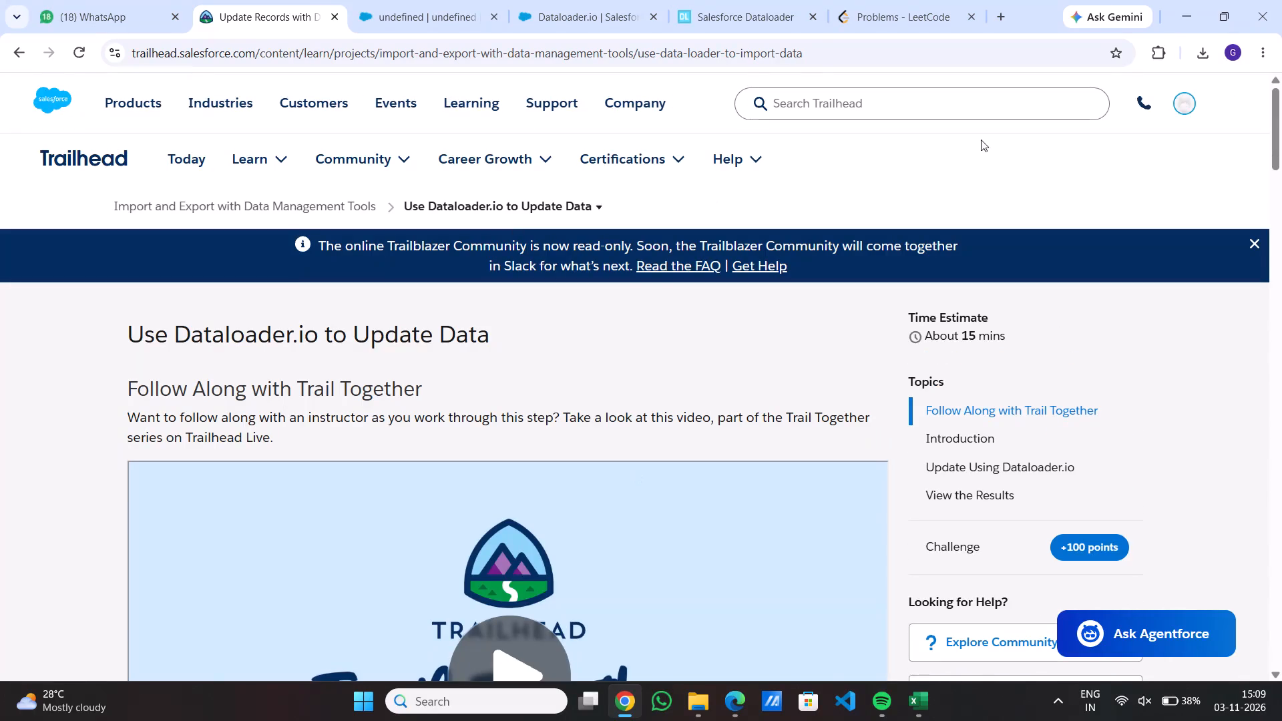
{"action": "left_click", "coordinate": [1174, 105]}
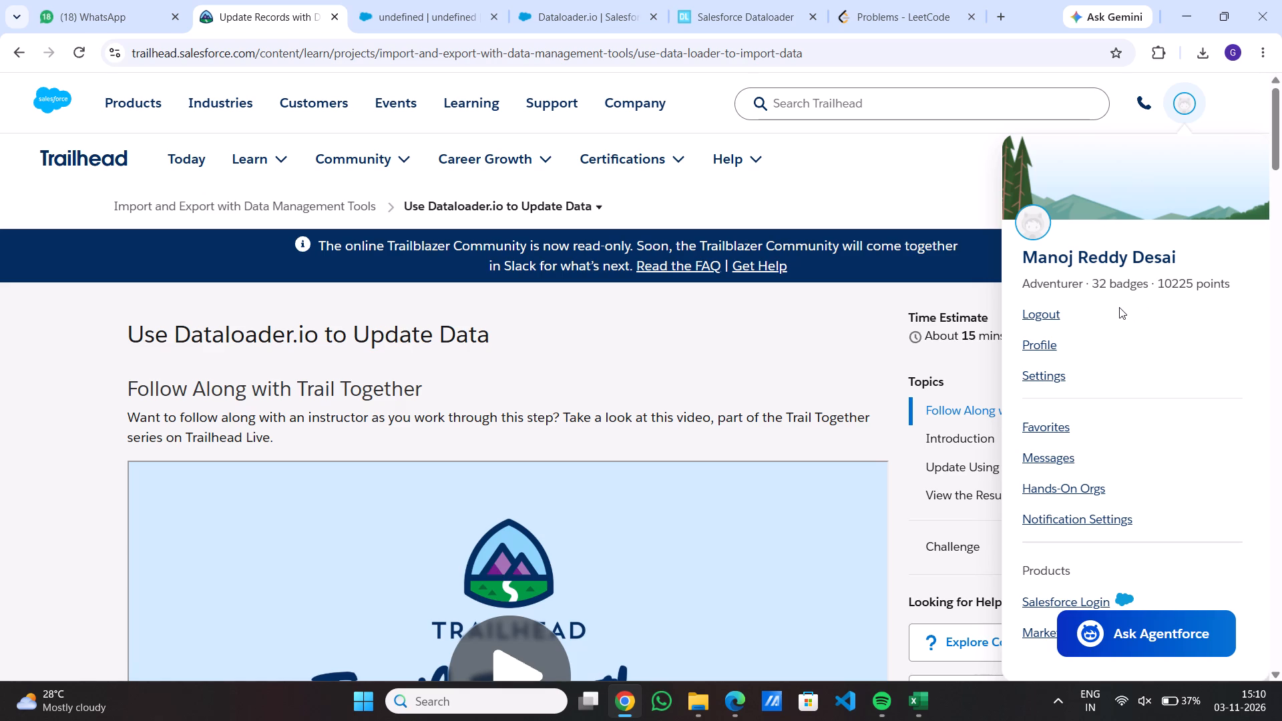
Look over the Use Dataloader.io to Update Data unit again and return to the Accounts Modified Today list view in Salesforce.
{"action": "scroll", "coordinate": [1119, 307], "scroll_direction": "down", "scroll_amount": 4}
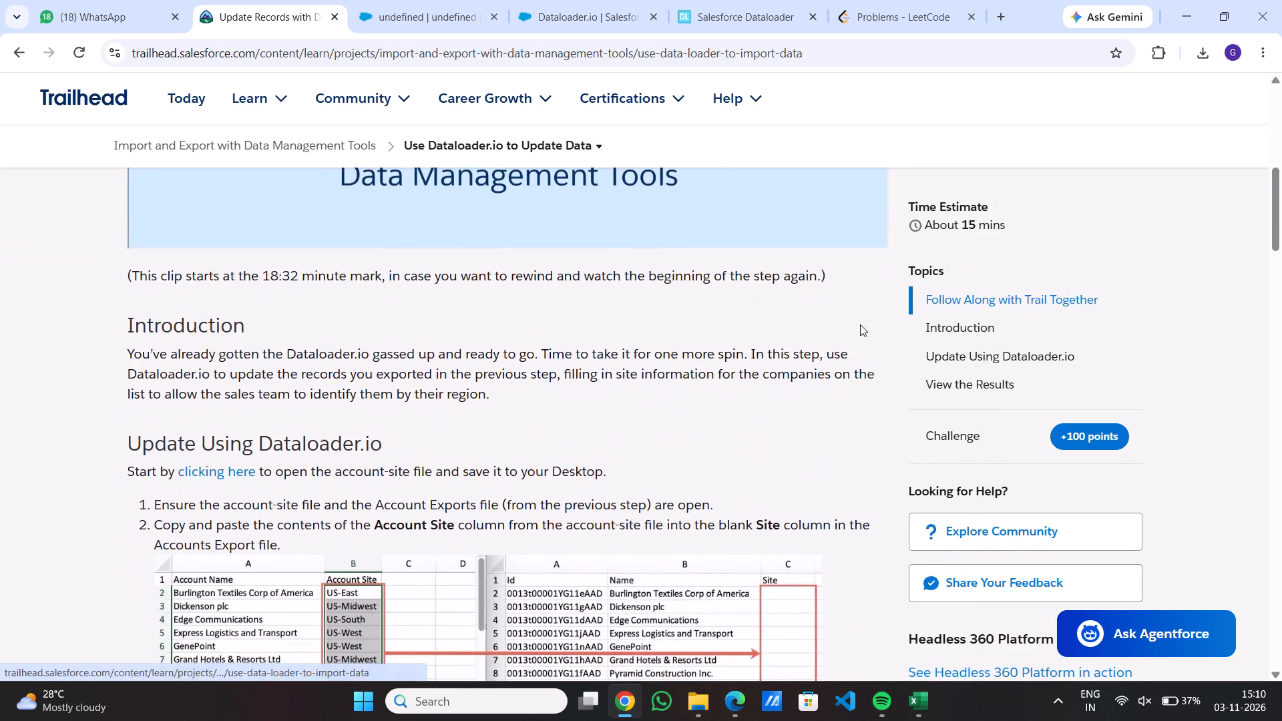
{"action": "scroll", "coordinate": [822, 354], "scroll_direction": "up", "scroll_amount": 8}
{"action": "left_click", "coordinate": [430, 0]}
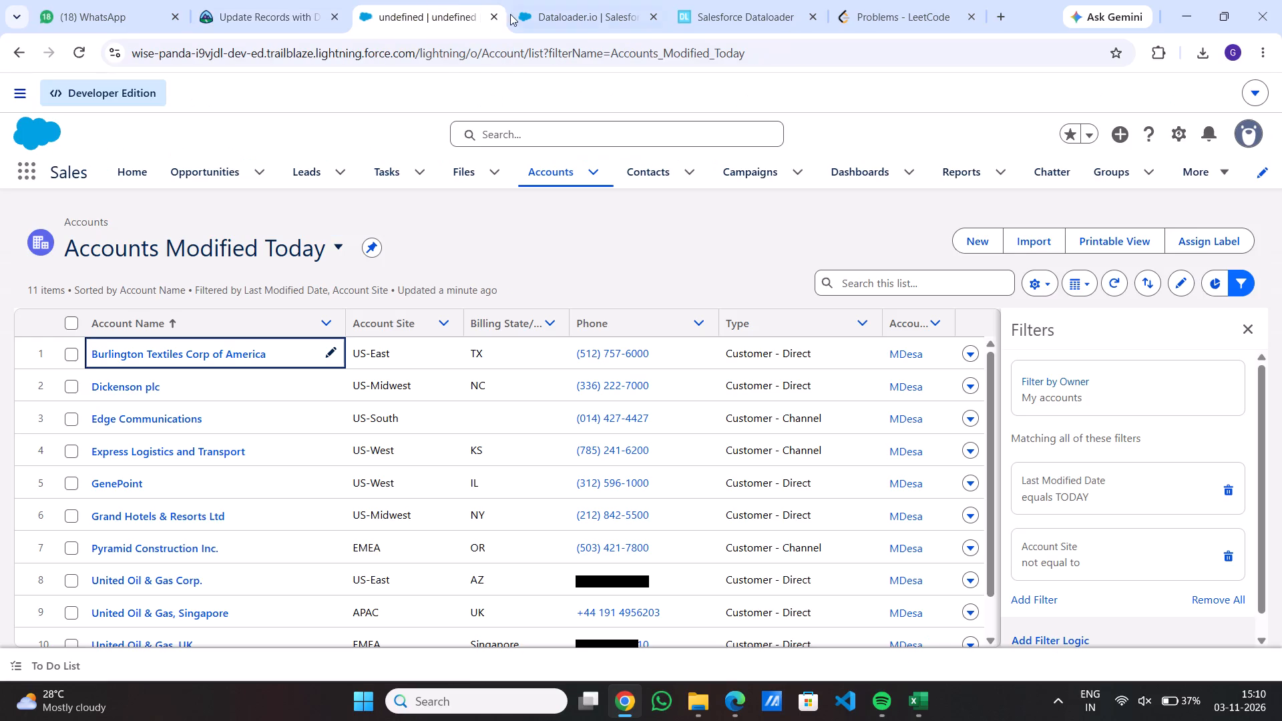
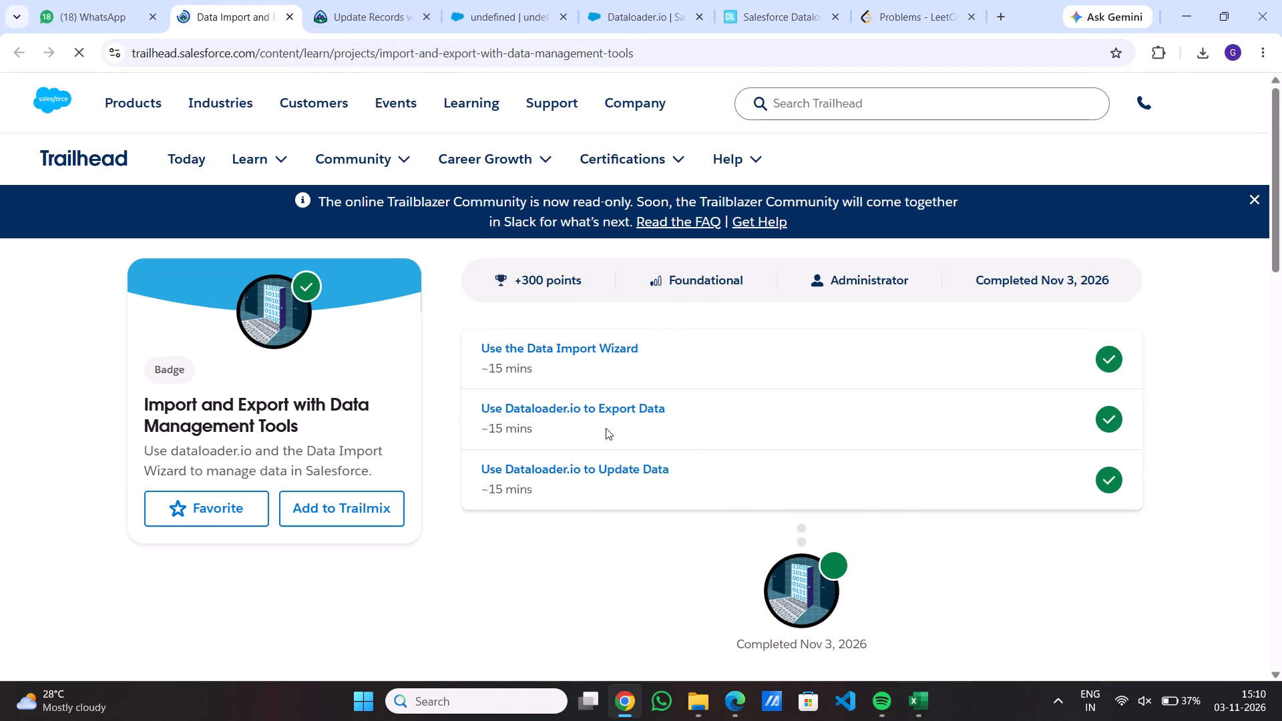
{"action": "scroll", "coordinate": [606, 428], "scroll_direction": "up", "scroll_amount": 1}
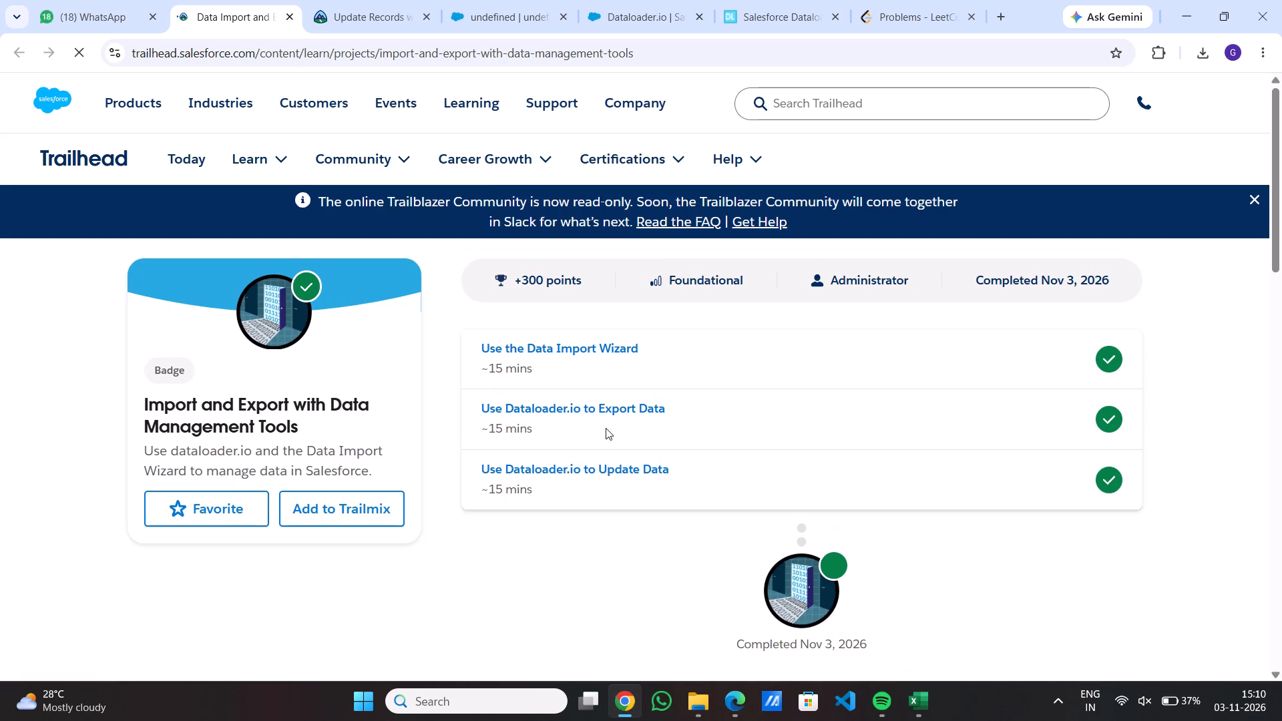
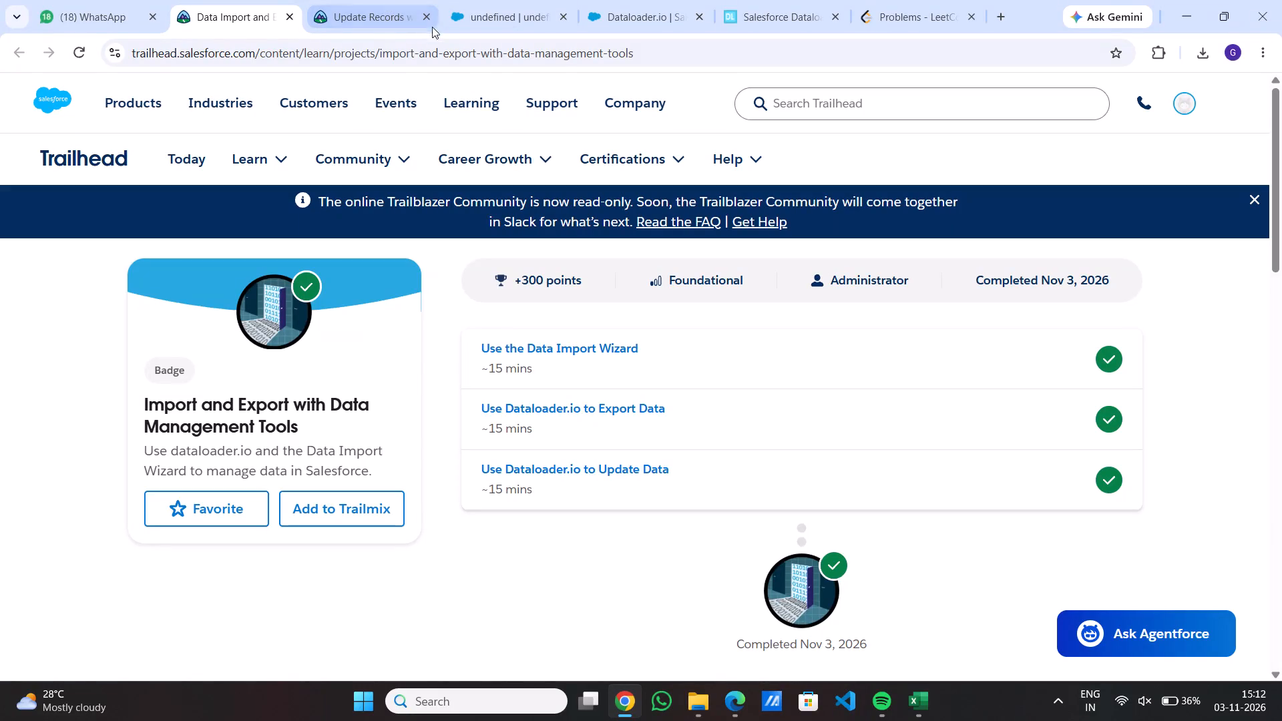
Close the Update Records, undefined and Dataloader.io | Salesforce browser tabs, keeping the Trailhead project page open.
{"action": "left_click", "coordinate": [431, 20]}
{"action": "left_click", "coordinate": [431, 20]}
{"action": "left_click", "coordinate": [431, 20]}
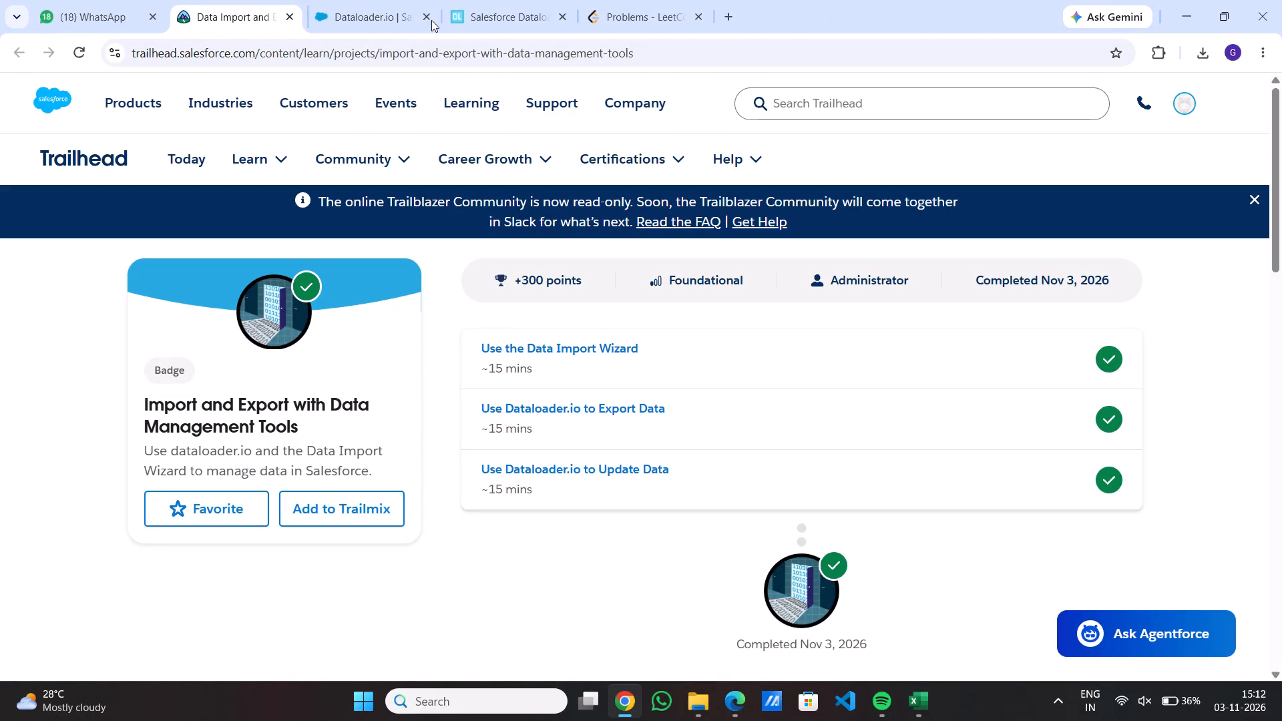
{"action": "left_click", "coordinate": [431, 20]}
{"action": "left_click", "coordinate": [431, 20]}
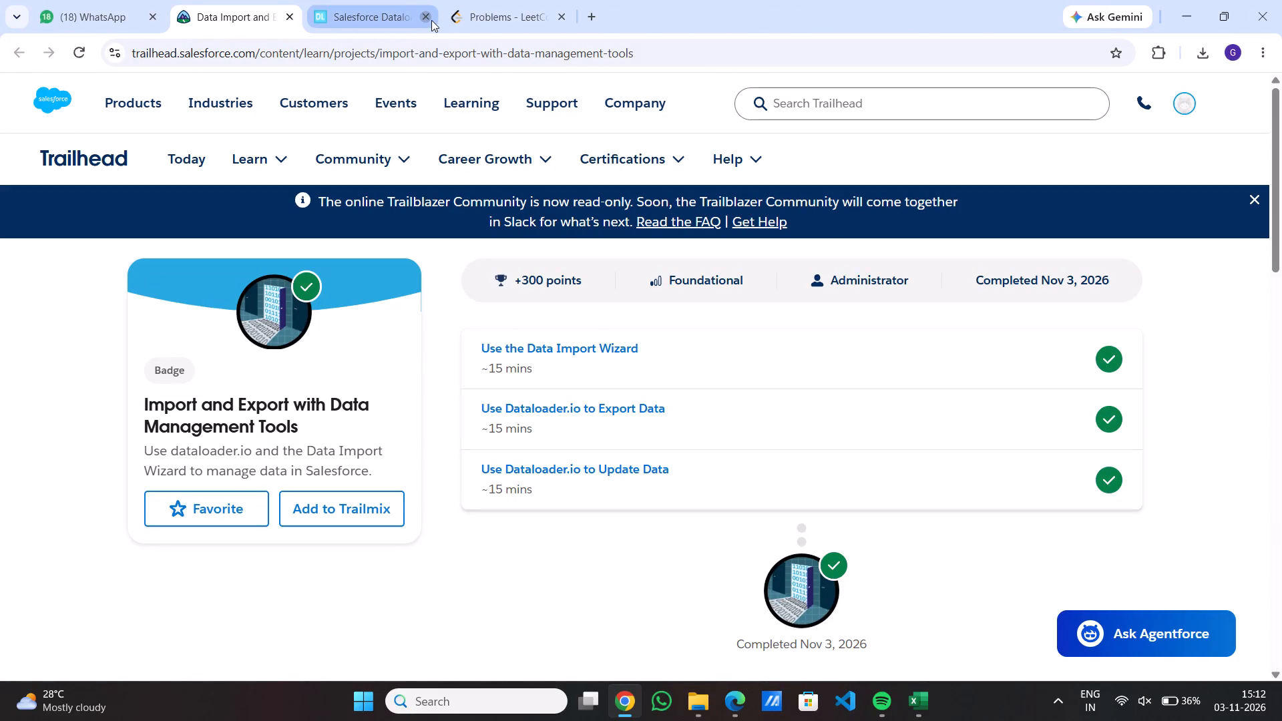
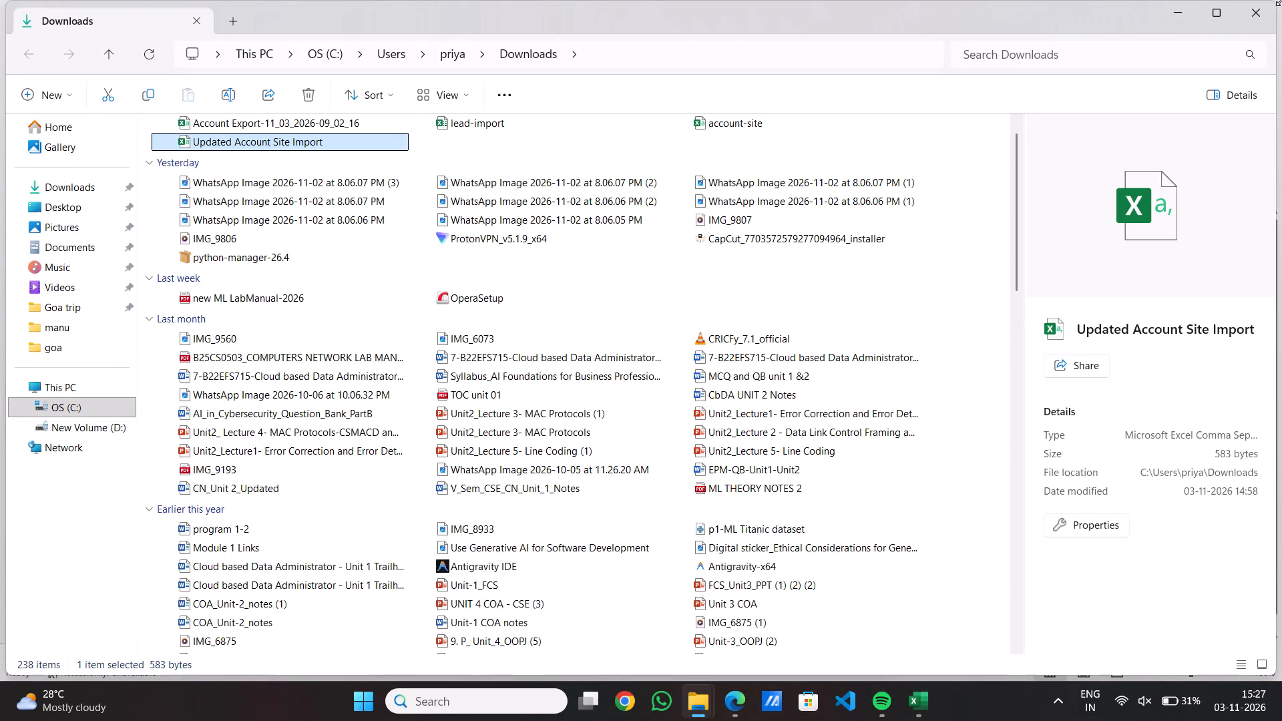
Close the Downloads folder window and the Updated Account Site Import workbook to get back to the desktop.
{"action": "left_click", "coordinate": [1281, 0]}
{"action": "left_click", "coordinate": [1273, 11]}
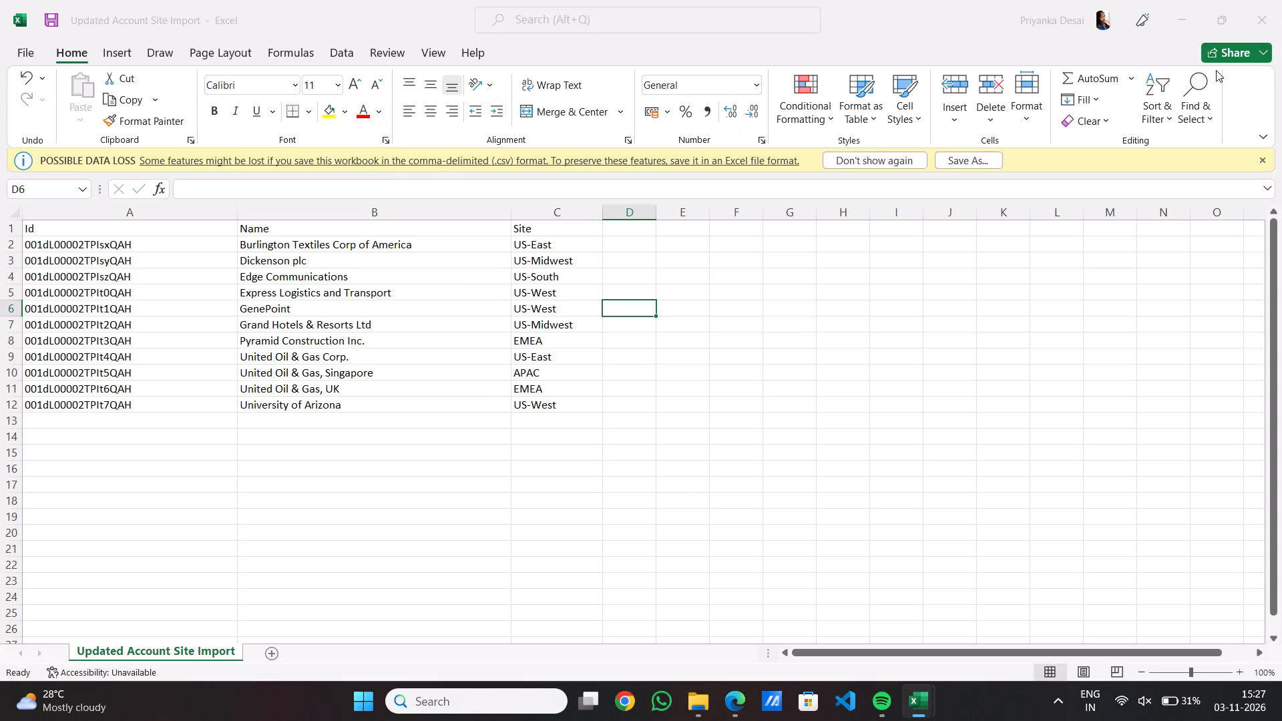
{"action": "left_click", "coordinate": [1281, 0]}
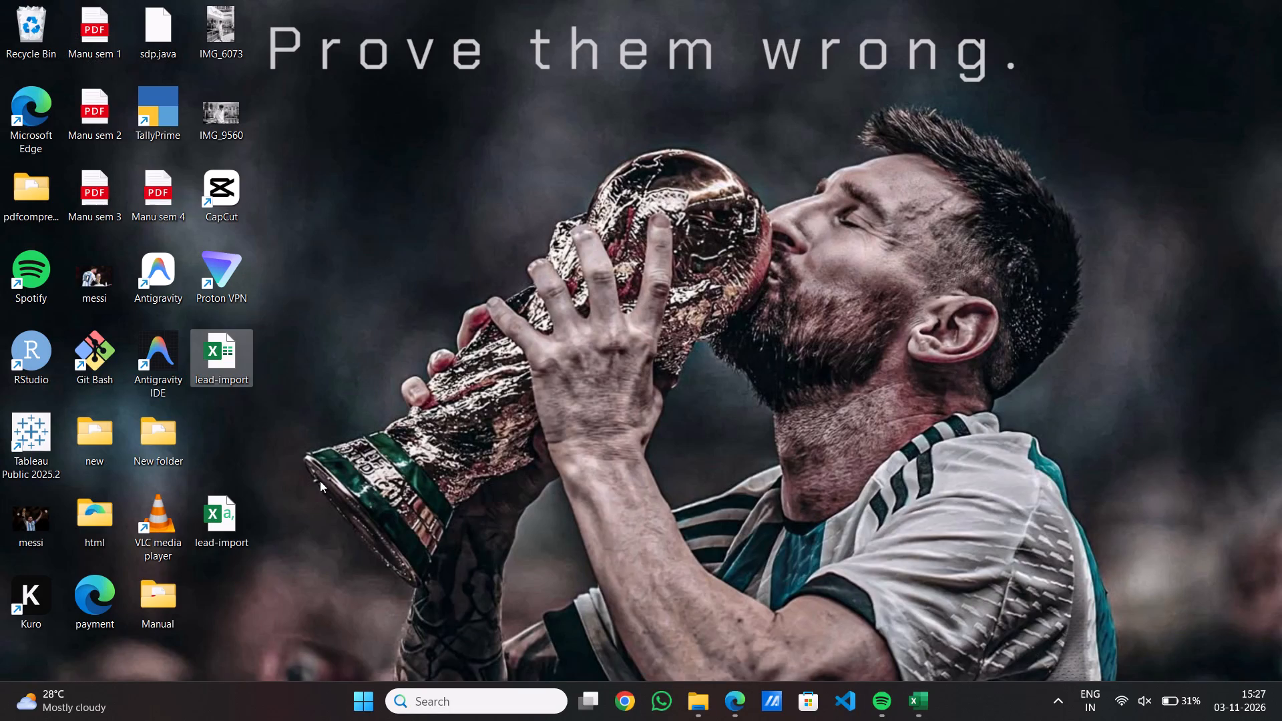
Launch the Kuro application from the desktop.
{"action": "double_click", "coordinate": [41, 599]}
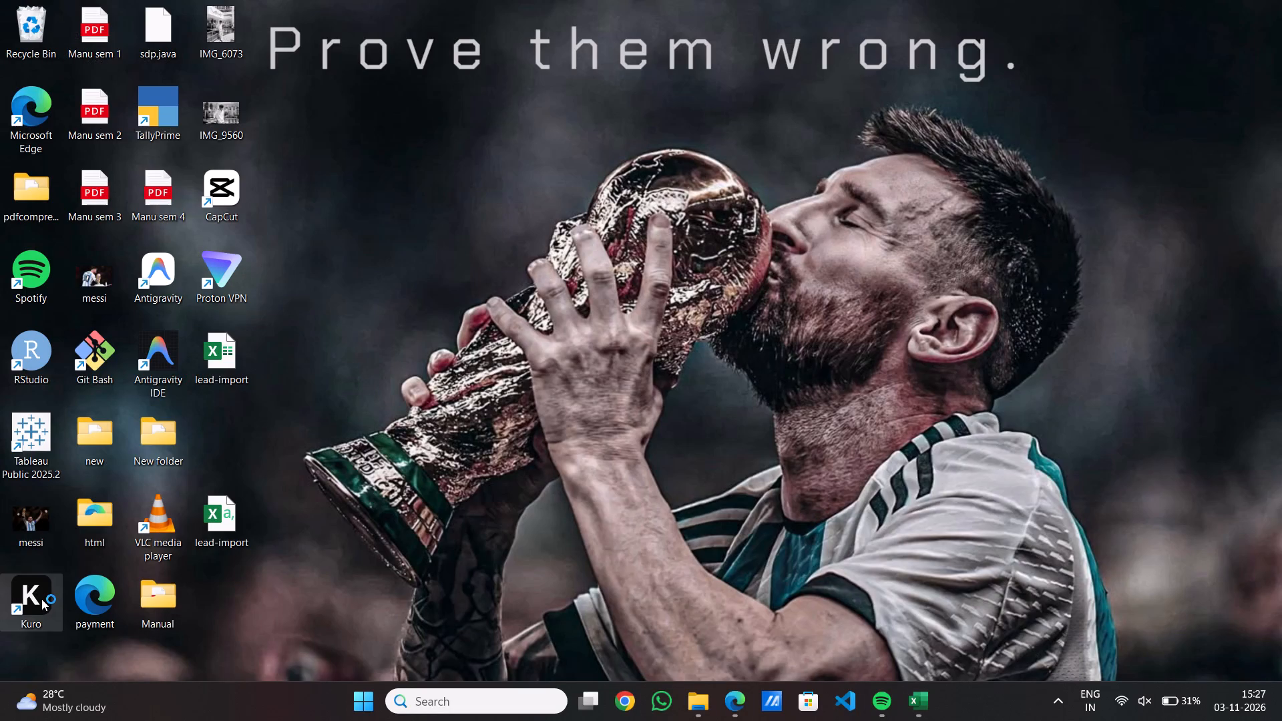
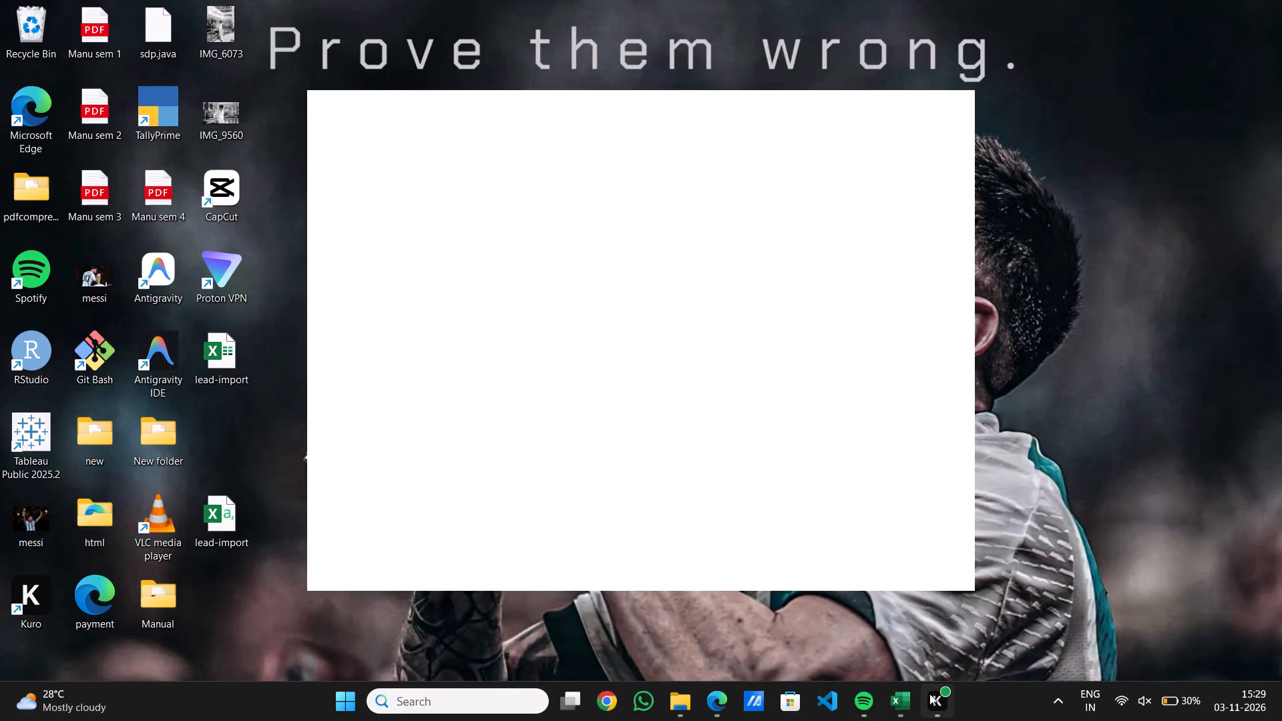
Switch to the open account-site workbook in Excel.
{"action": "left_click", "coordinate": [900, 694]}
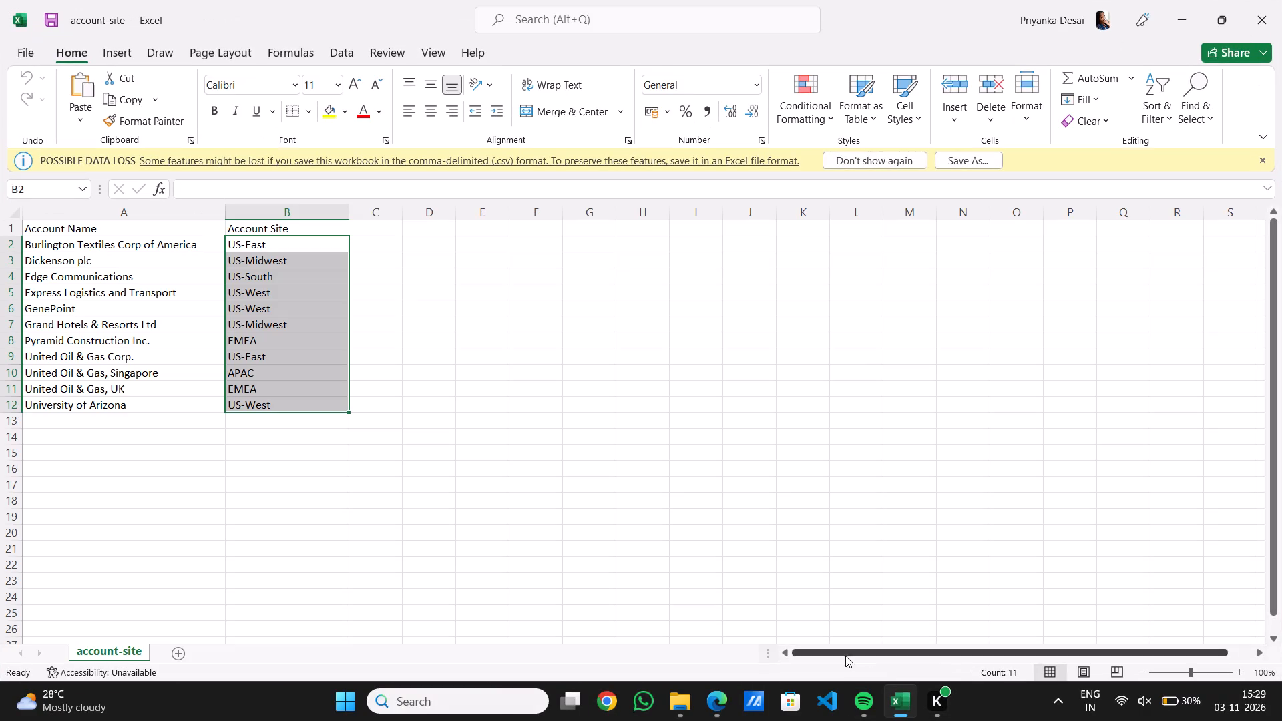
Close the Spotify window running in the background.
{"action": "left_click", "coordinate": [938, 535]}
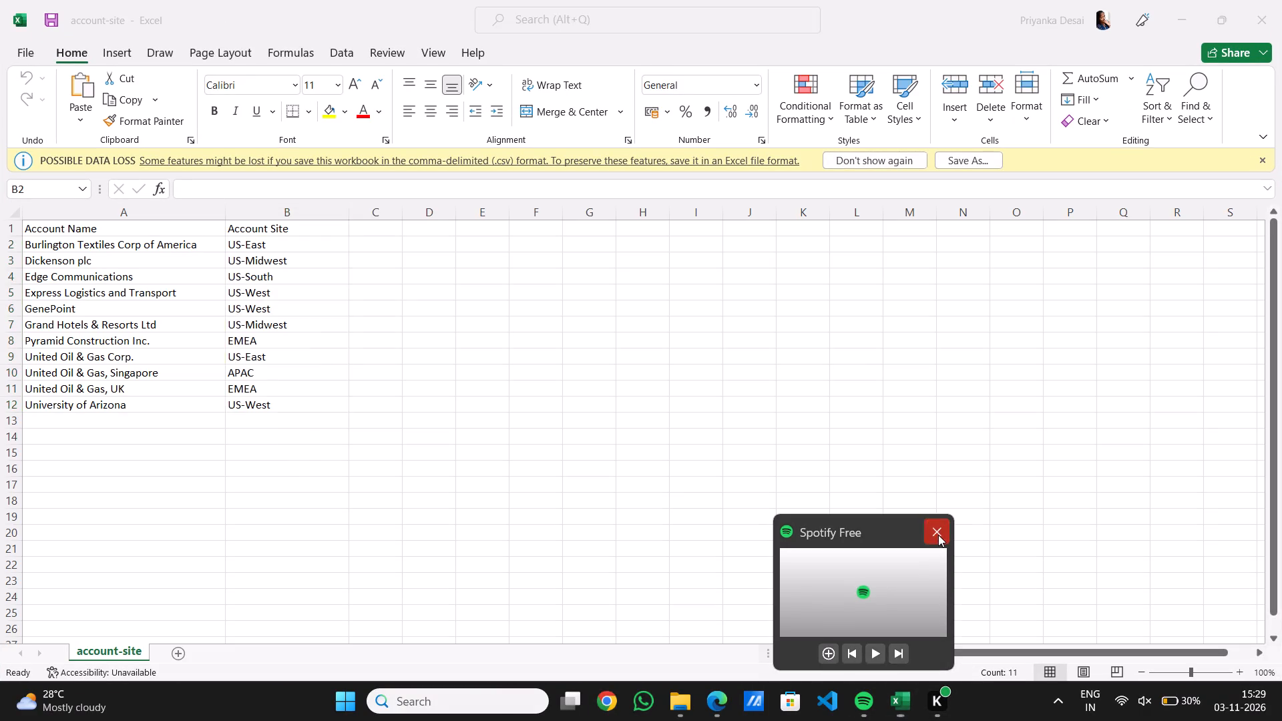
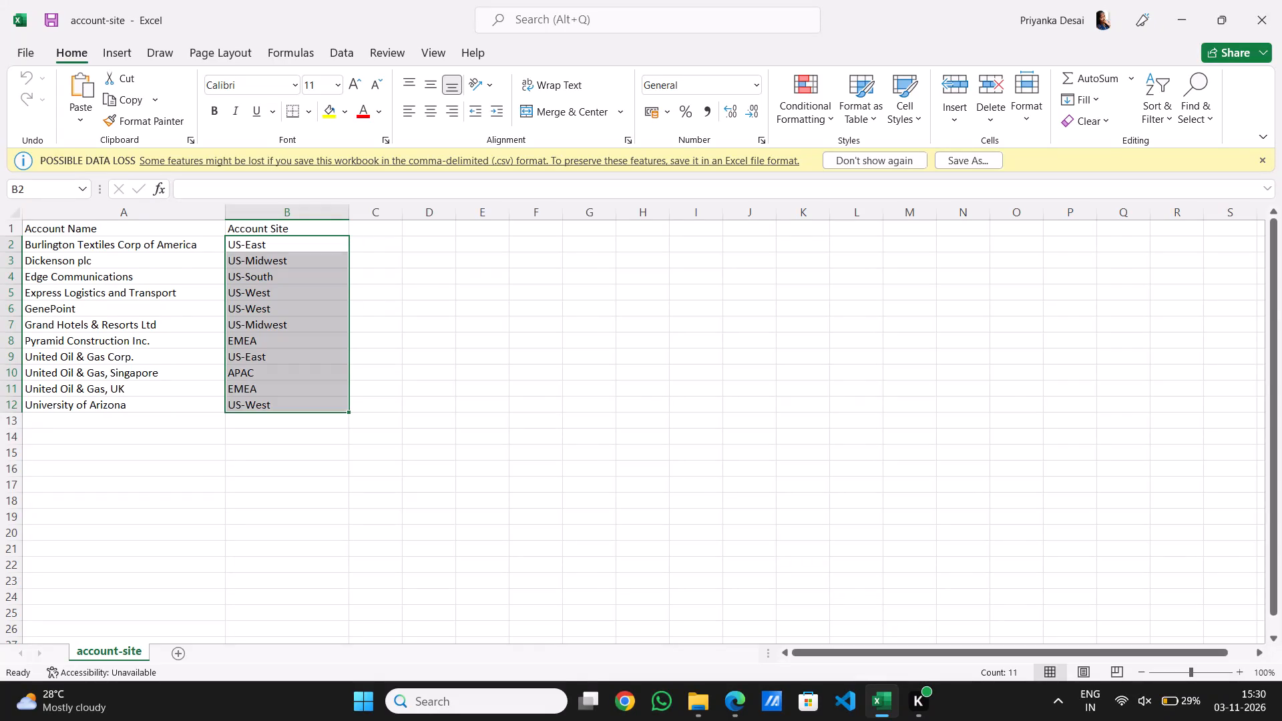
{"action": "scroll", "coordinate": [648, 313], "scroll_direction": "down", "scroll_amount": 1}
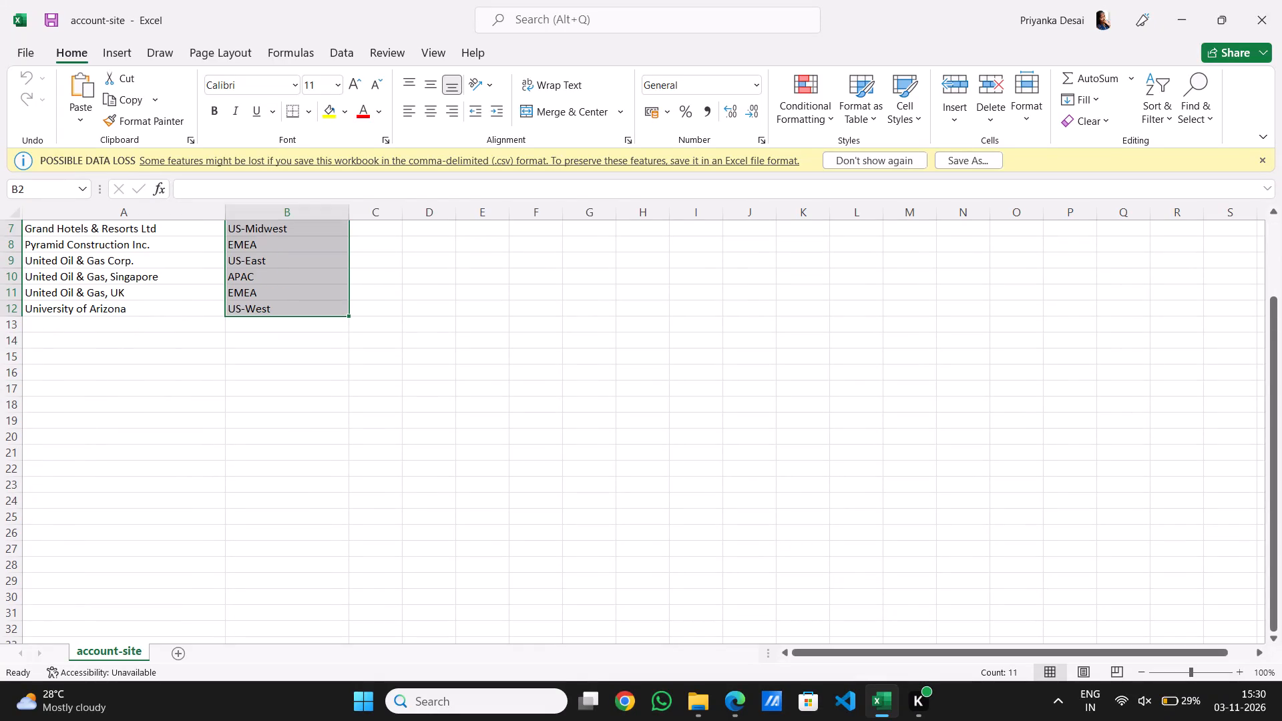
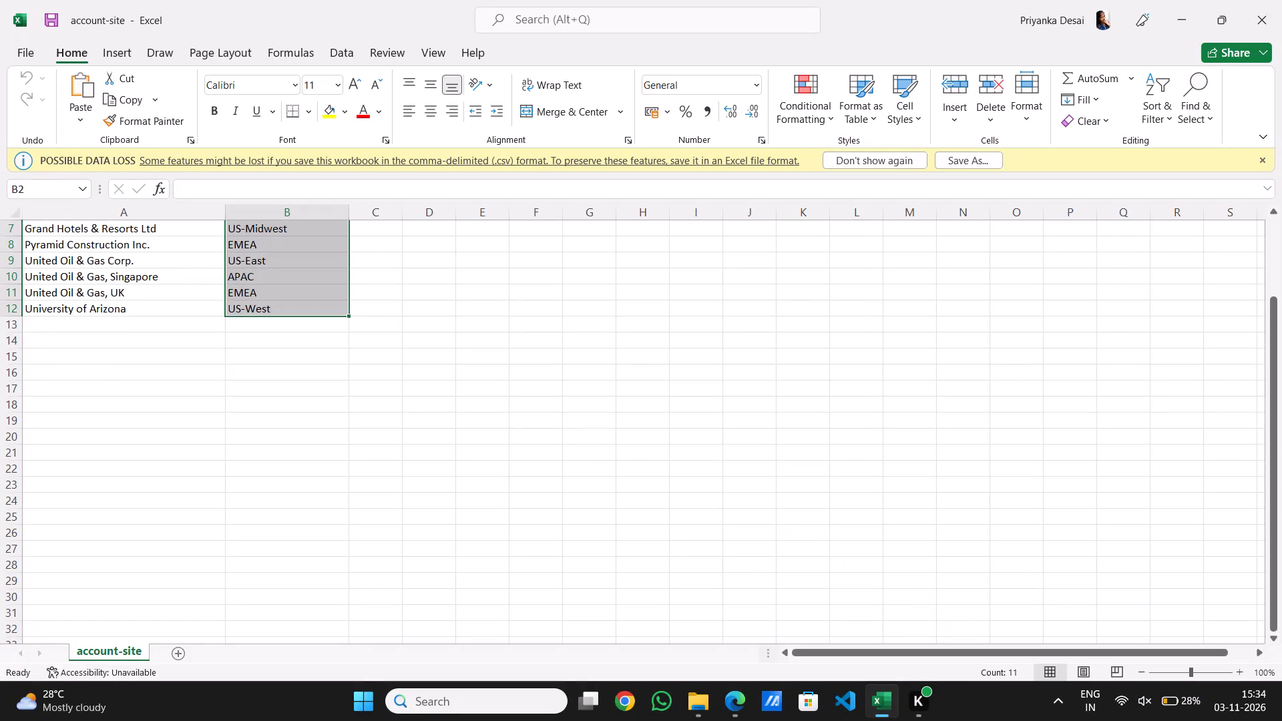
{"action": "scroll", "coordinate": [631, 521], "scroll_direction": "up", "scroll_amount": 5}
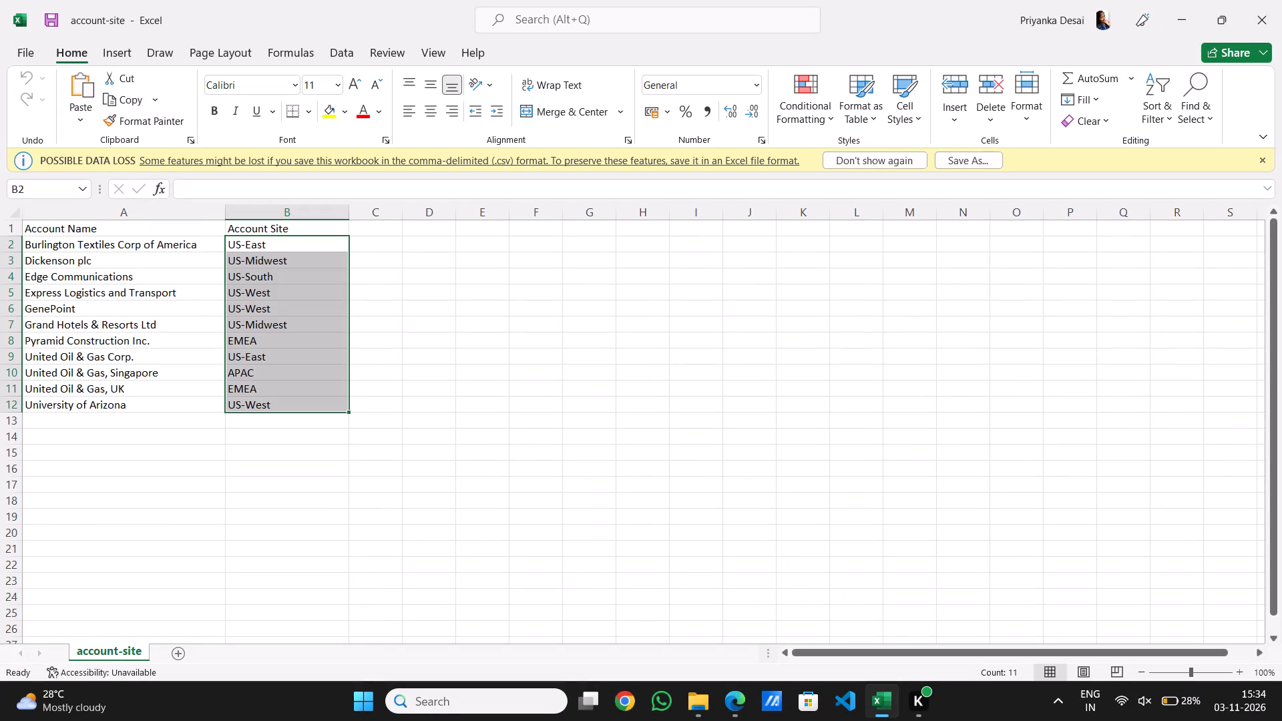
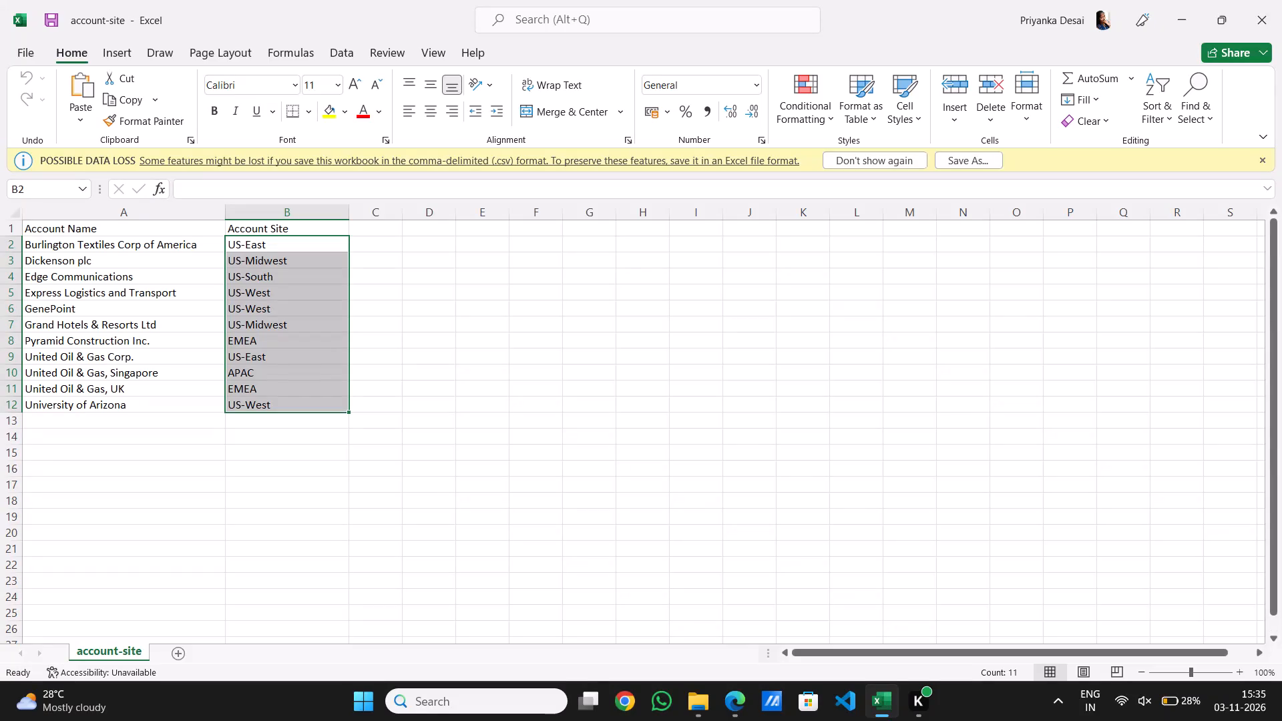
Close the account-site.csv workbook, backing out of the Save As after choosing to save its changes.
{"action": "triple_click", "coordinate": [1281, 0]}
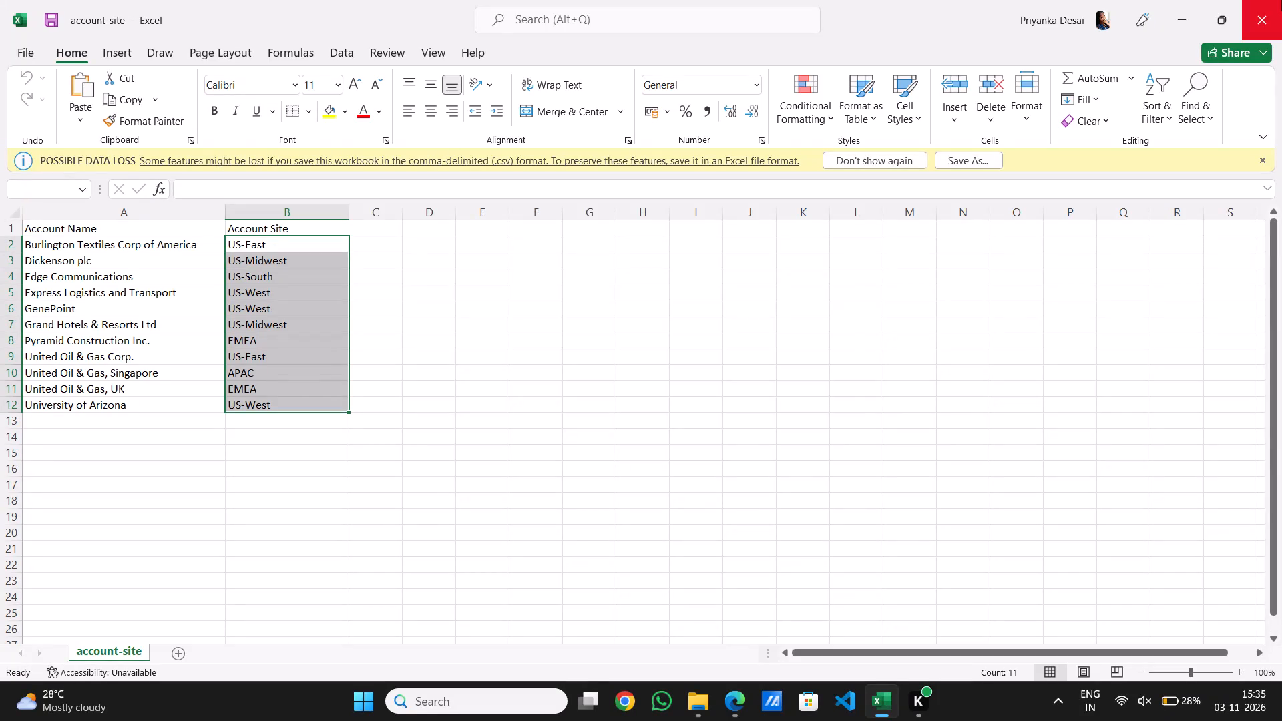
{"action": "left_click", "coordinate": [1281, 0]}
{"action": "left_click_drag", "start_coordinate": [1281, 0], "coordinate": [625, 358]}
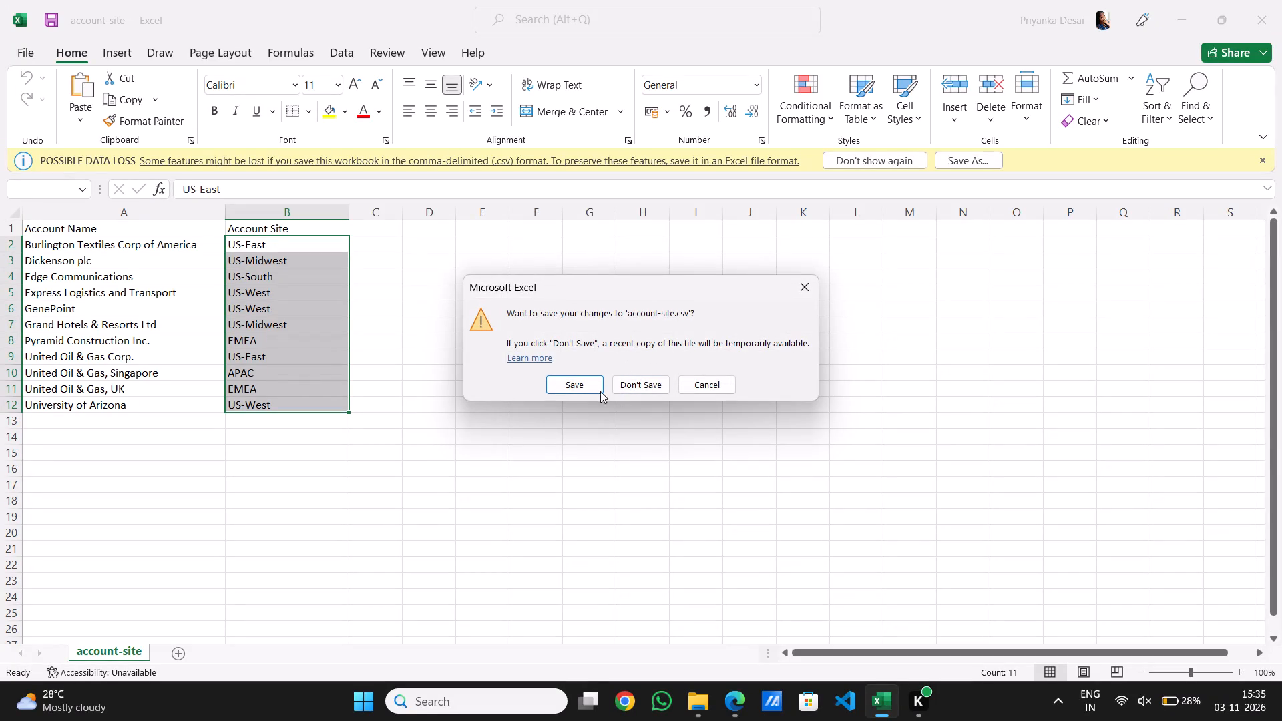
{"action": "left_click", "coordinate": [584, 389]}
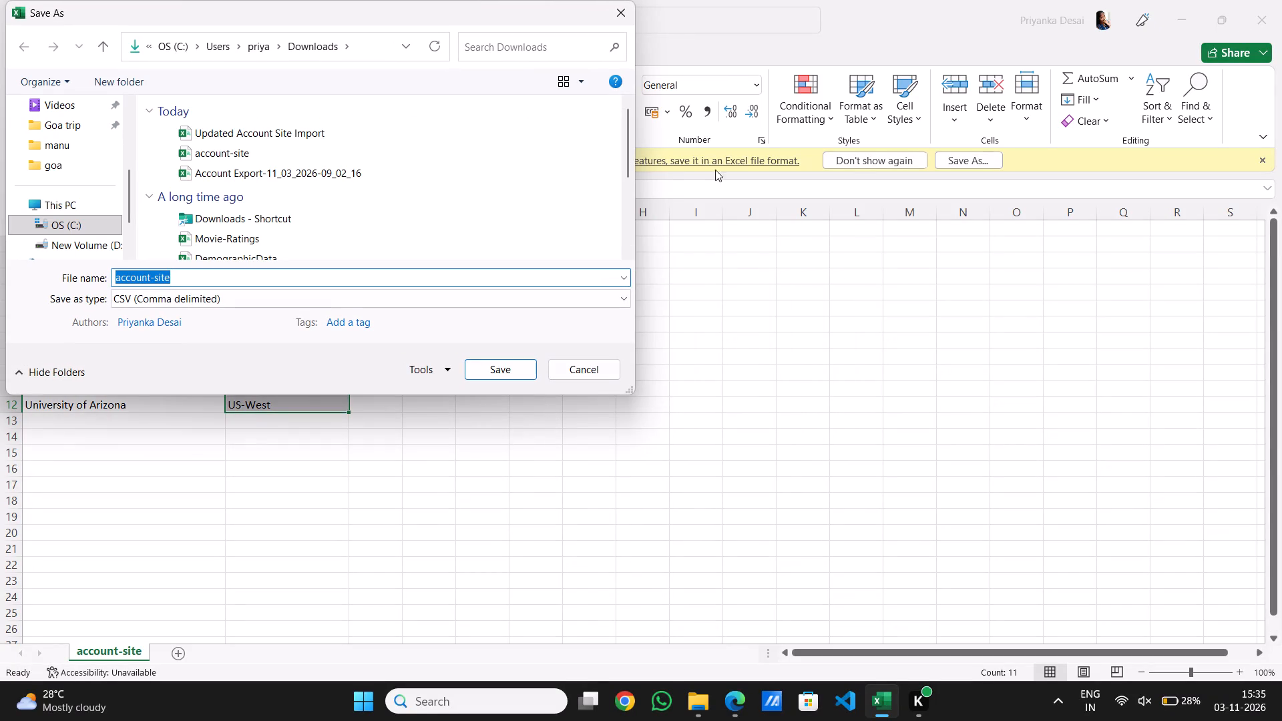
{"action": "left_click", "coordinate": [617, 19]}
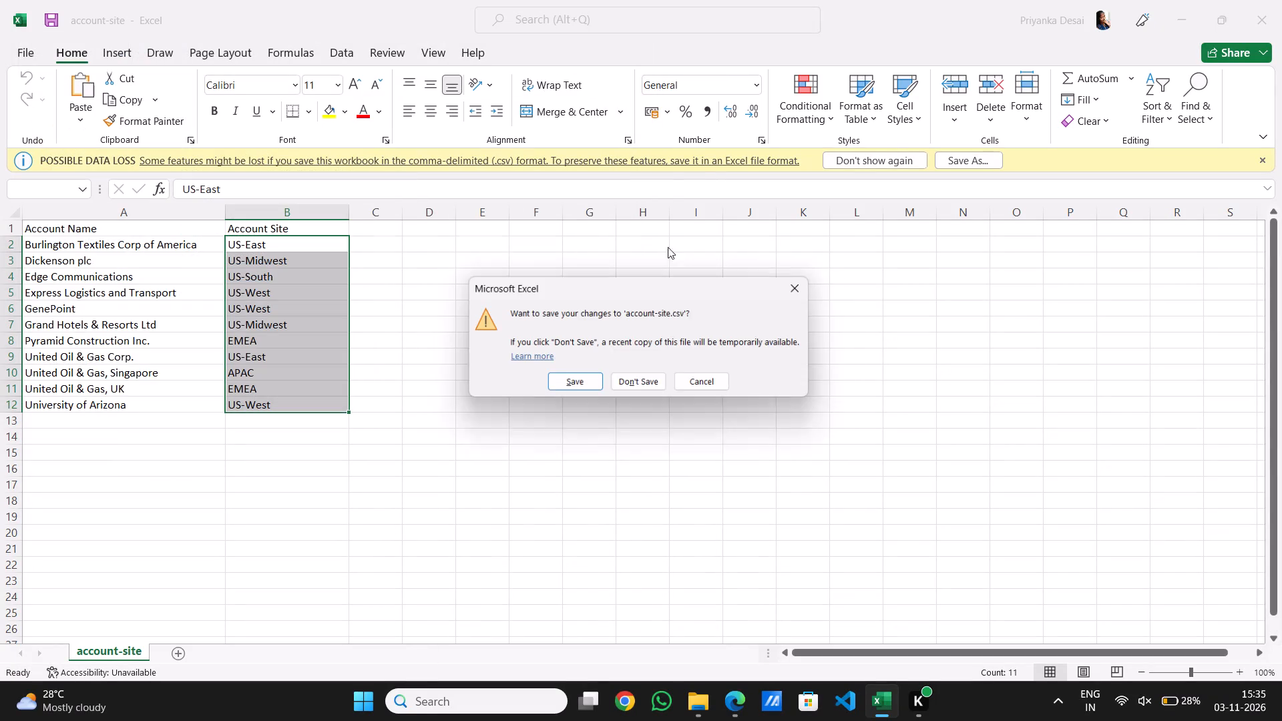
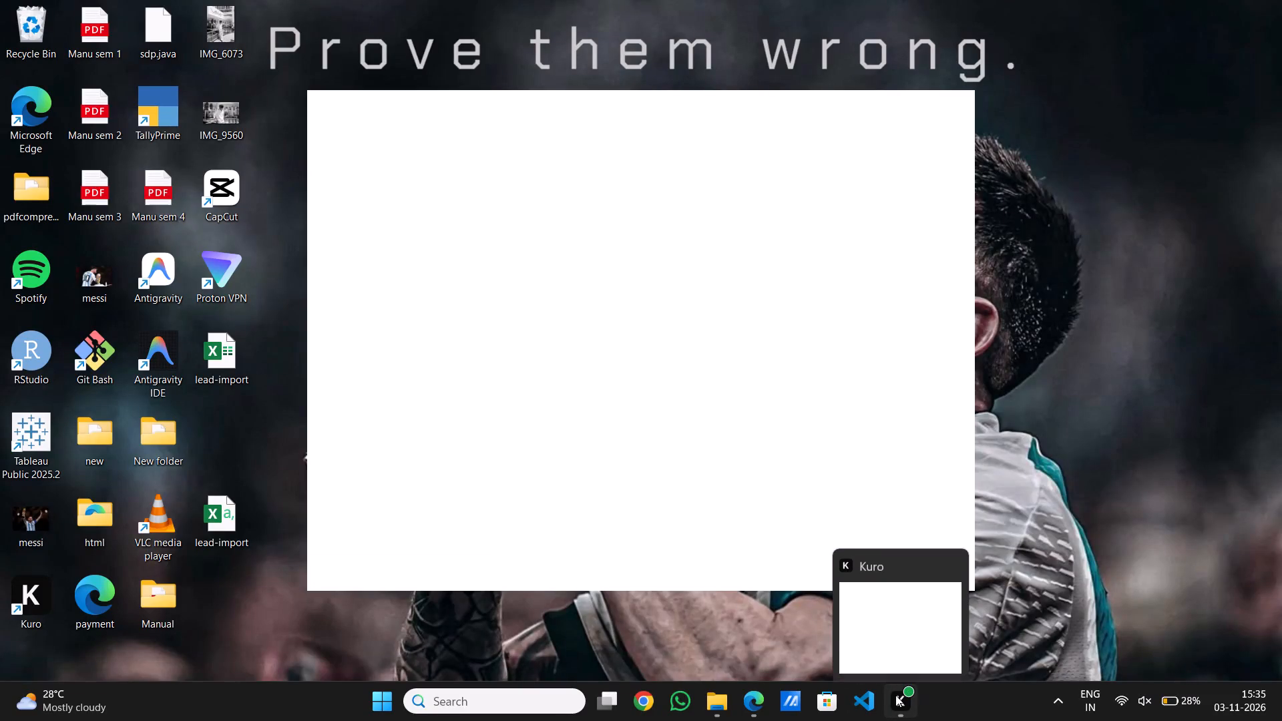
Close the open Kuro window.
{"action": "left_click", "coordinate": [947, 548]}
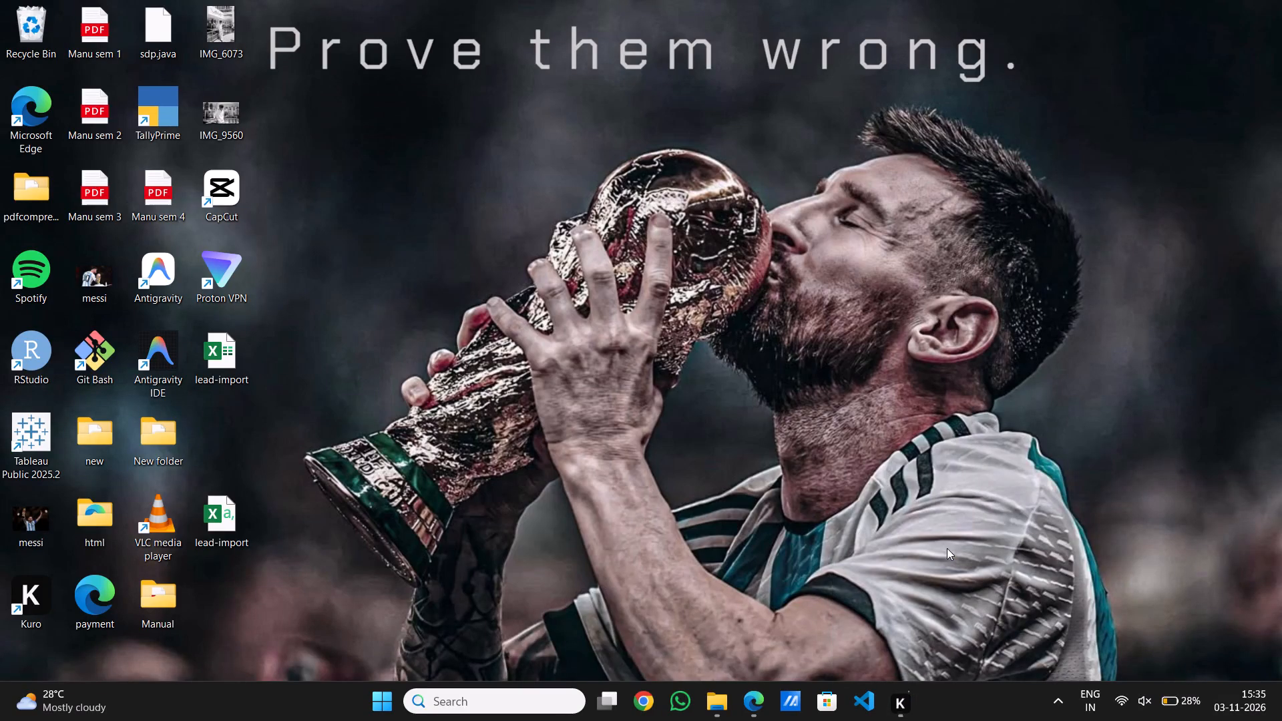
Open the Shut Down Windows dialog from the desktop.
{"action": "key", "text": "alt+F4"}
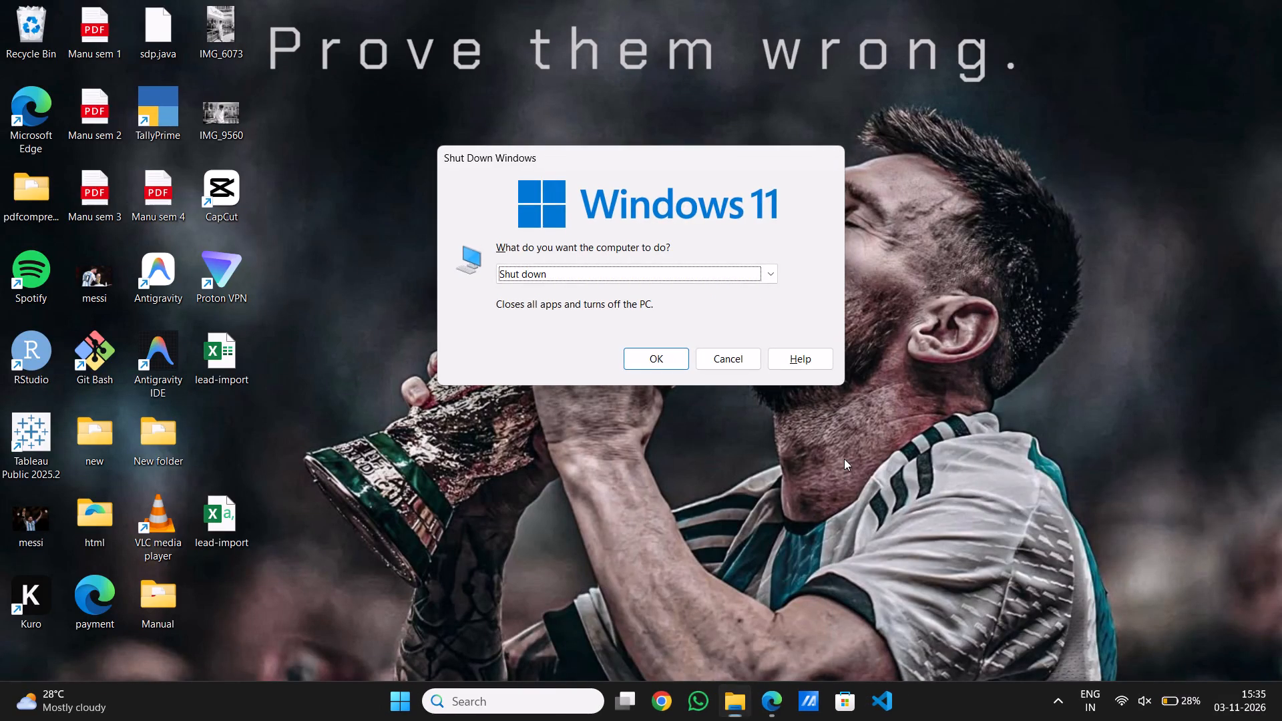